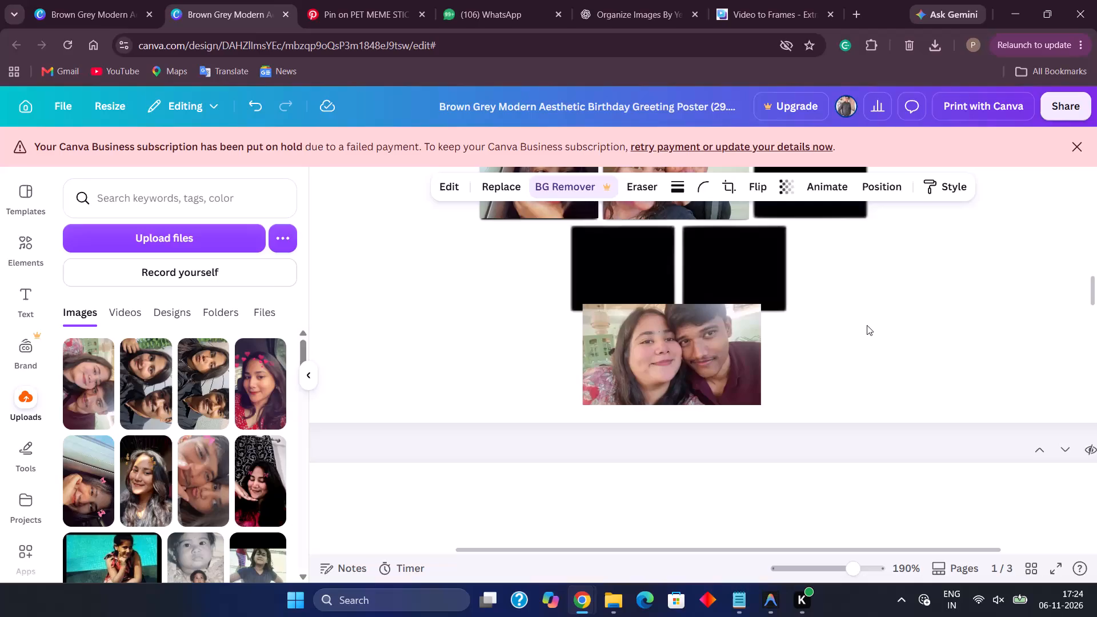
# Shrink the loose couple photo and place it over the single black placeholder at the bottom tip of the heart collage.
pyautogui.scroll(2, 867, 325)
pyautogui.scroll(-1, 867, 325)
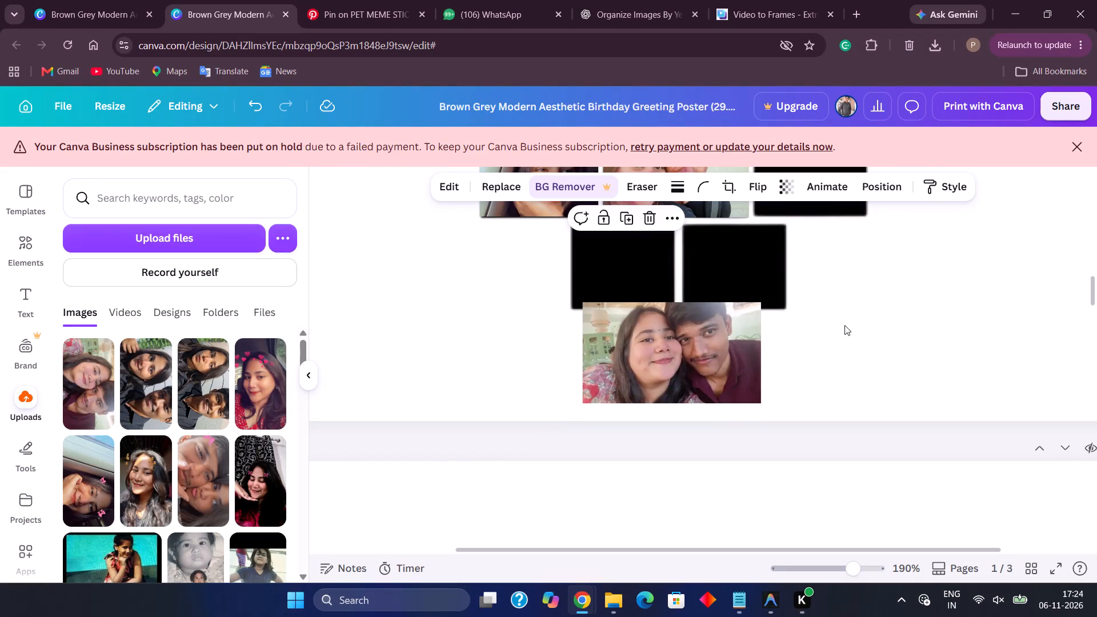
pyautogui.moveTo(738, 338); pyautogui.dragTo(657, 338)
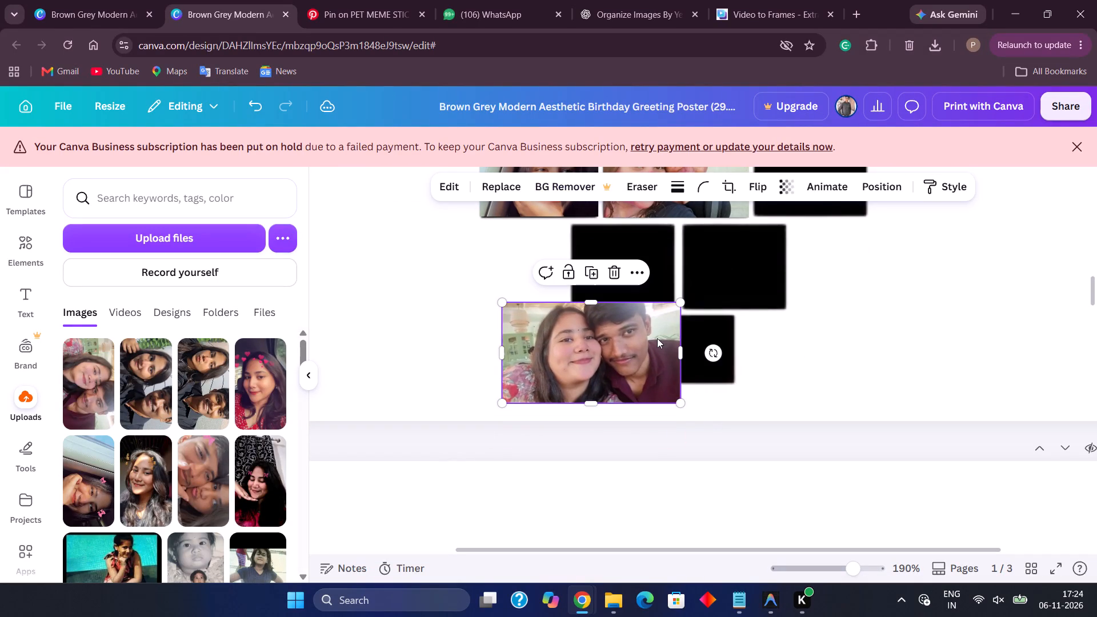
pyautogui.click(682, 406)
pyautogui.moveTo(676, 401); pyautogui.dragTo(600, 341)
pyautogui.moveTo(560, 328); pyautogui.dragTo(683, 343)
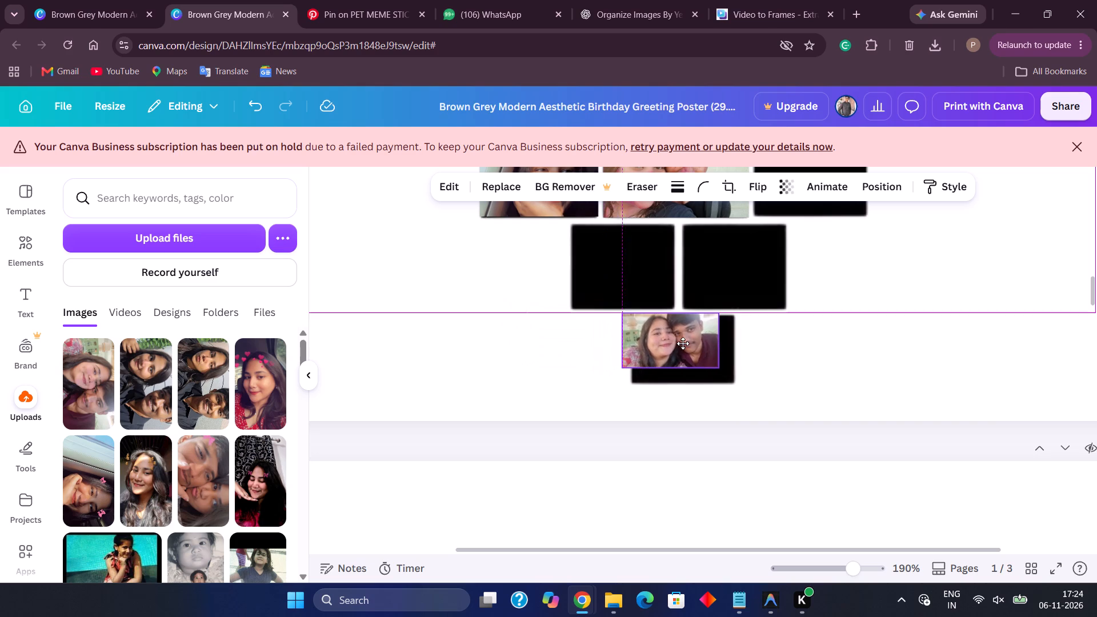
pyautogui.moveTo(683, 343); pyautogui.dragTo(686, 343)
pyautogui.hscroll(-3, 686, 343)
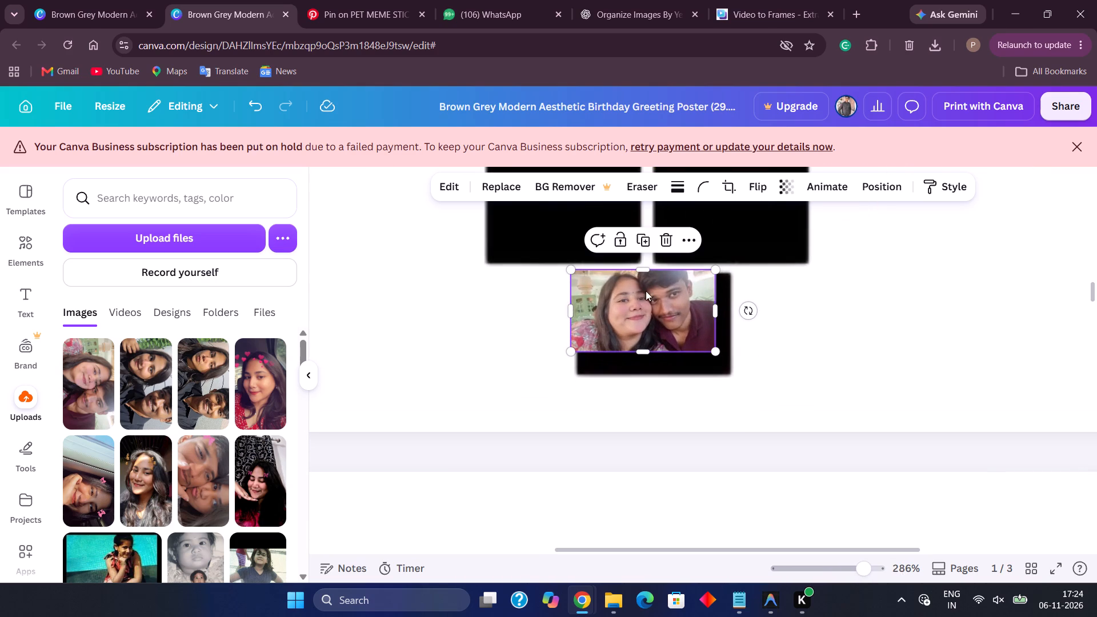
pyautogui.moveTo(631, 284); pyautogui.dragTo(642, 286)
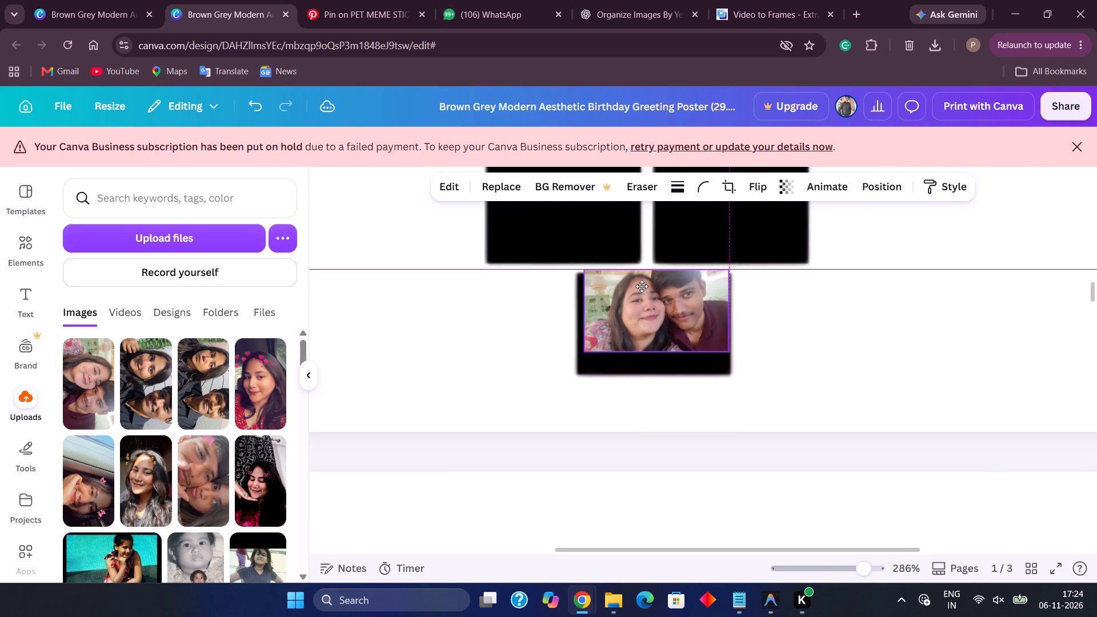
pyautogui.moveTo(642, 286); pyautogui.dragTo(637, 295)
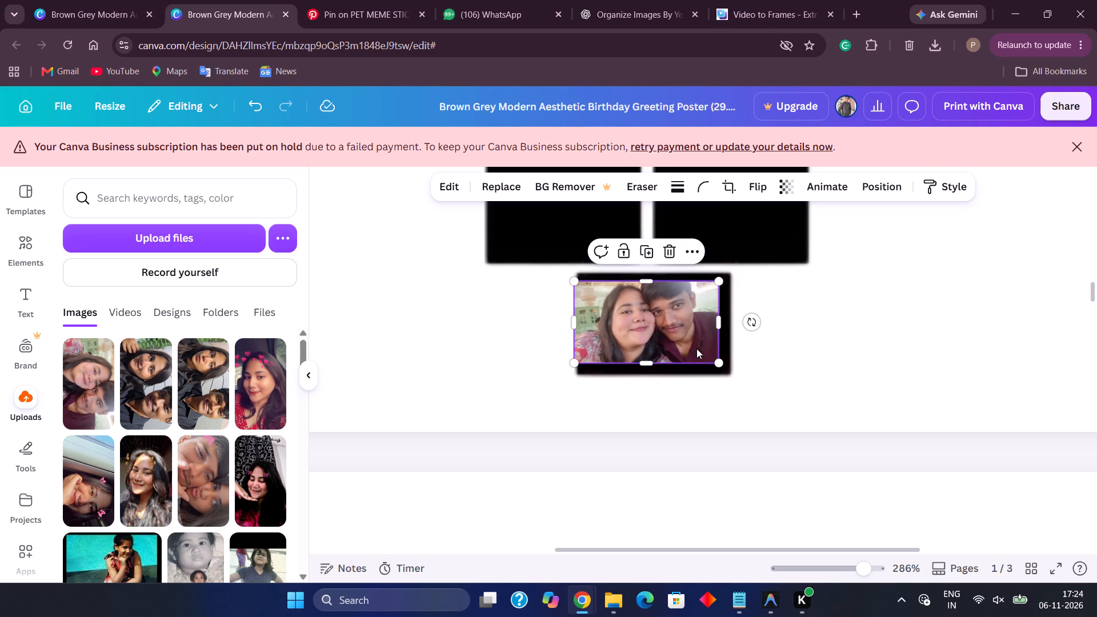
# Enlarge the couple photo to span the bottom placeholder's width and align it with the placeholder's top edge.
pyautogui.click(719, 362)
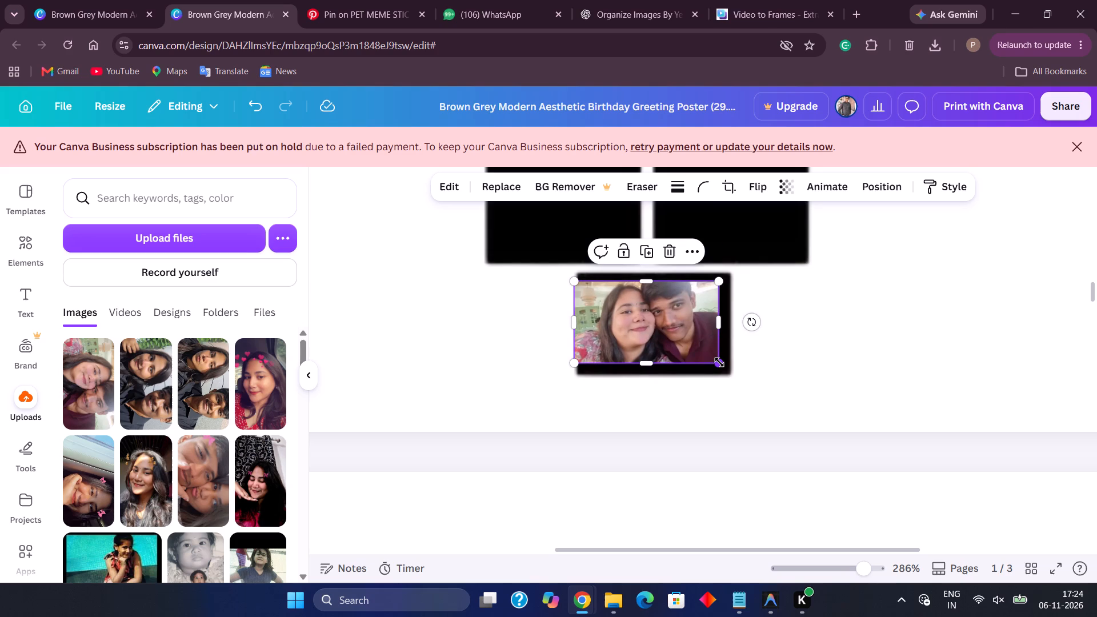
pyautogui.doubleClick(720, 364)
pyautogui.moveTo(720, 364); pyautogui.dragTo(723, 366)
pyautogui.moveTo(723, 366); pyautogui.dragTo(739, 378)
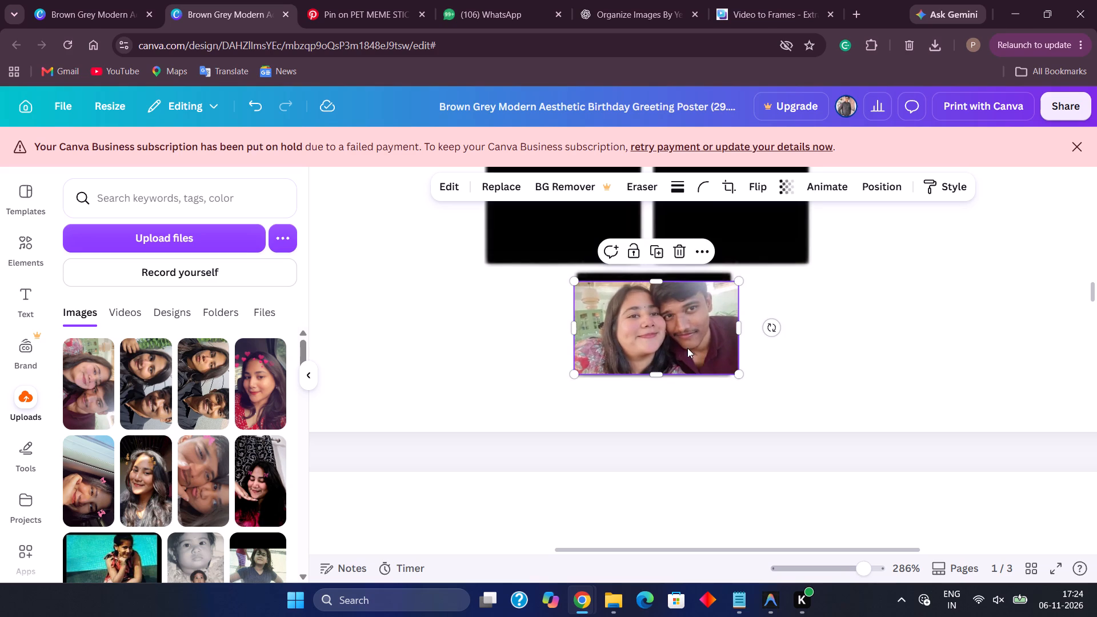
pyautogui.moveTo(712, 333); pyautogui.dragTo(754, 328)
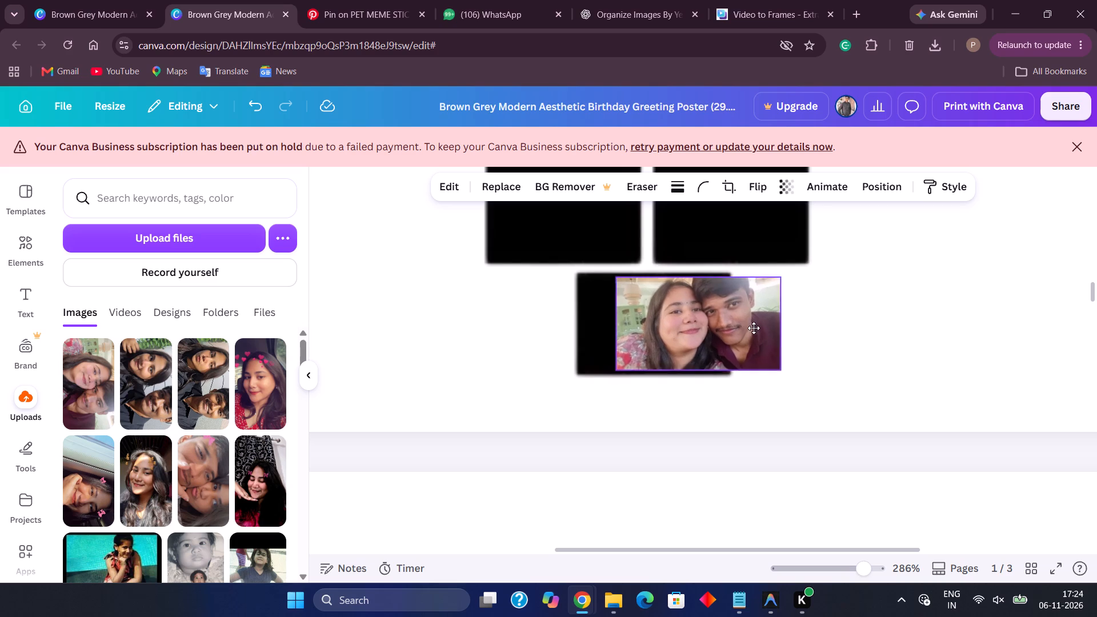
pyautogui.moveTo(754, 328); pyautogui.dragTo(706, 326)
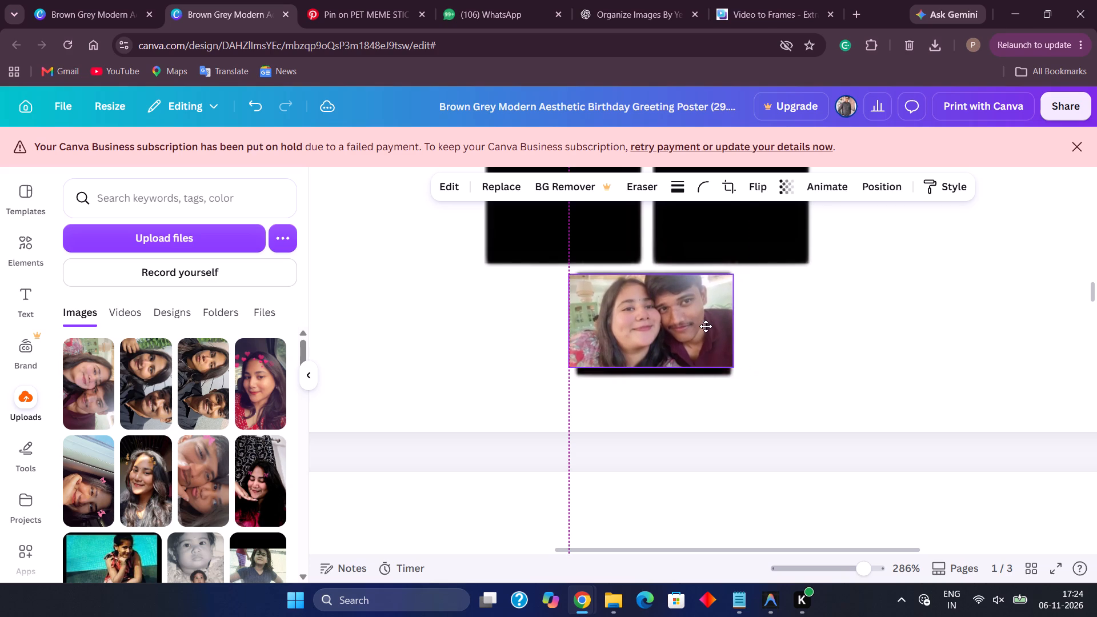
pyautogui.moveTo(706, 326); pyautogui.dragTo(702, 326)
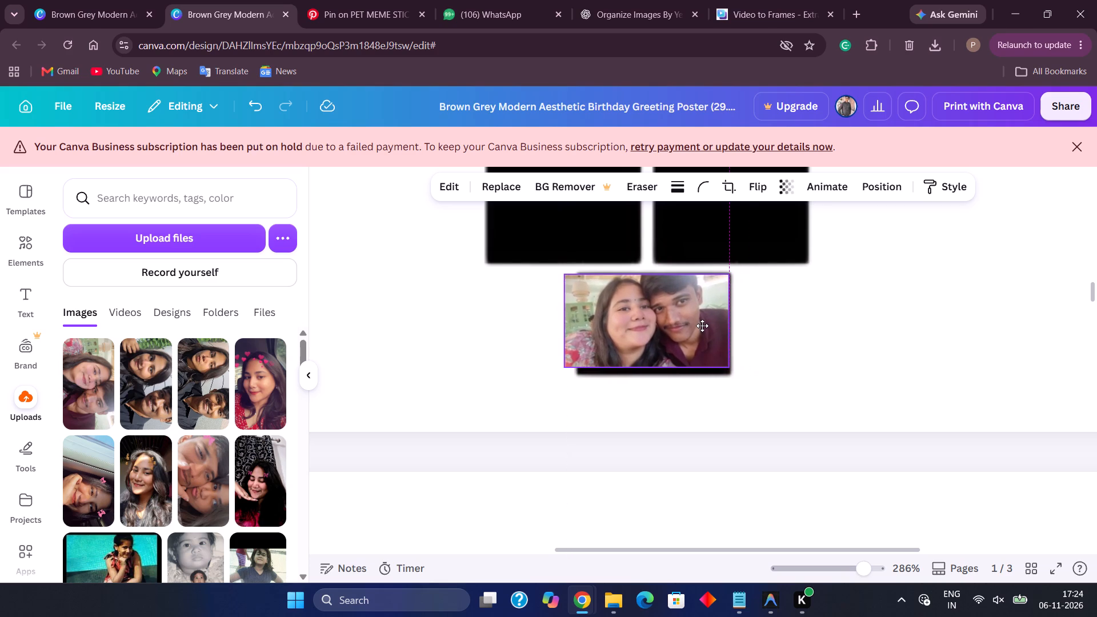
pyautogui.moveTo(702, 326); pyautogui.dragTo(705, 326)
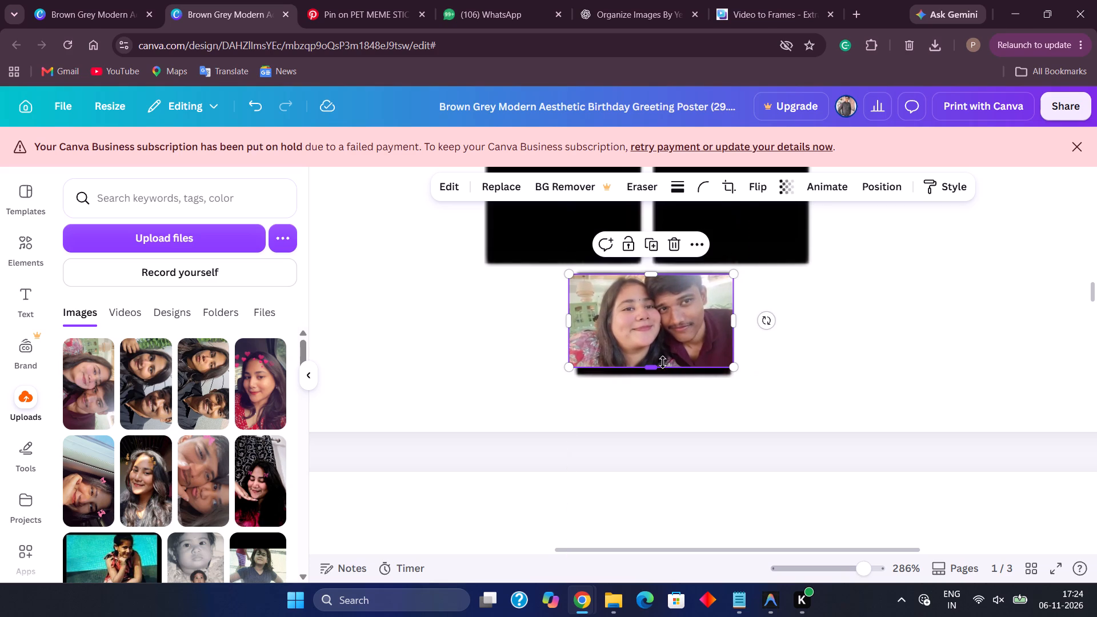
# Extend the photo's bottom edge and trim its left edge to fit the bottom placeholder, at about w 1.3, h 2.
pyautogui.click(654, 364)
pyautogui.moveTo(654, 364); pyautogui.dragTo(654, 375)
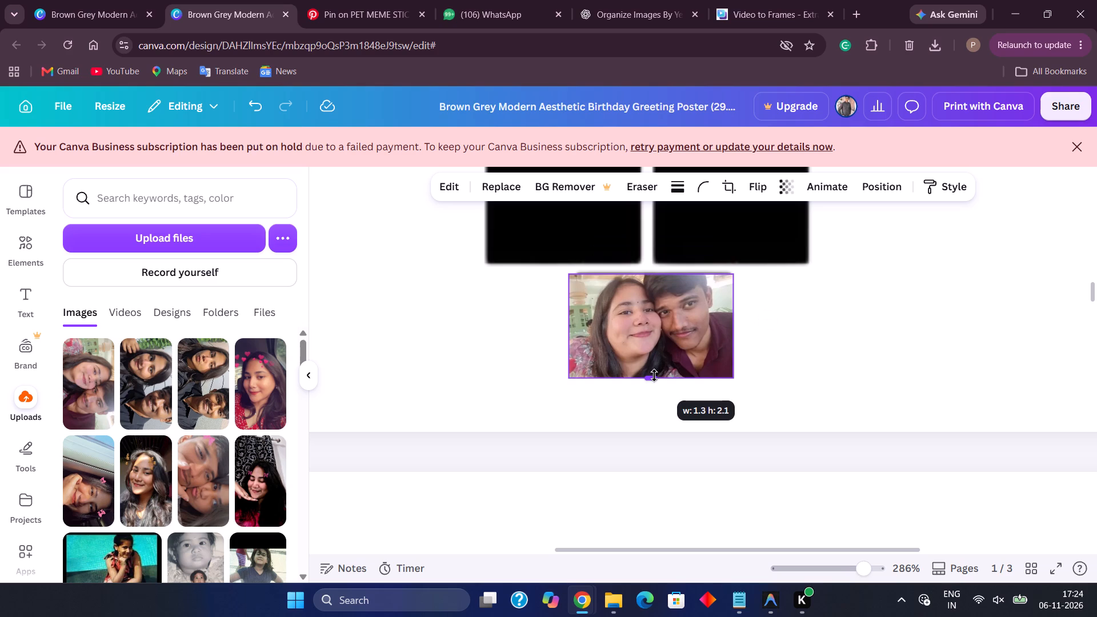
pyautogui.moveTo(654, 375); pyautogui.dragTo(654, 372)
pyautogui.moveTo(571, 323); pyautogui.dragTo(578, 319)
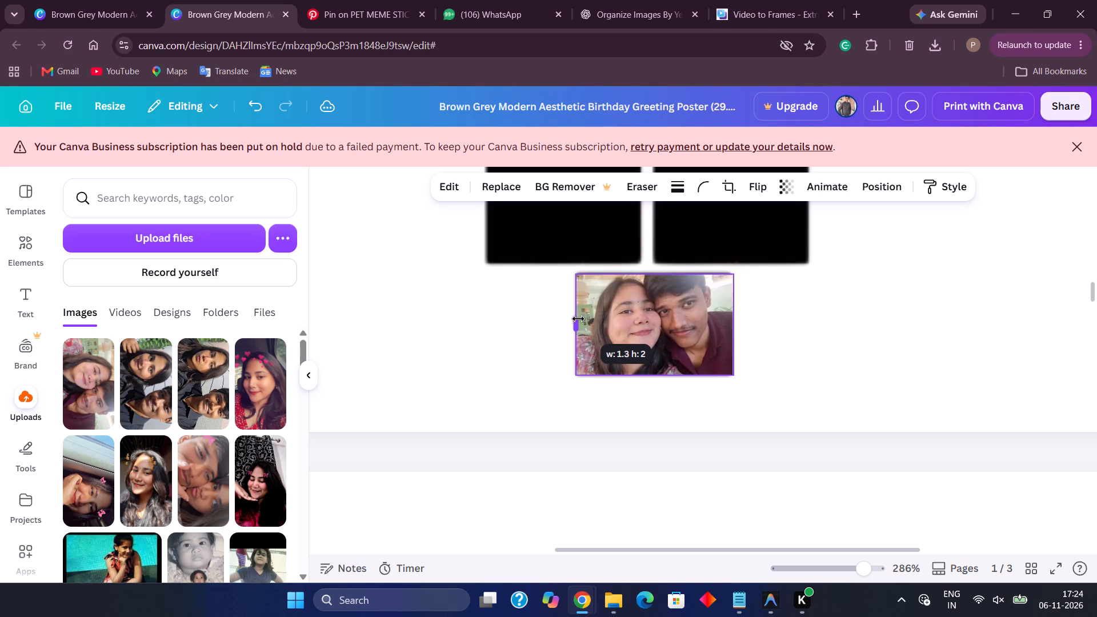
pyautogui.moveTo(578, 319); pyautogui.dragTo(577, 319)
pyautogui.click(822, 402)
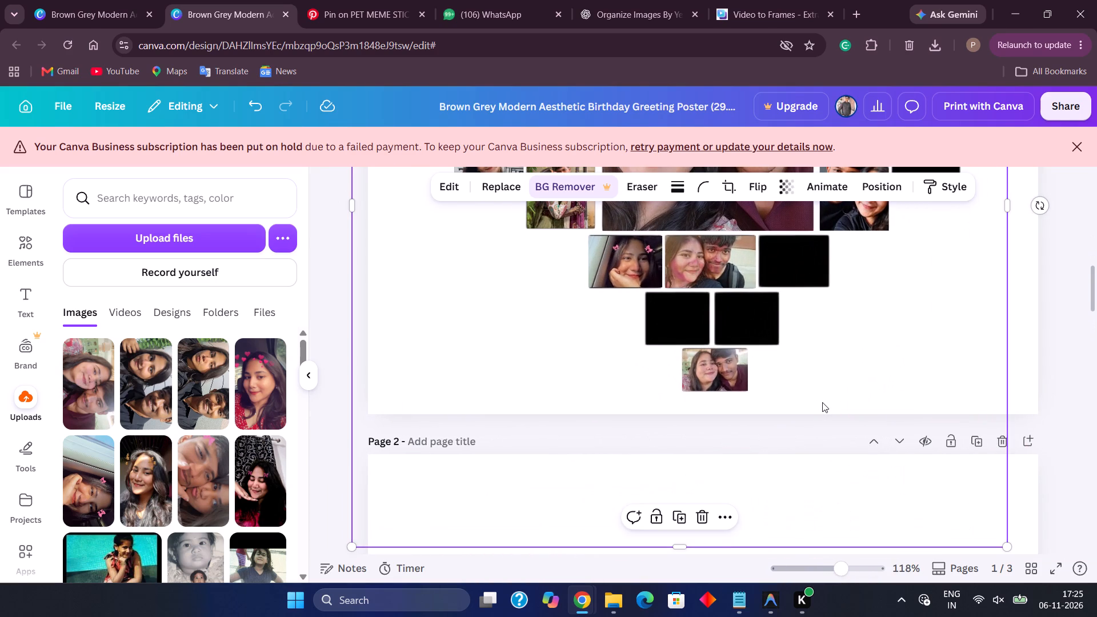
# Extend the photo's top edge slightly to cover the black strip of the placeholder above it.
pyautogui.hscroll(1, 509, 288)
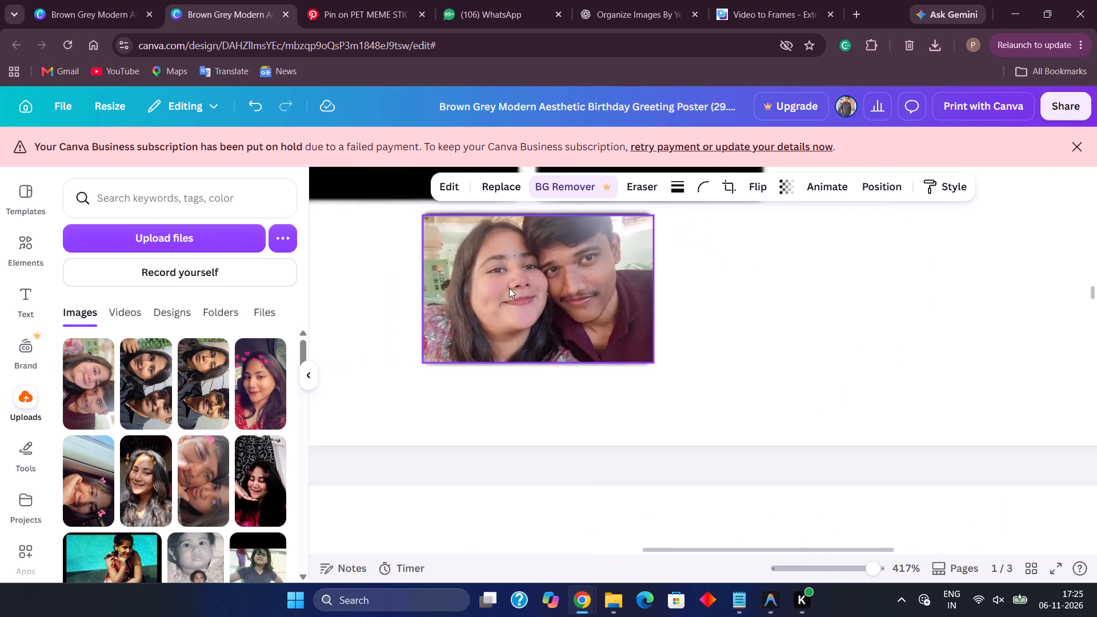
pyautogui.click(549, 246)
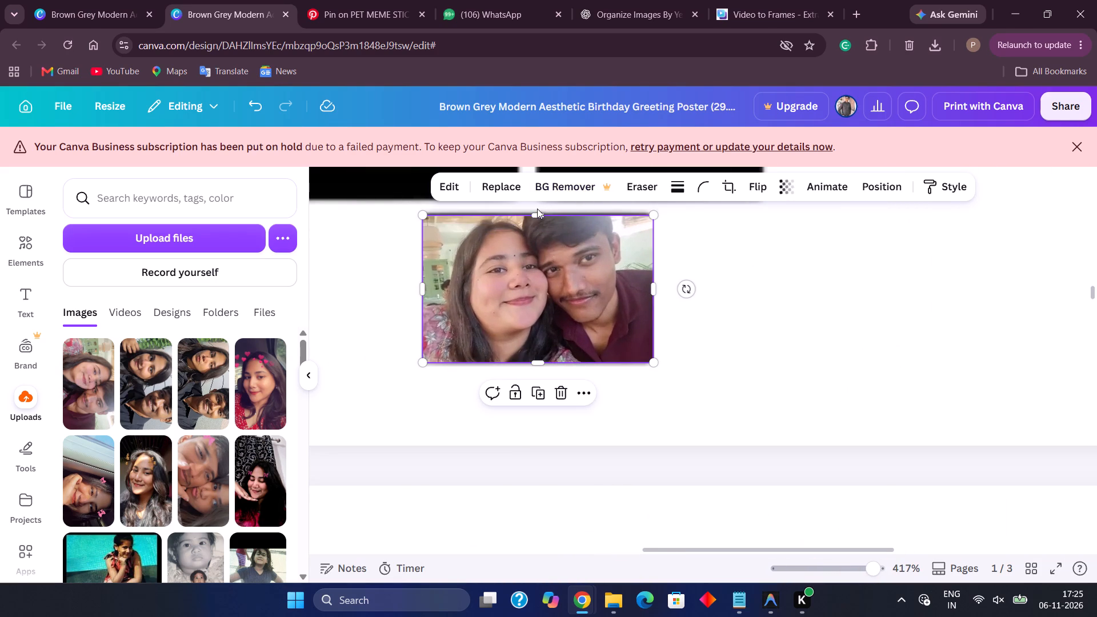
pyautogui.doubleClick(539, 213)
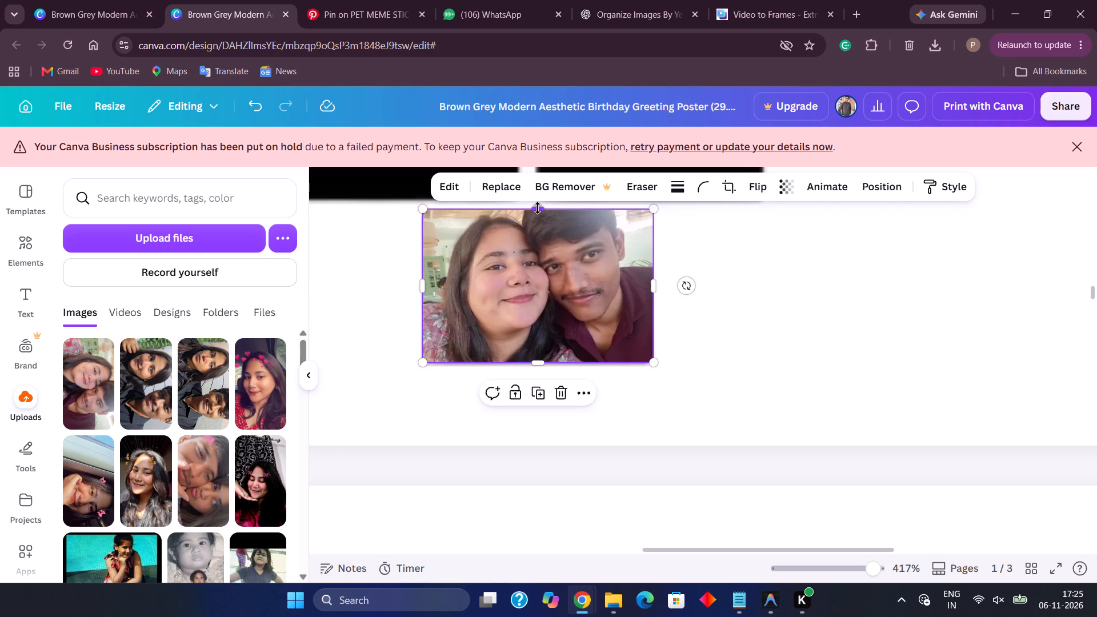
pyautogui.click(626, 287)
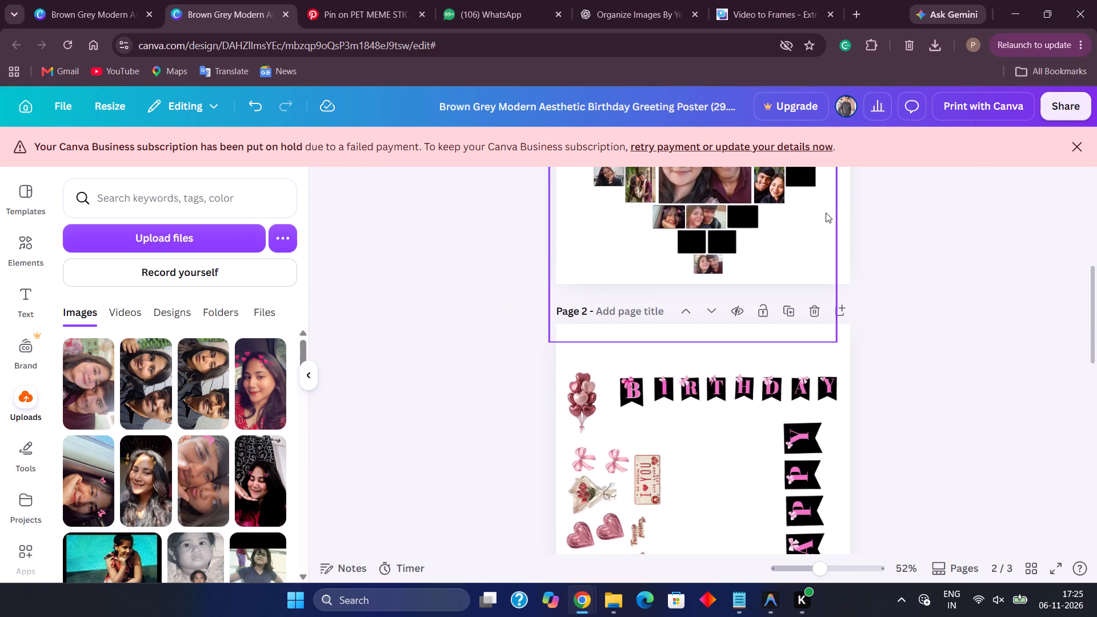
pyautogui.click(916, 245)
pyautogui.scroll(1, 916, 245)
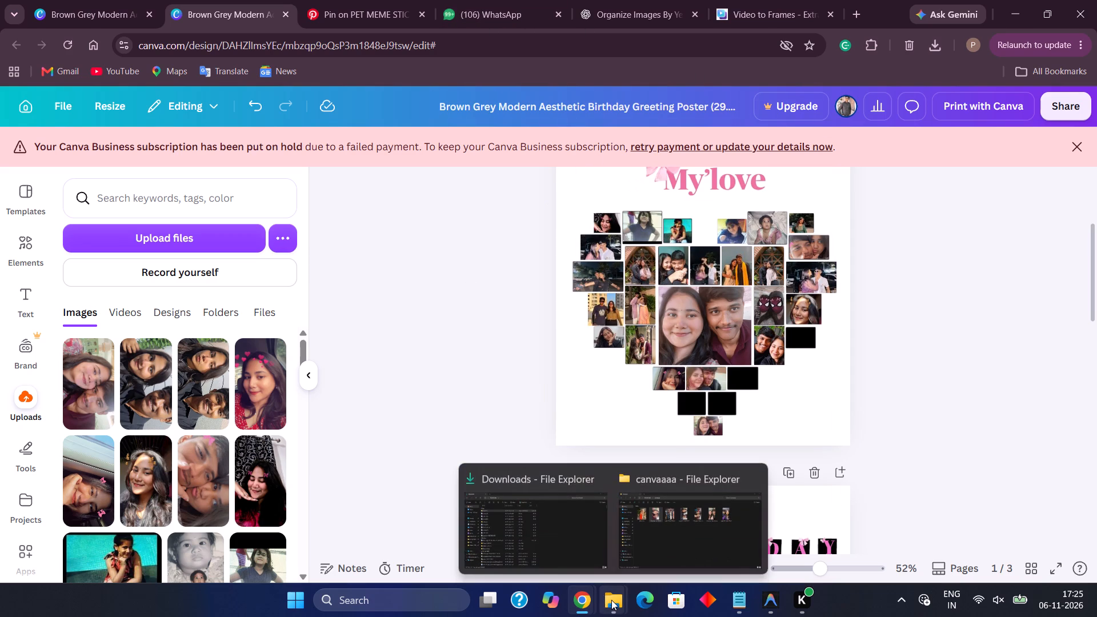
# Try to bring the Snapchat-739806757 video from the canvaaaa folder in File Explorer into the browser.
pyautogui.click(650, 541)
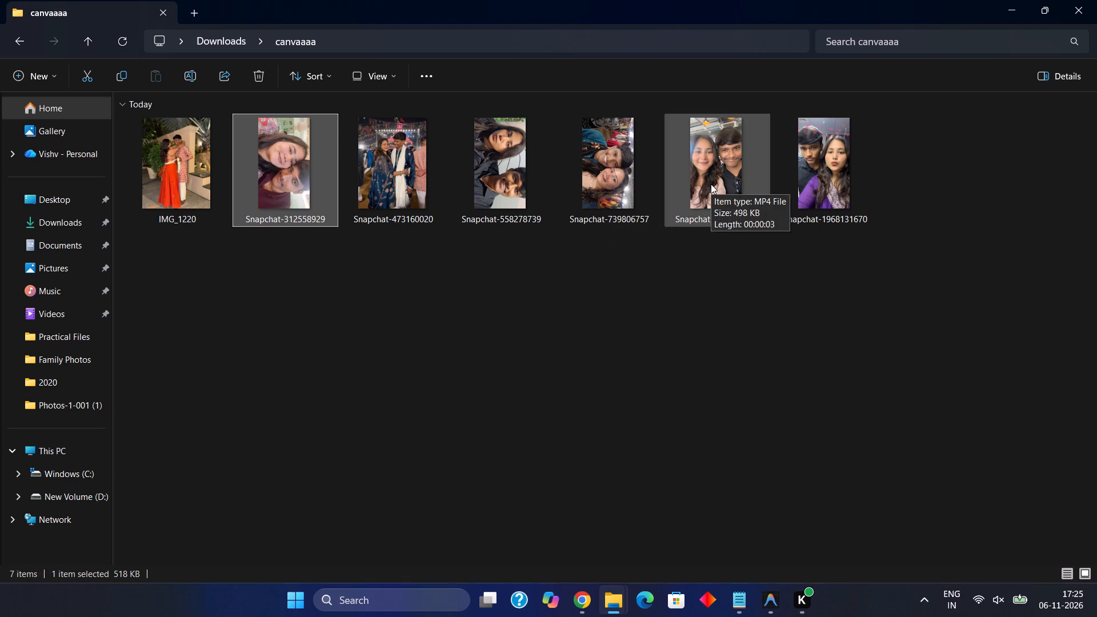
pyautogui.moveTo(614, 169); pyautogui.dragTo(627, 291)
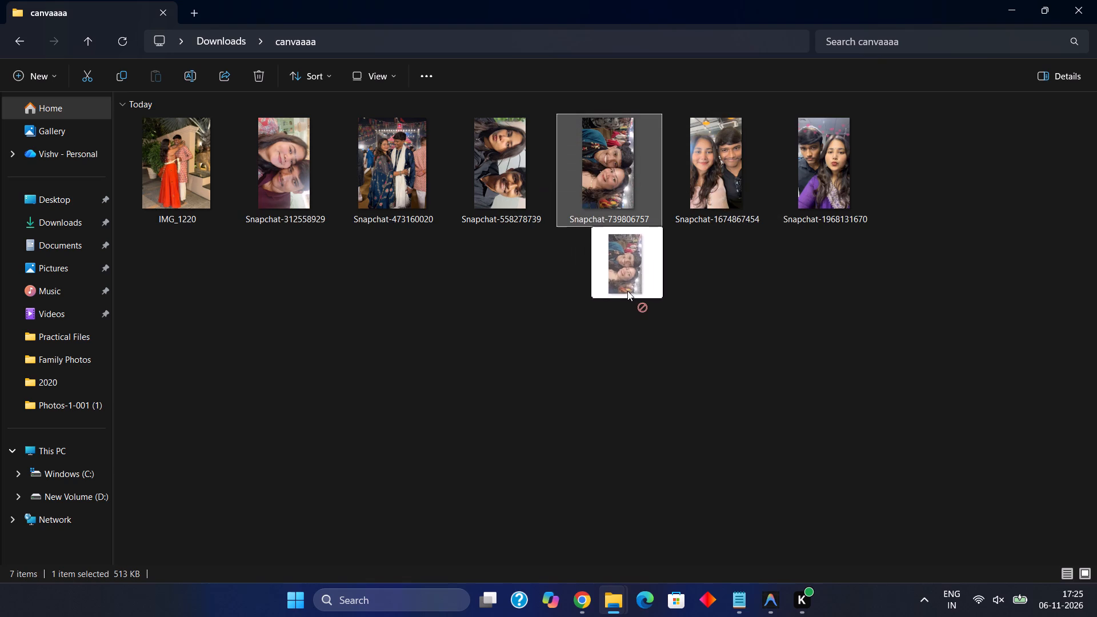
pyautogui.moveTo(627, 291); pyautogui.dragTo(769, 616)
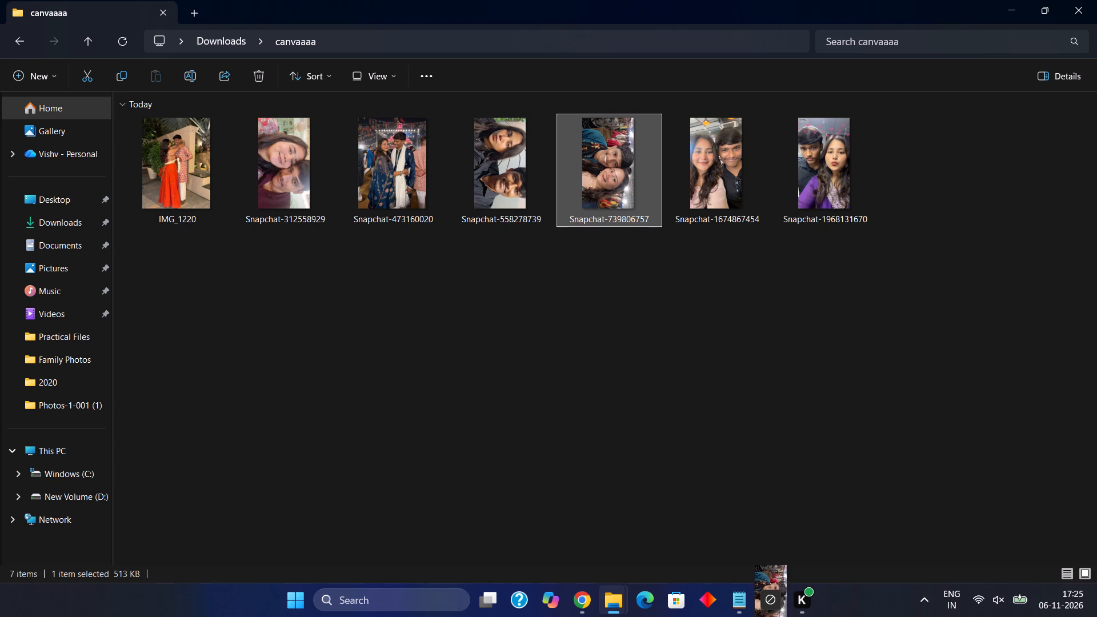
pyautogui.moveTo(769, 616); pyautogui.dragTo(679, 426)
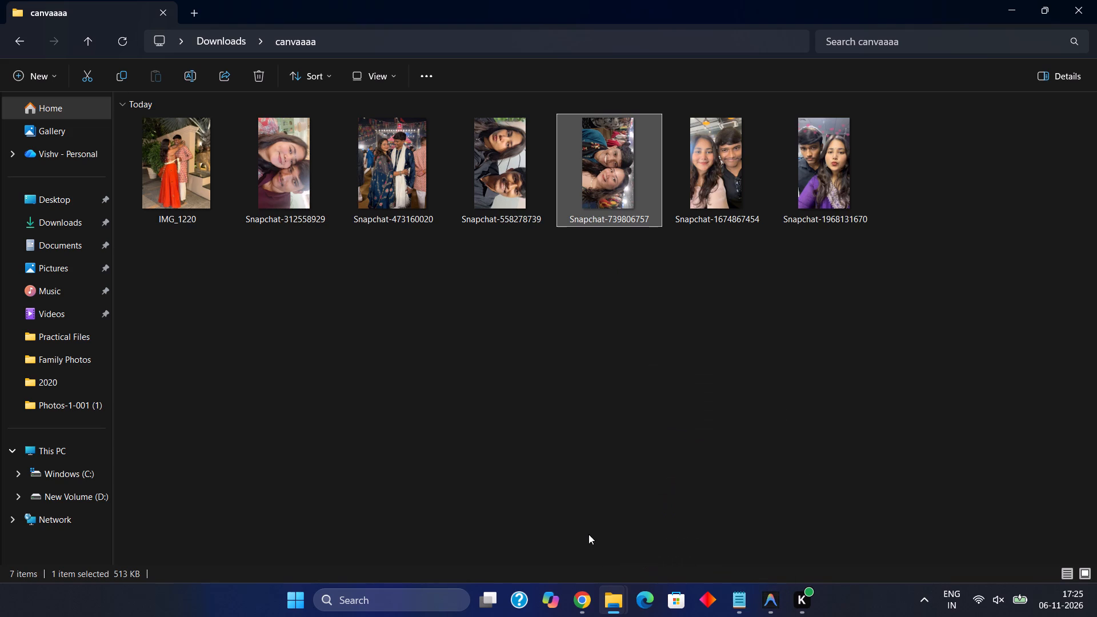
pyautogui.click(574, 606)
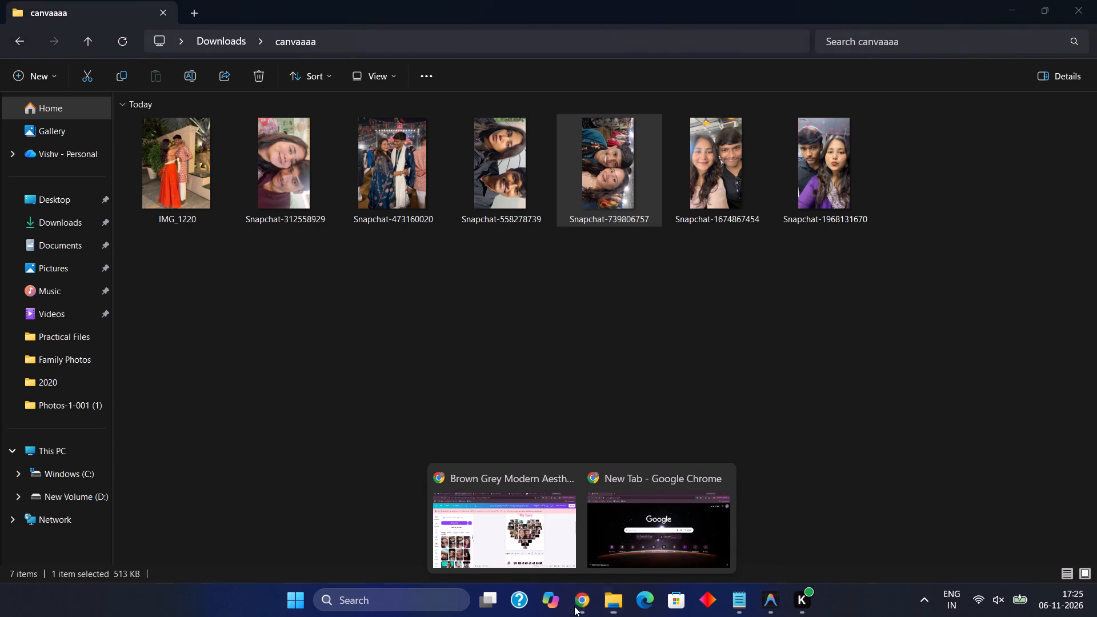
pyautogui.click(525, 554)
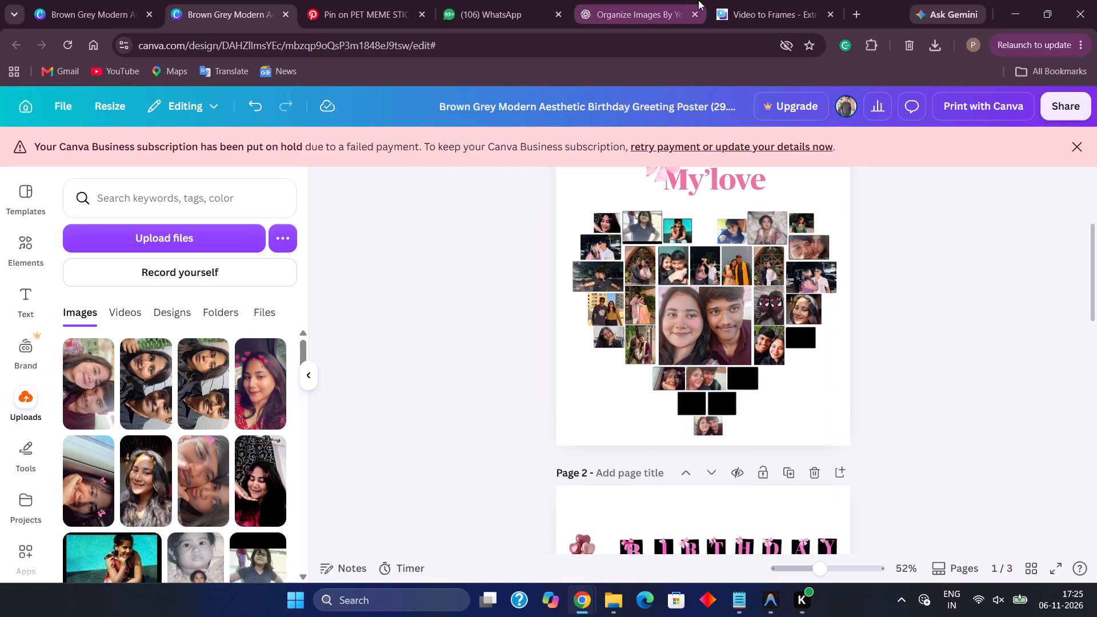
# Switch to the Video to Frames site and reload it to clear the loaded video for a new upload.
pyautogui.click(768, 0)
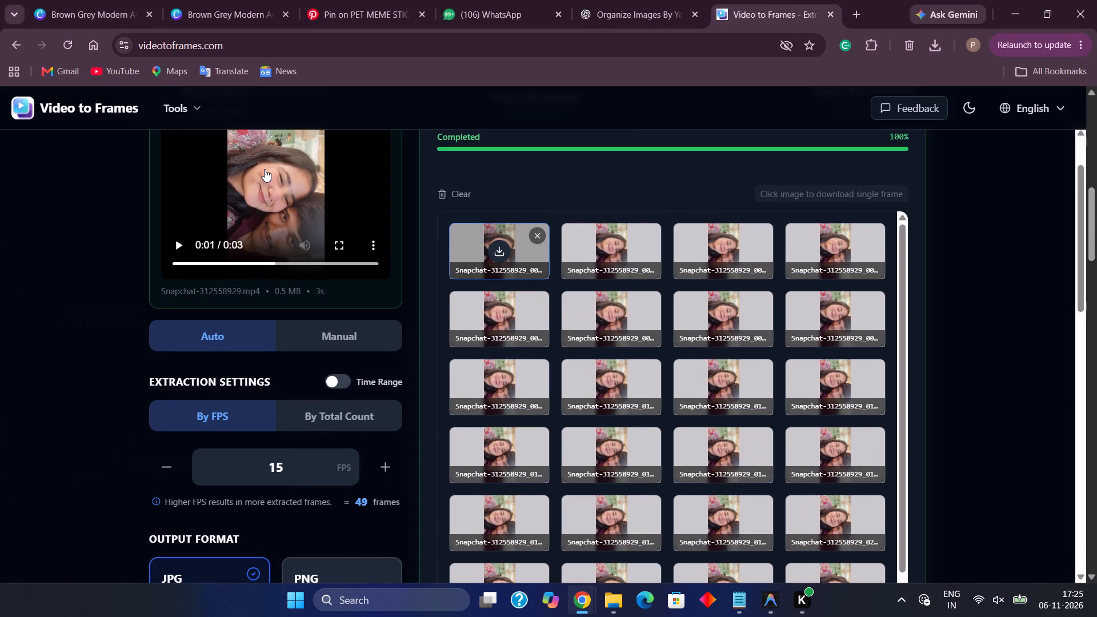
pyautogui.scroll(6, 265, 169)
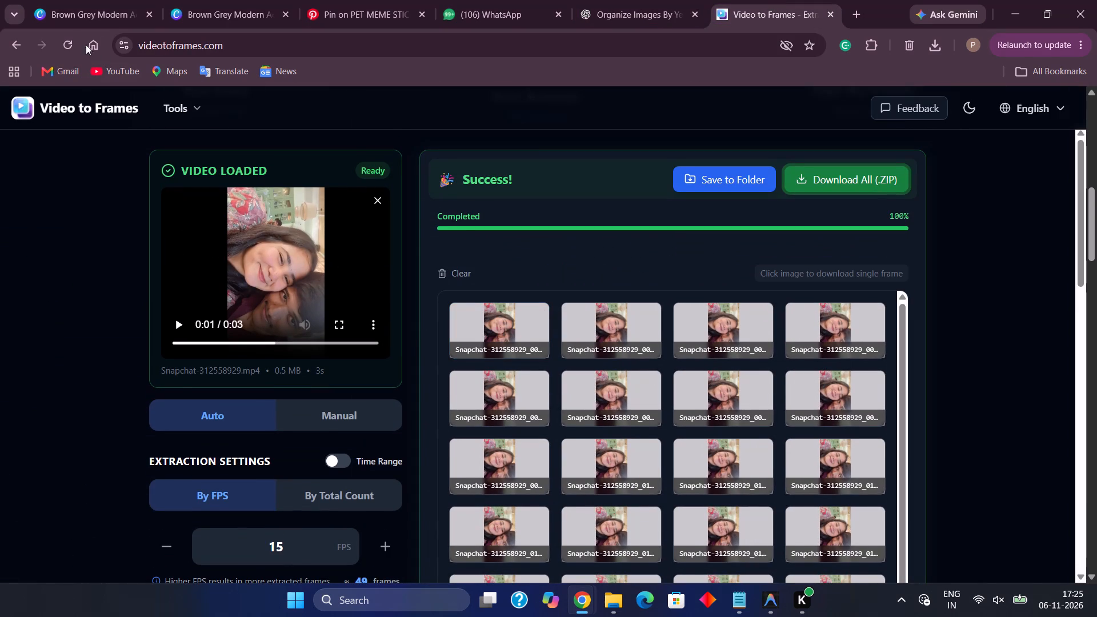
pyautogui.click(71, 43)
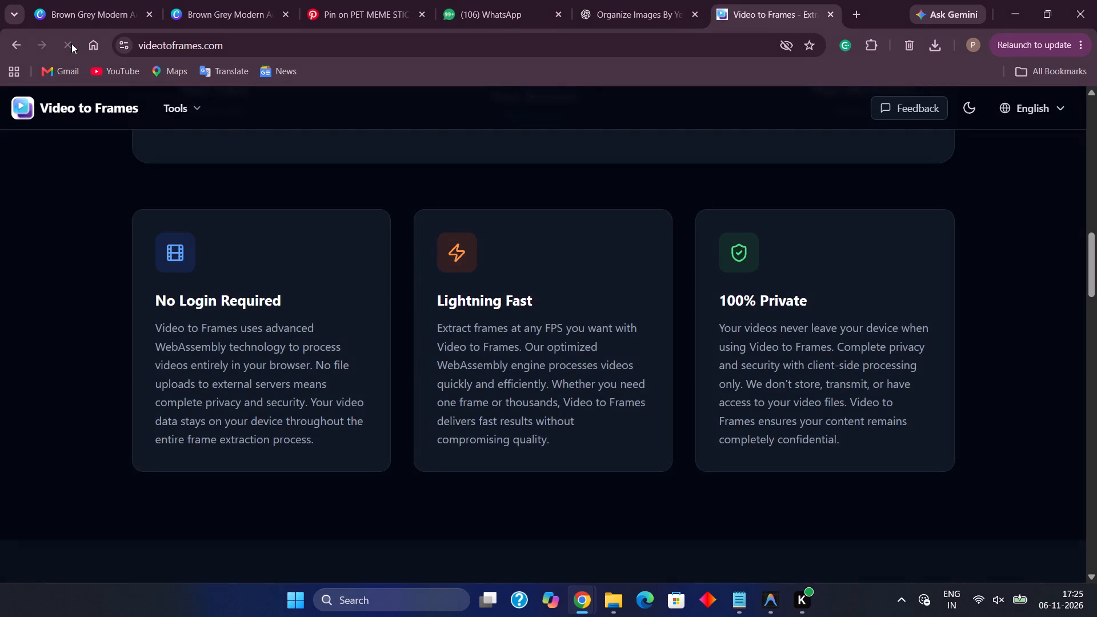
pyautogui.scroll(11, 241, 224)
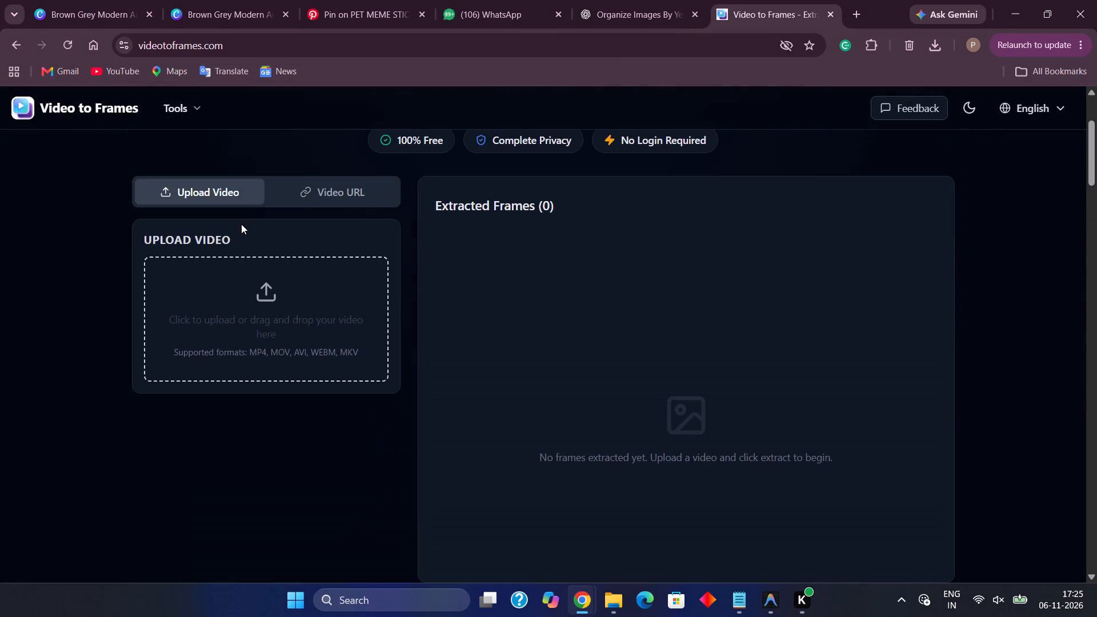
pyautogui.scroll(-1, 241, 224)
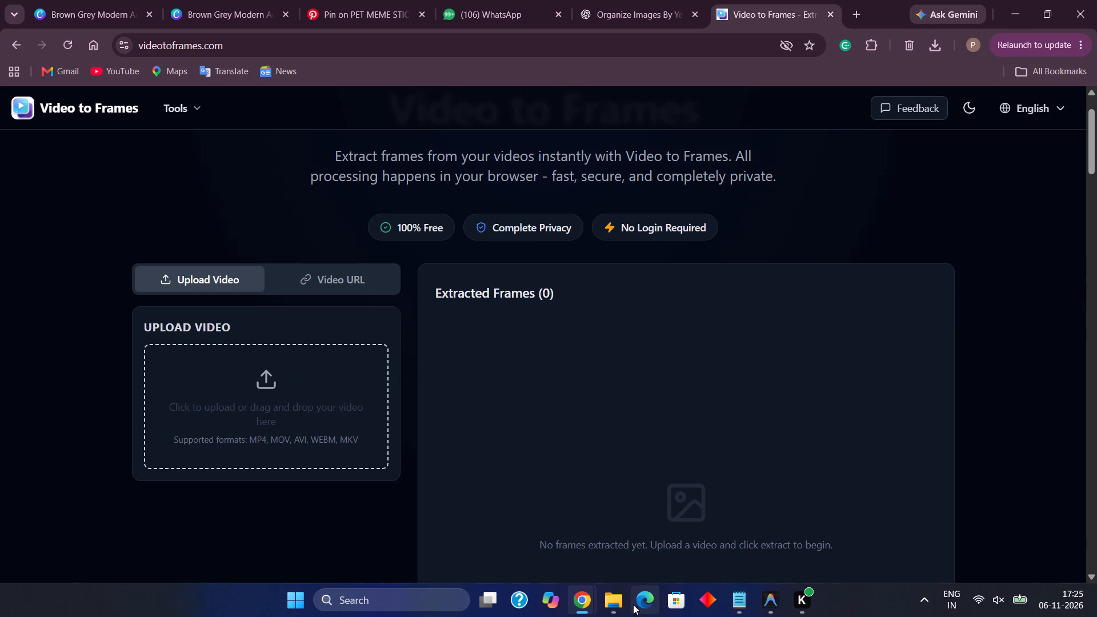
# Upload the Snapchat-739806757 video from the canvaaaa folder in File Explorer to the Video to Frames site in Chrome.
pyautogui.click(694, 546)
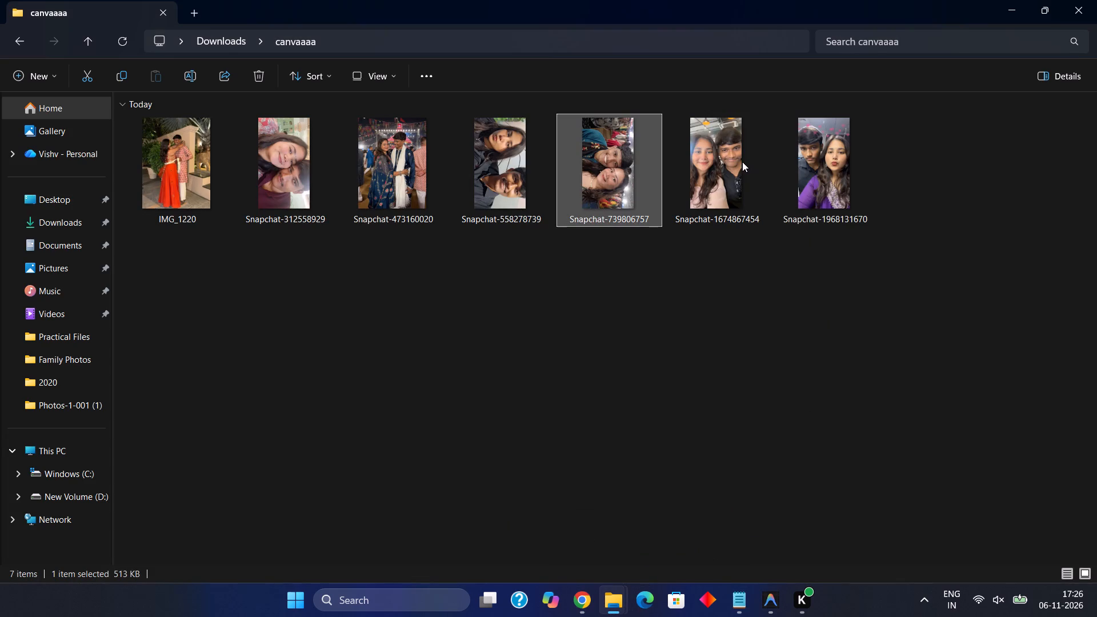
pyautogui.moveTo(636, 162); pyautogui.dragTo(658, 537)
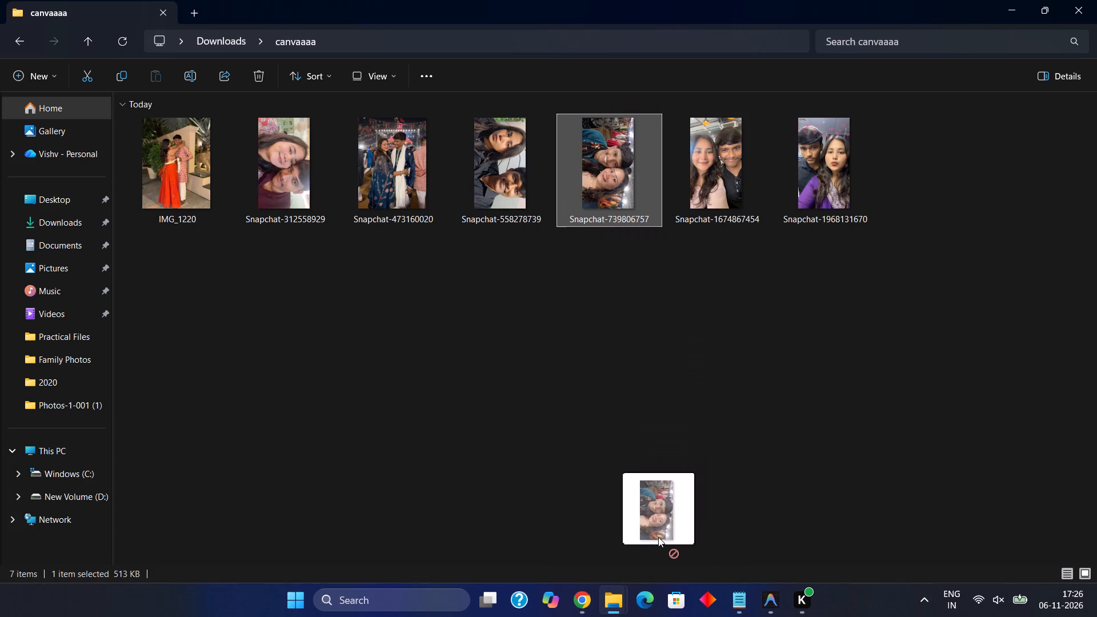
pyautogui.moveTo(658, 537); pyautogui.dragTo(538, 566)
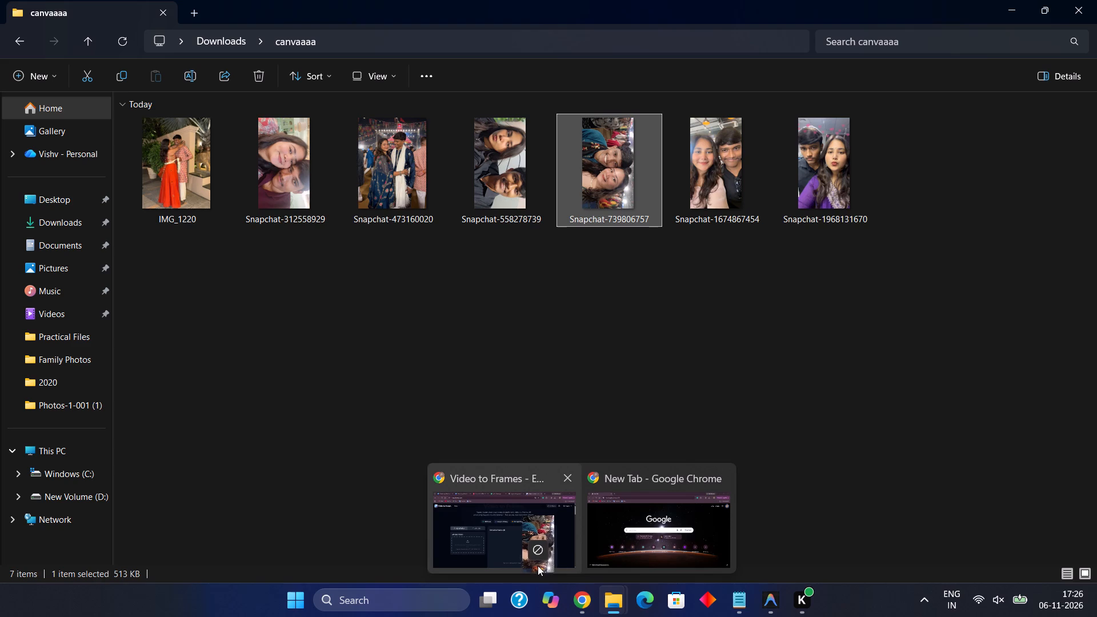
pyautogui.moveTo(538, 566); pyautogui.dragTo(530, 551)
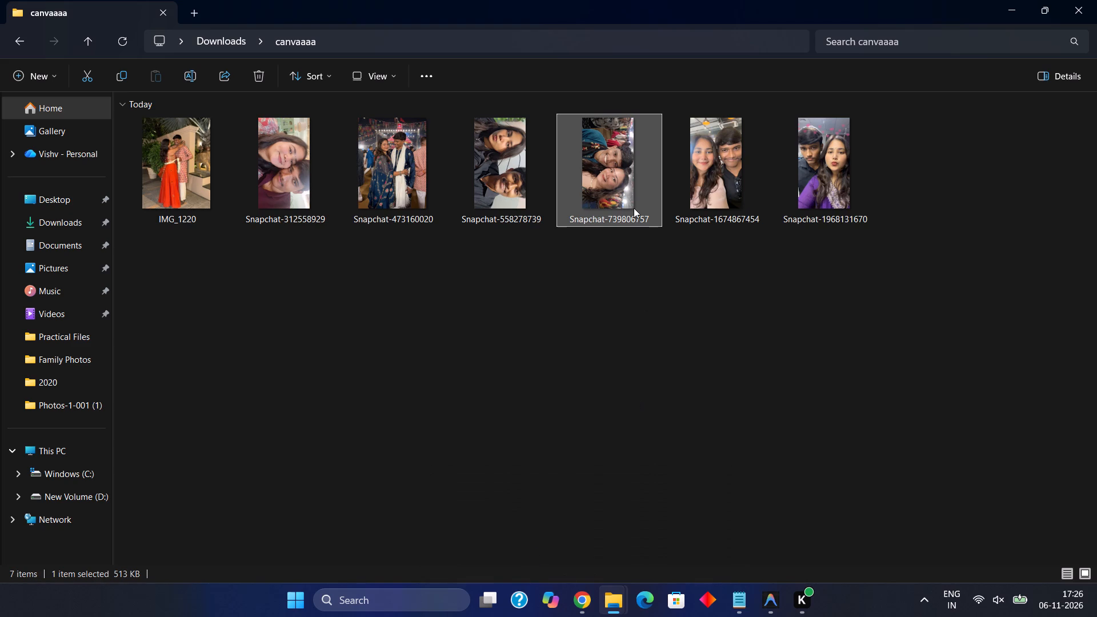
pyautogui.moveTo(608, 124); pyautogui.dragTo(574, 616)
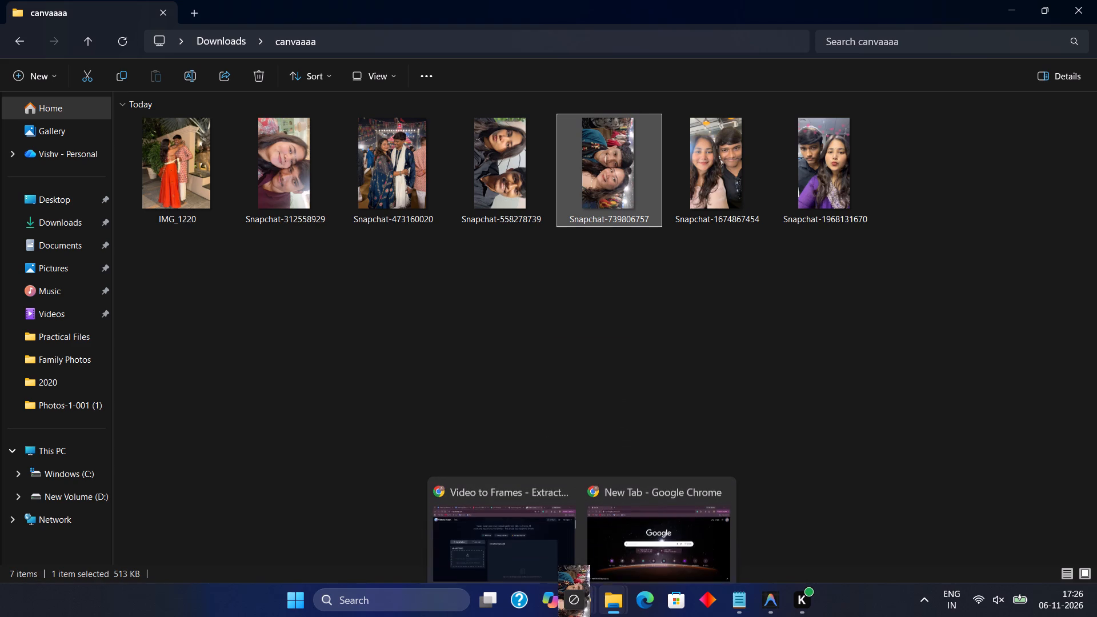
pyautogui.moveTo(574, 616); pyautogui.dragTo(361, 455)
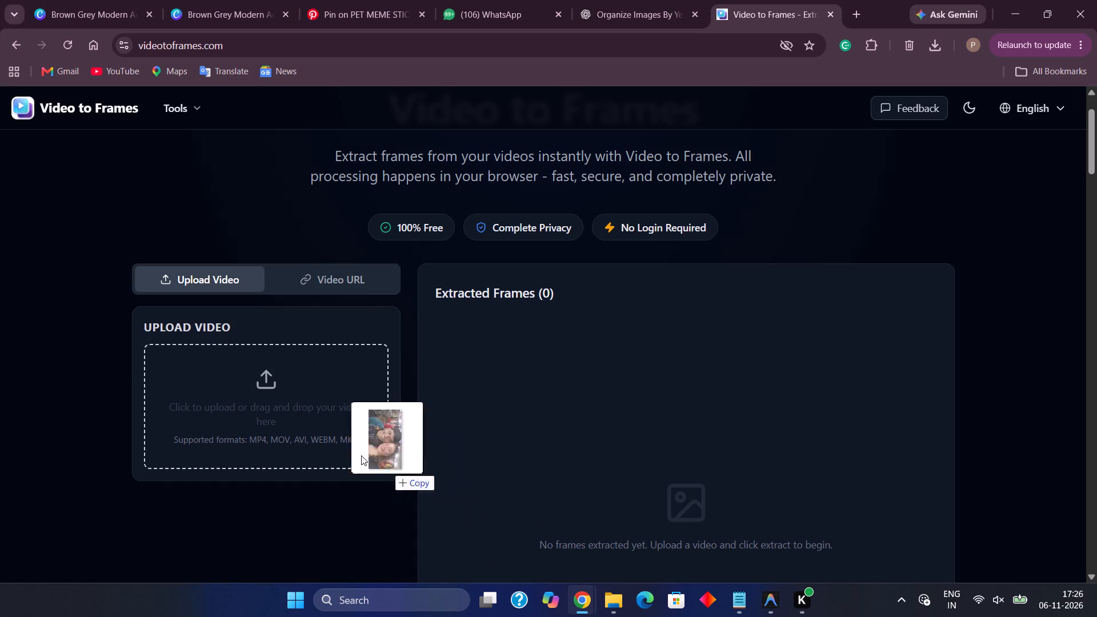
pyautogui.moveTo(361, 455); pyautogui.dragTo(333, 447)
# Set the extraction rate to 17 FPS and extract the video's frames as JPG.
pyautogui.scroll(-2, 377, 400)
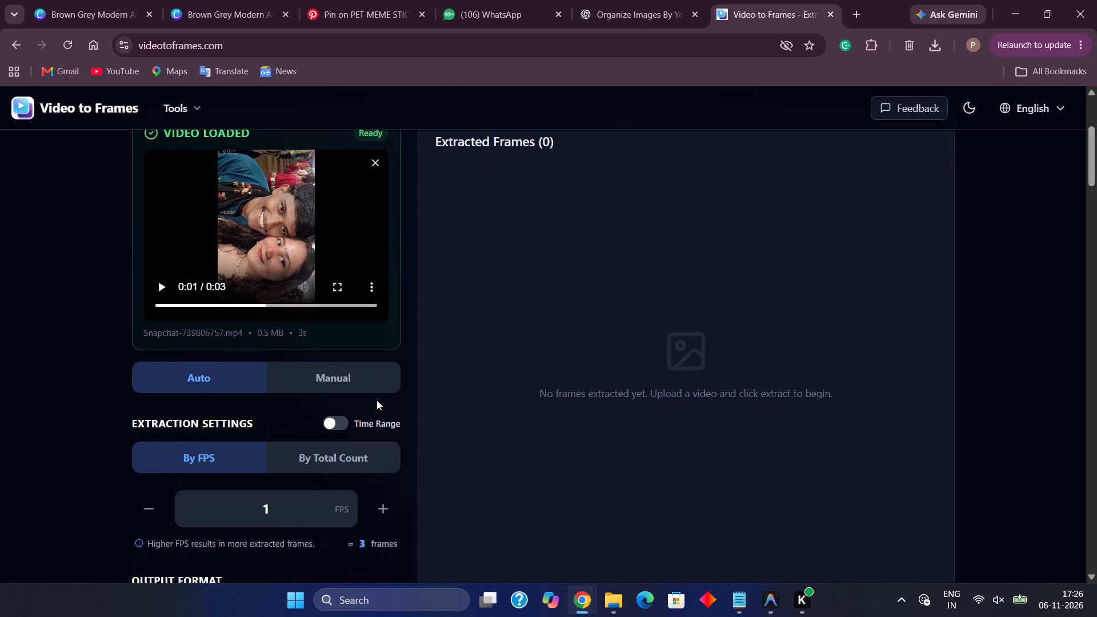
pyautogui.scroll(-5, 377, 400)
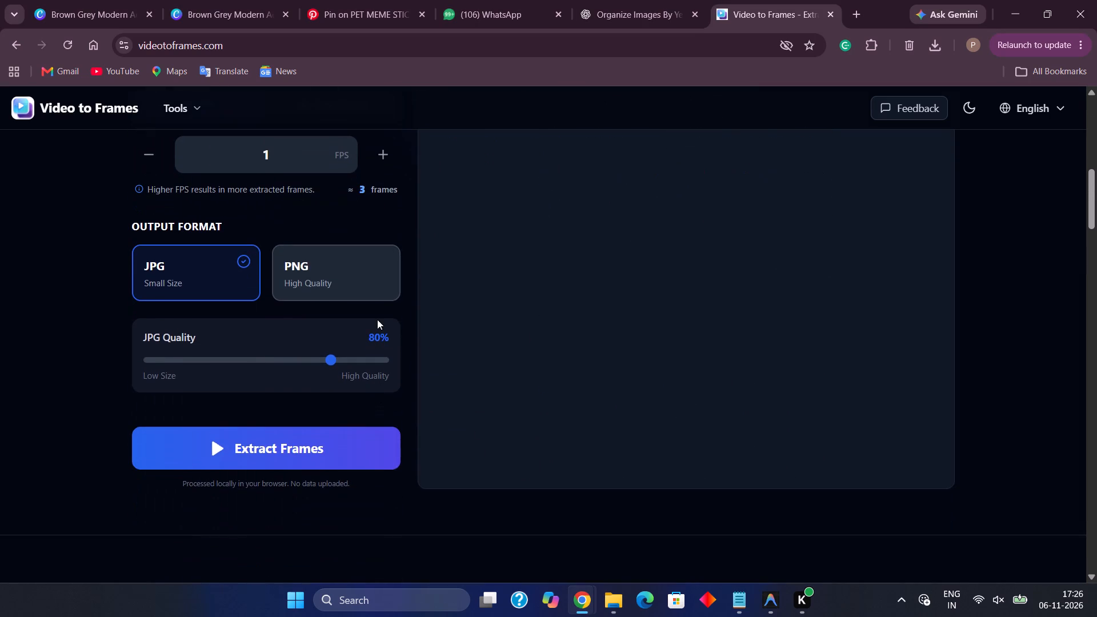
pyautogui.scroll(2, 347, 240)
pyautogui.tripleClick(383, 281)
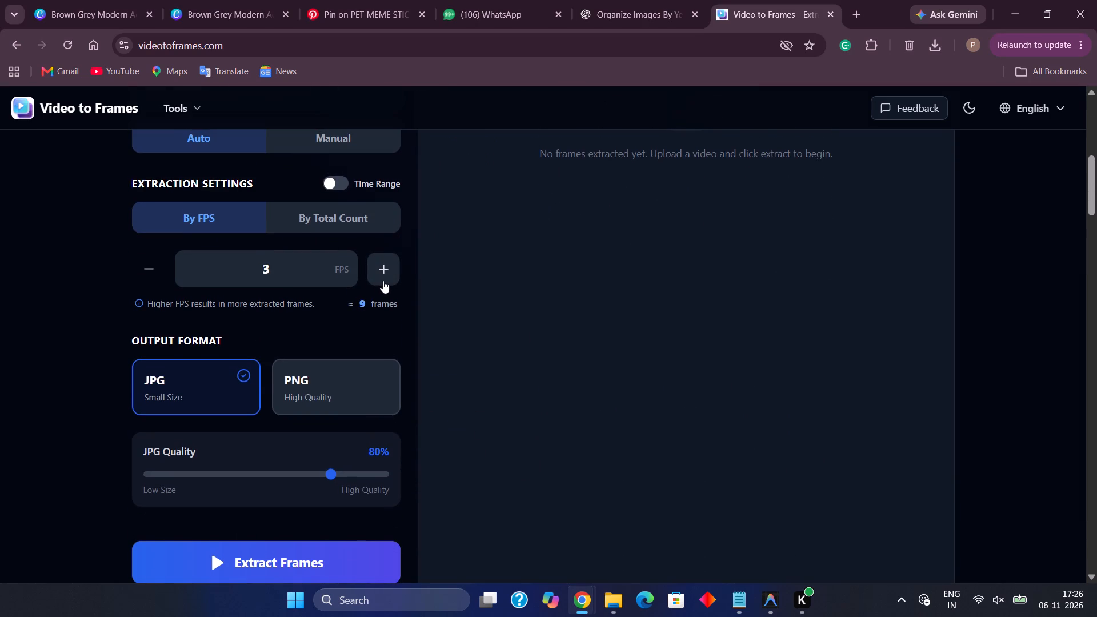
pyautogui.tripleClick(383, 281)
pyautogui.tripleClick(383, 281)
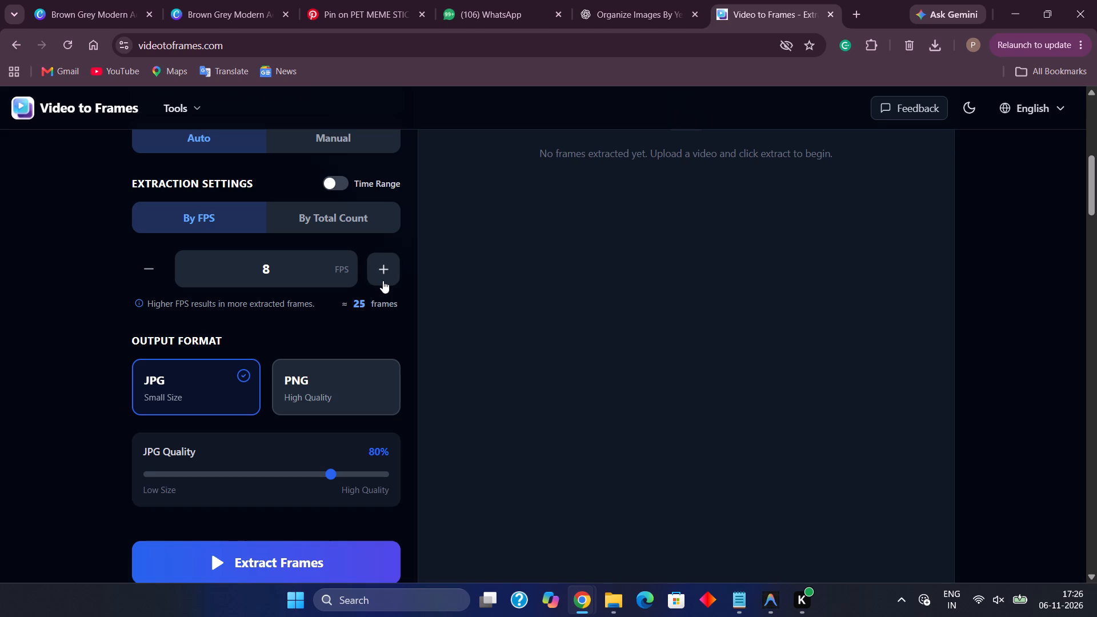
pyautogui.click(383, 281)
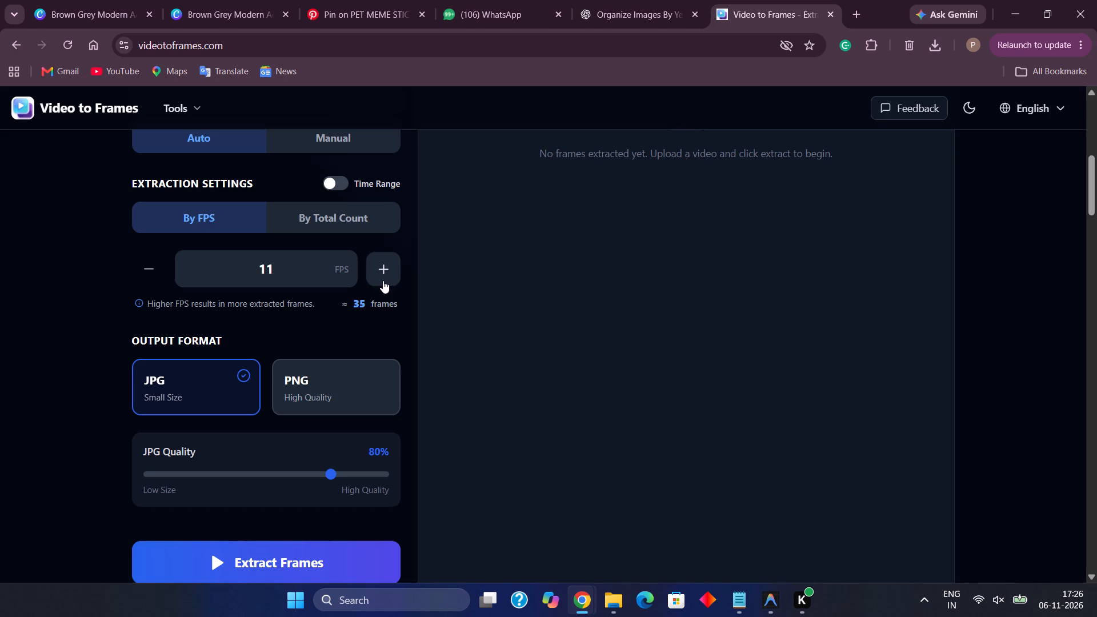
pyautogui.tripleClick(383, 281)
pyautogui.tripleClick(383, 281)
pyautogui.scroll(-2, 372, 335)
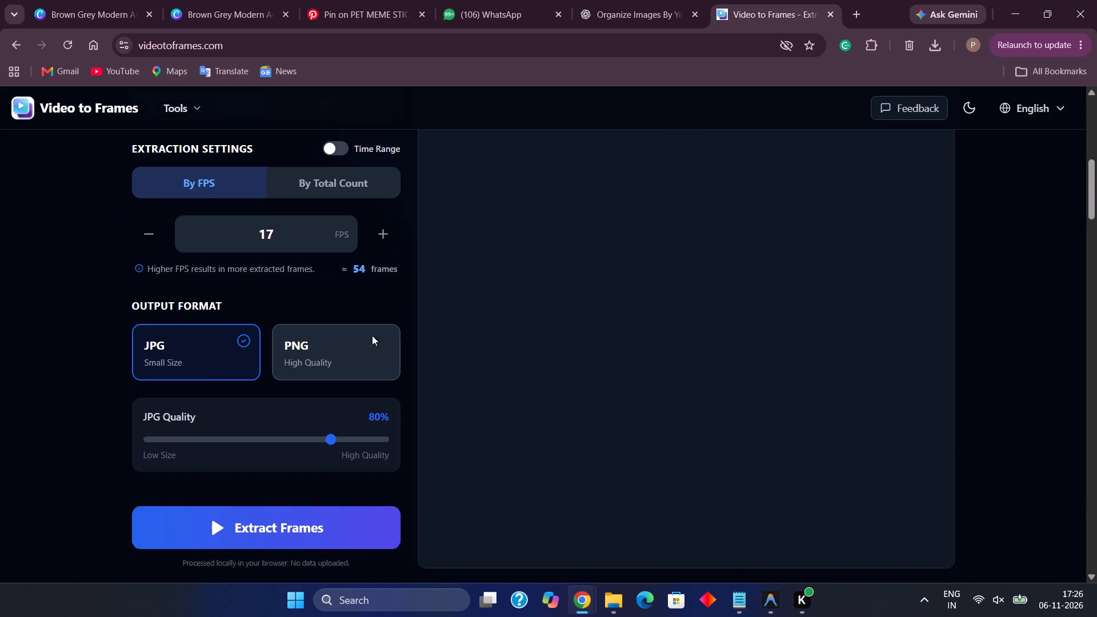
pyautogui.scroll(-3, 372, 335)
pyautogui.click(355, 218)
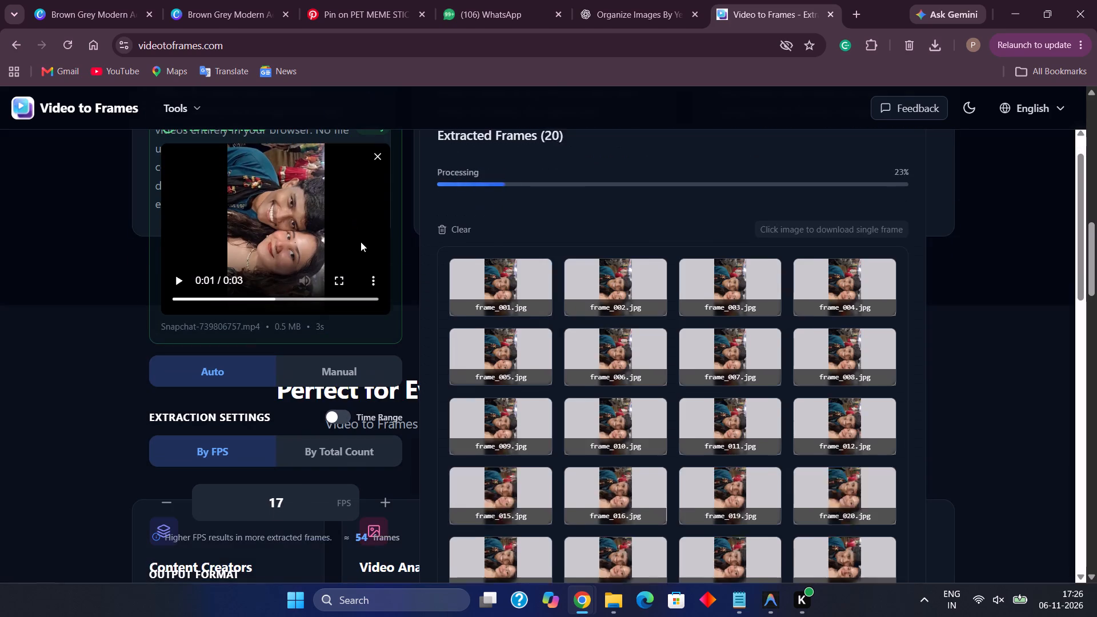
# Compare the extracted frames up close and download frame_031.jpg.
pyautogui.scroll(1, 618, 389)
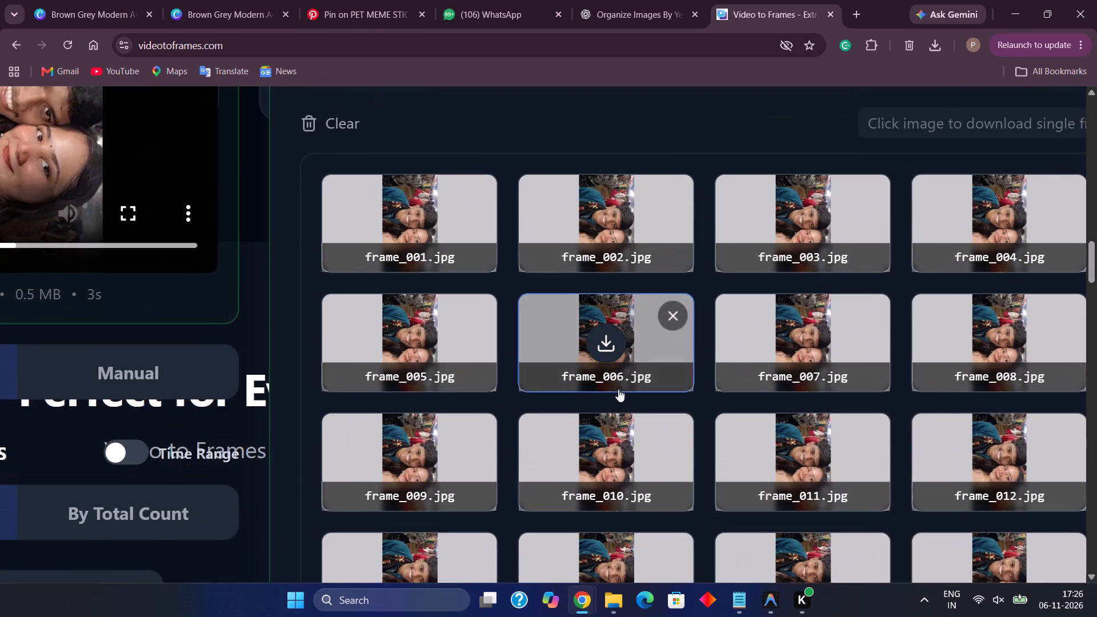
pyautogui.scroll(2, 618, 389)
pyautogui.hscroll(-1, 618, 389)
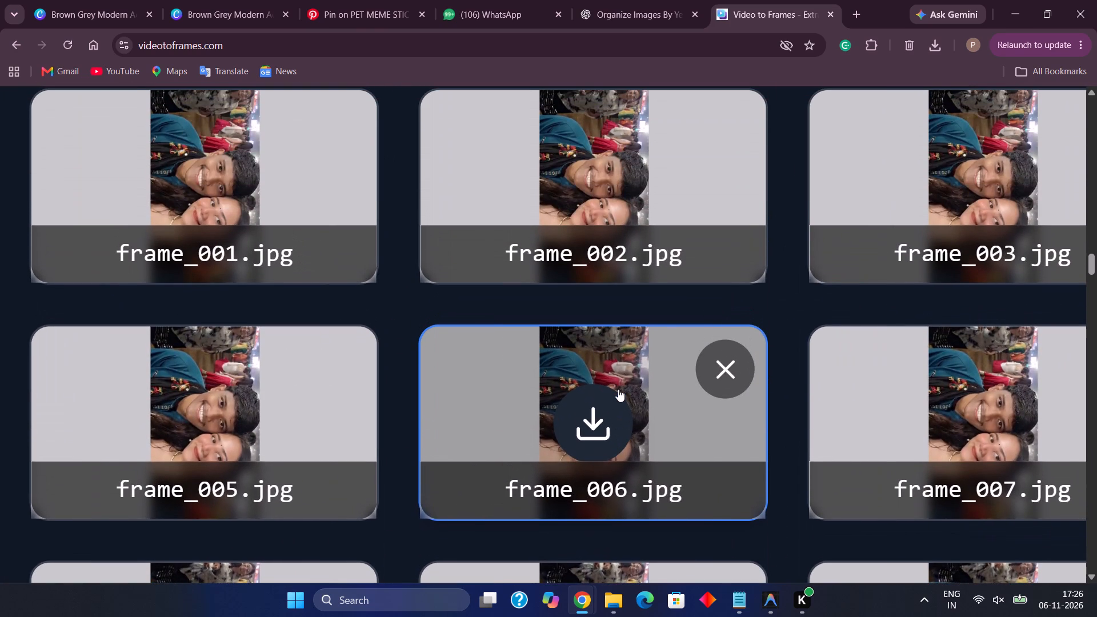
pyautogui.hscroll(-1, 618, 389)
pyautogui.scroll(-10, 618, 389)
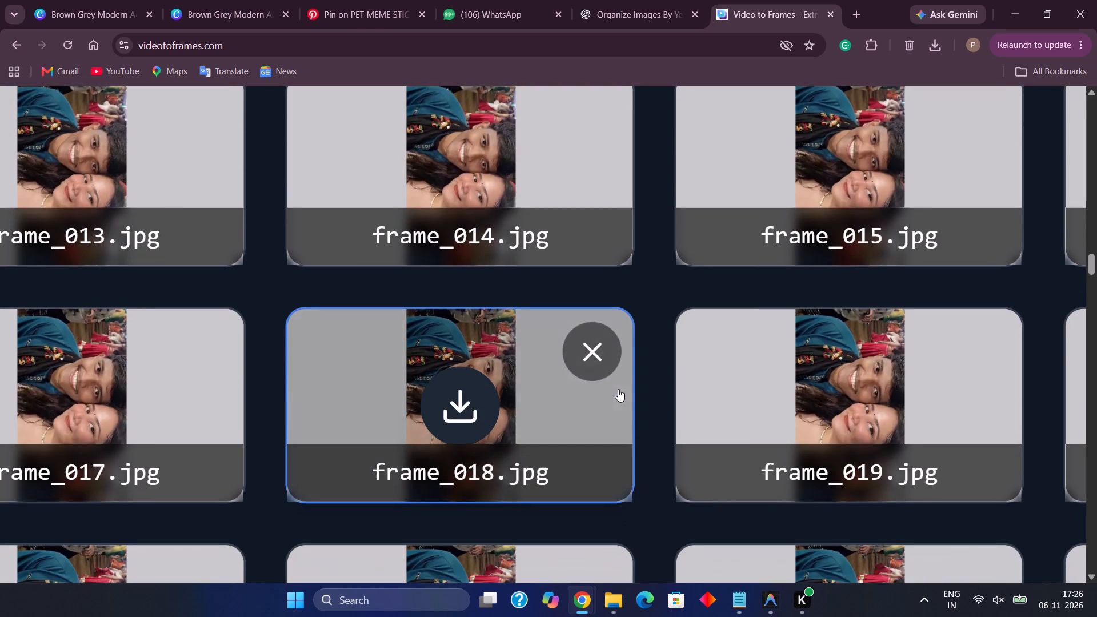
pyautogui.scroll(-10, 618, 389)
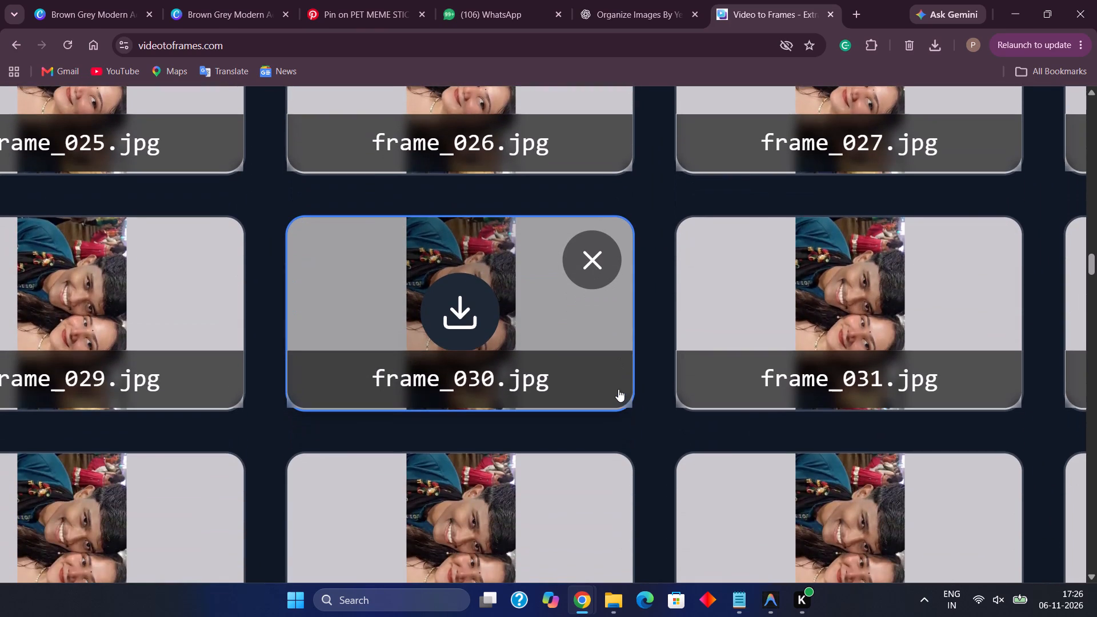
pyautogui.scroll(-2, 618, 389)
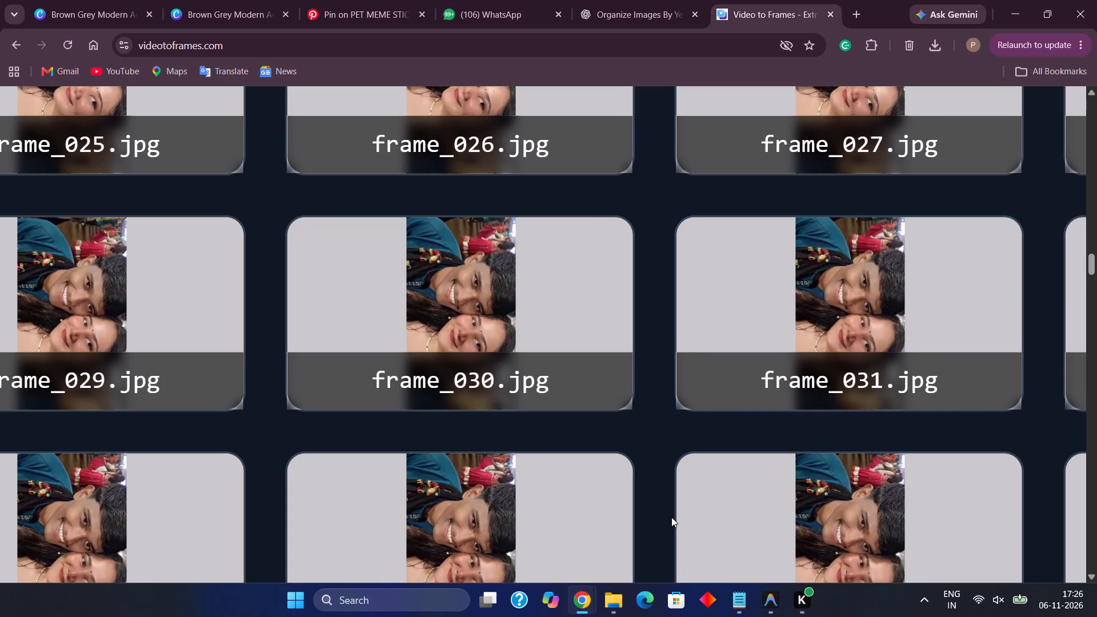
pyautogui.scroll(-7, 671, 517)
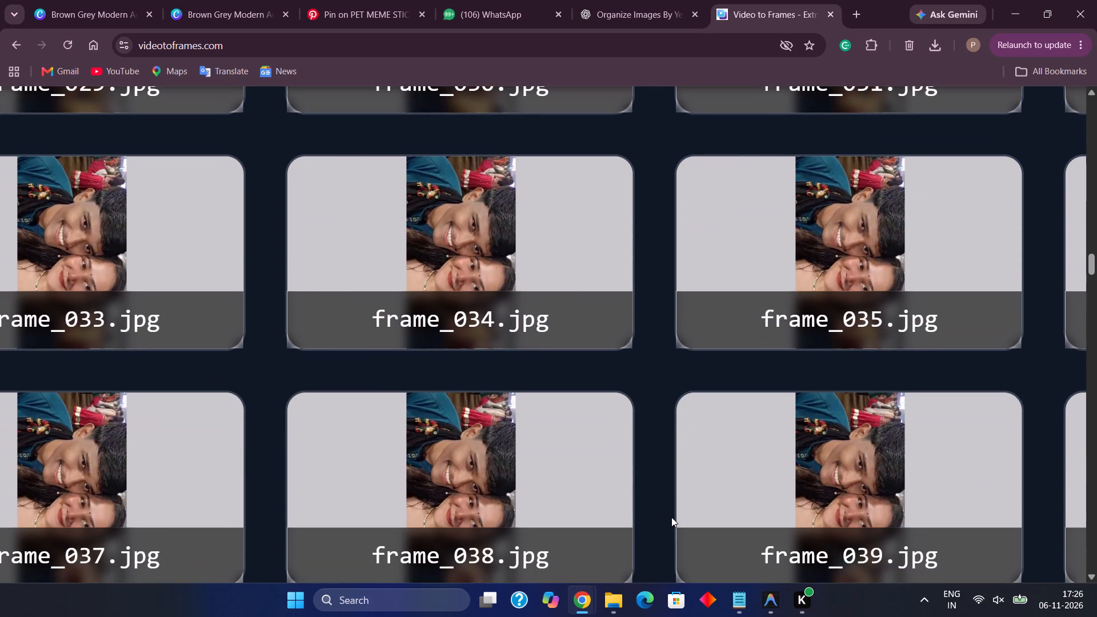
pyautogui.scroll(-4, 671, 517)
pyautogui.scroll(4, 708, 432)
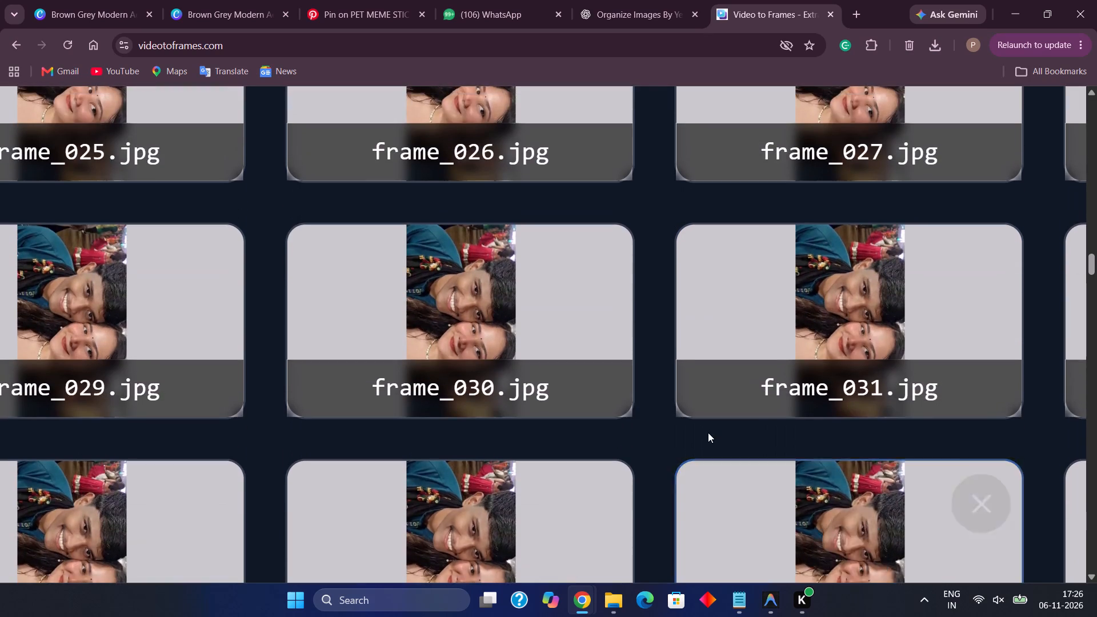
pyautogui.scroll(3, 708, 432)
pyautogui.hscroll(-3, 708, 432)
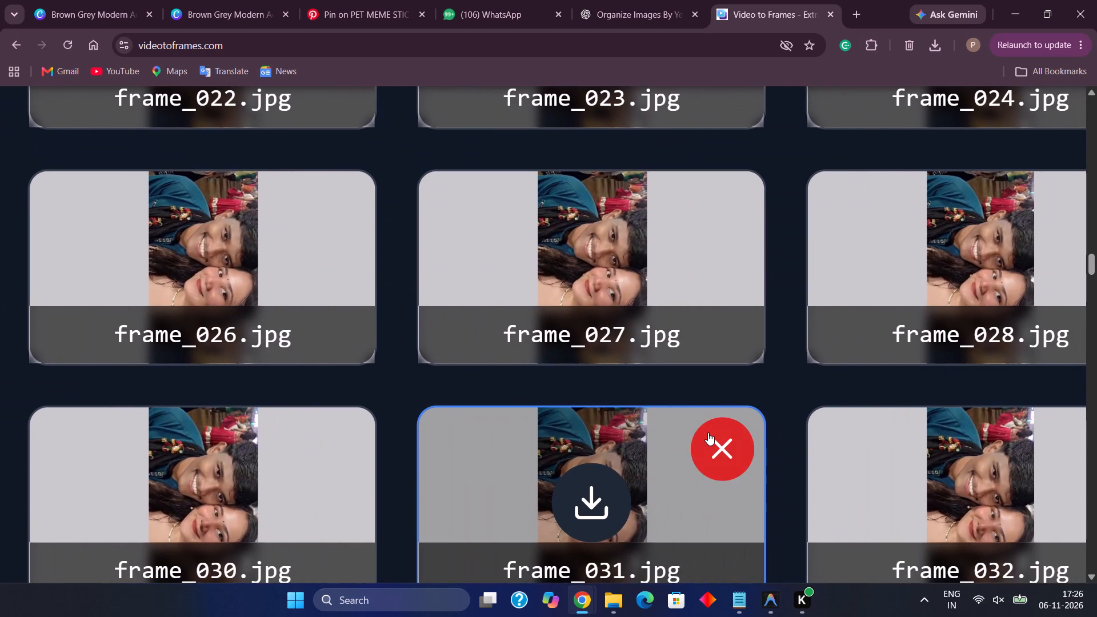
pyautogui.scroll(-3, 708, 432)
pyautogui.scroll(-1, 878, 370)
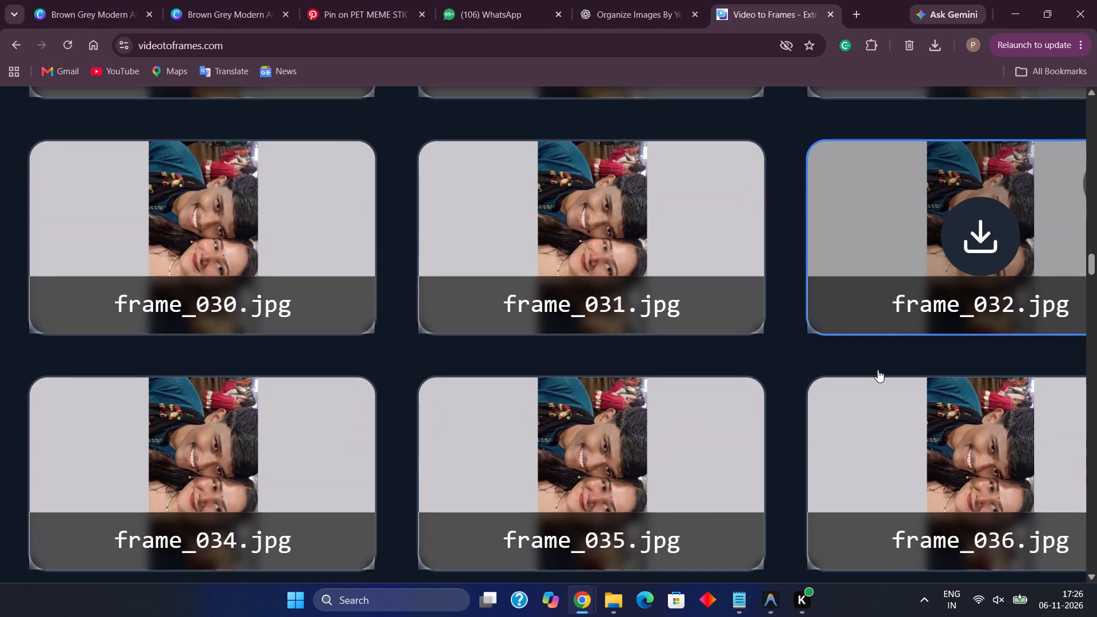
pyautogui.scroll(-1, 878, 370)
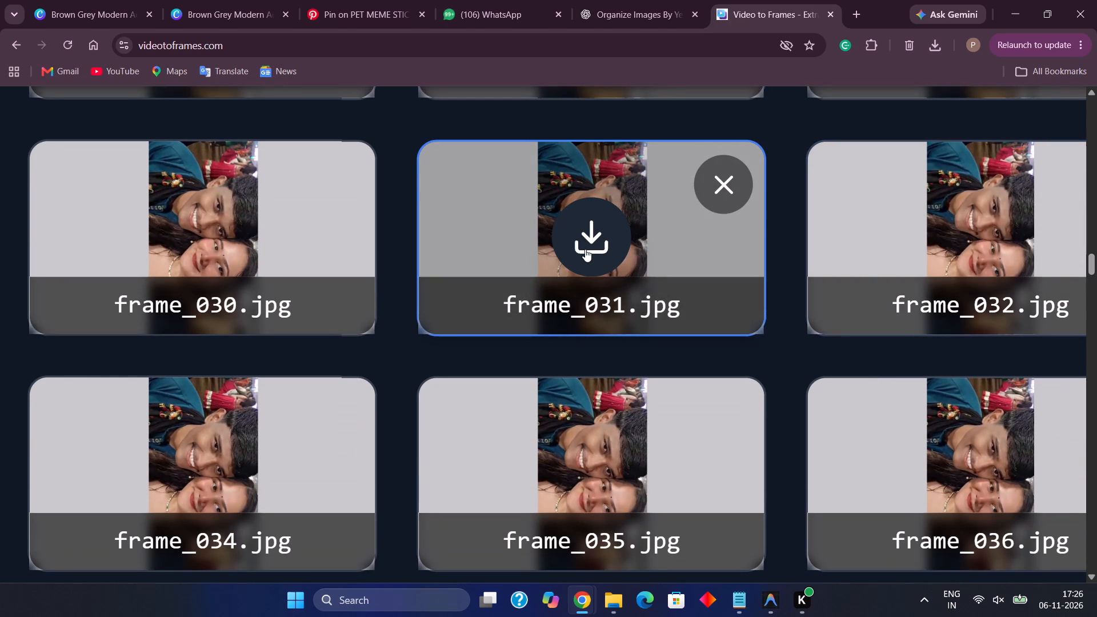
pyautogui.click(585, 249)
# Add the downloaded frame_031.jpg to page 1 of the Canva birthday poster, over the heart collage.
pyautogui.moveTo(827, 81); pyautogui.dragTo(572, 111)
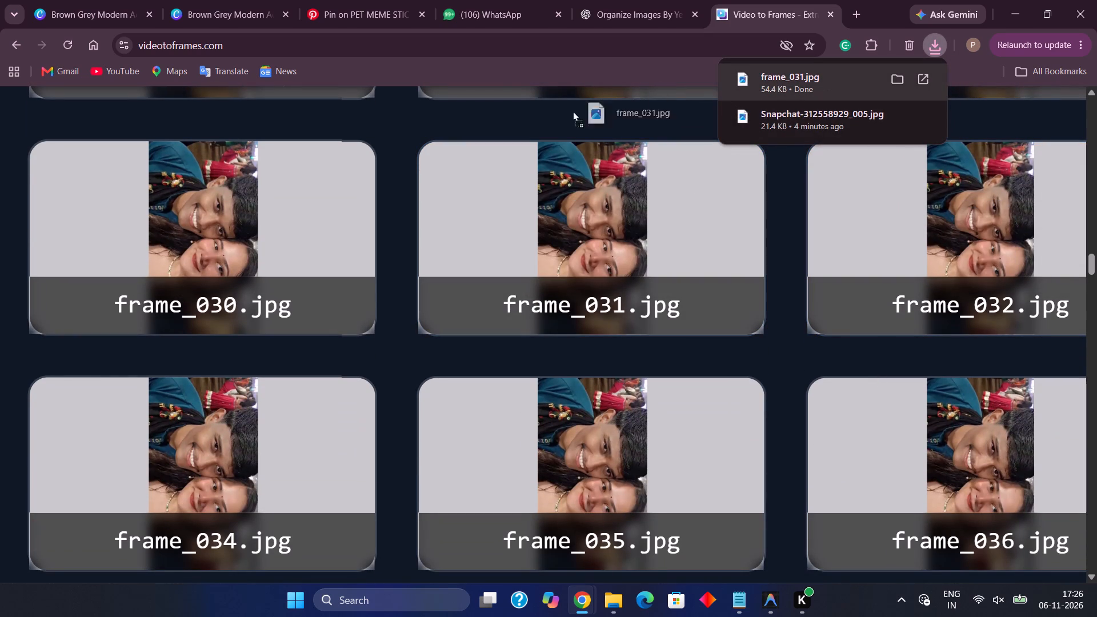
pyautogui.moveTo(572, 111); pyautogui.dragTo(831, 414)
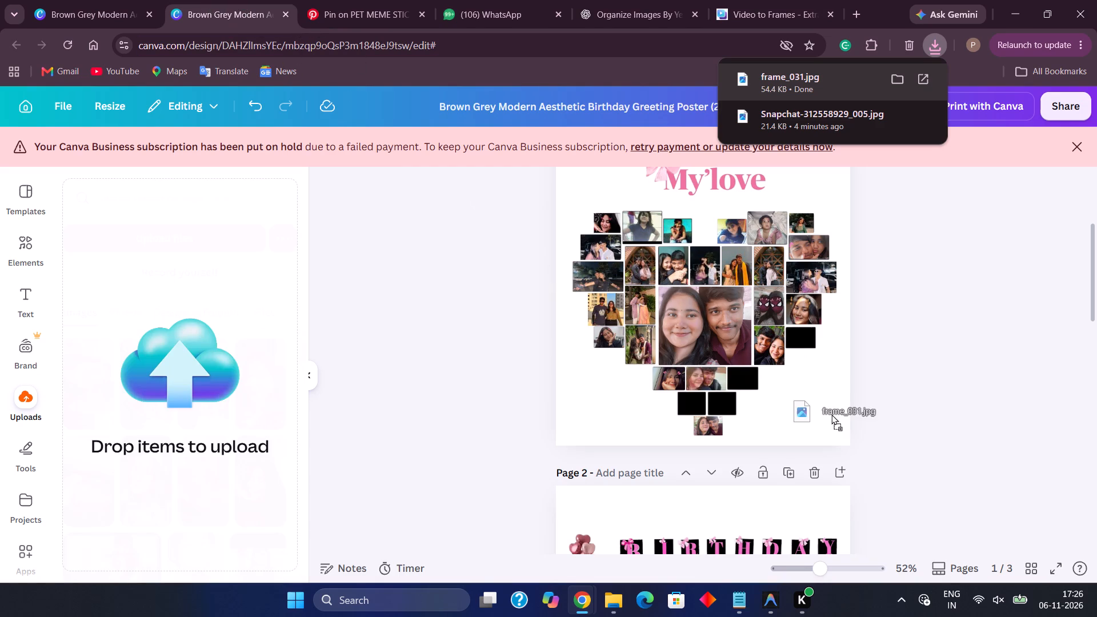
pyautogui.moveTo(831, 414); pyautogui.dragTo(804, 379)
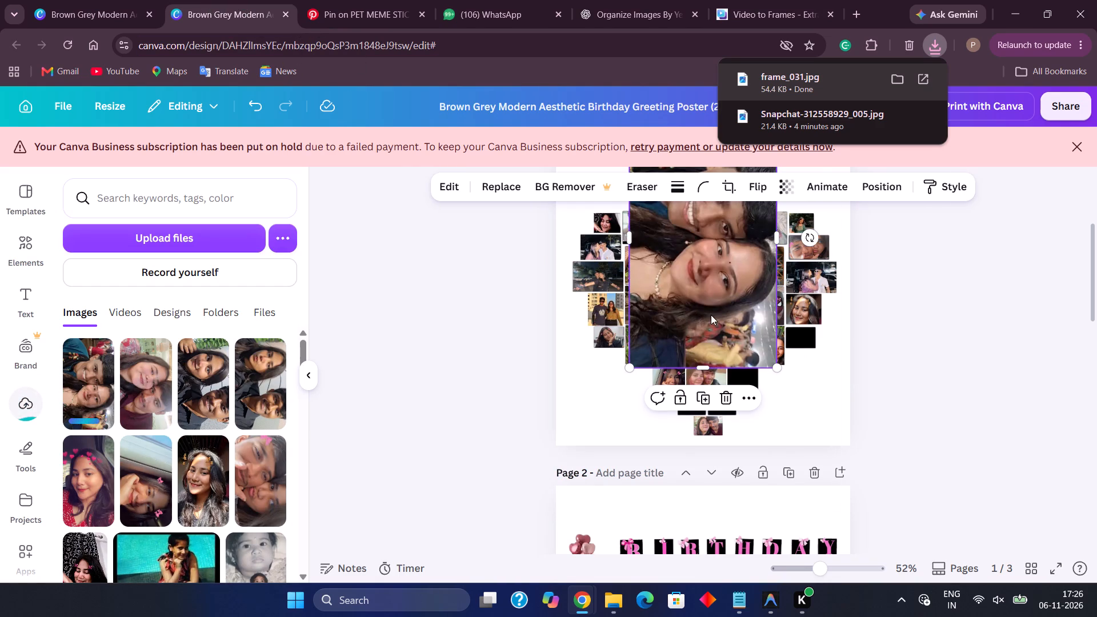
# Shrink the new photo to about a third of its size and place it over the lower part of the heart.
pyautogui.moveTo(710, 303); pyautogui.dragTo(671, 372)
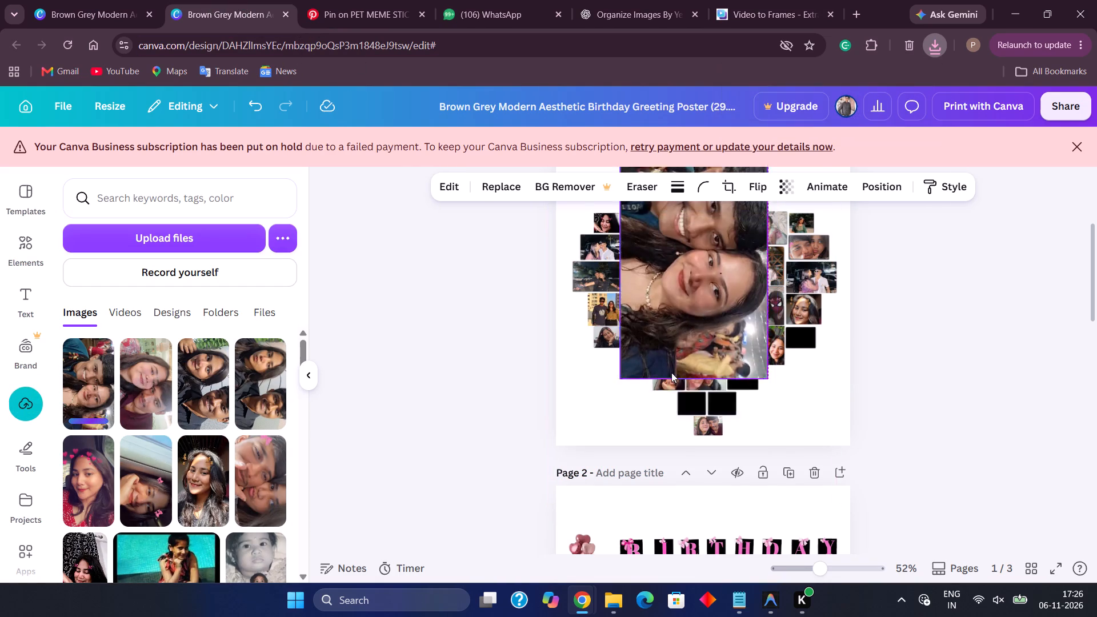
pyautogui.moveTo(671, 372); pyautogui.dragTo(704, 424)
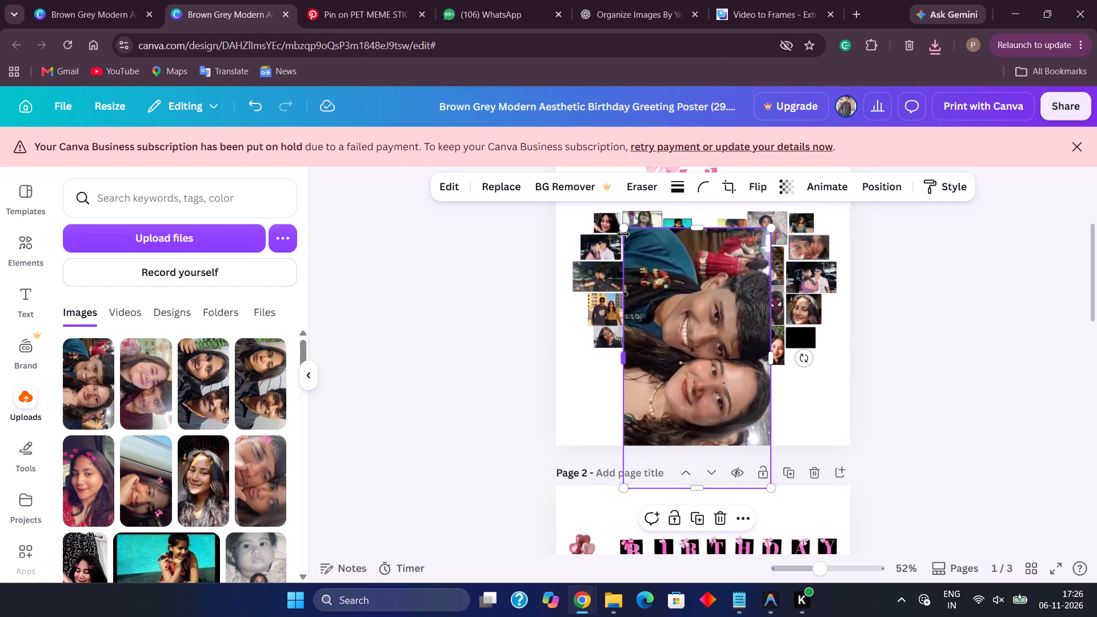
pyautogui.click(623, 234)
pyautogui.click(623, 231)
pyautogui.moveTo(623, 231); pyautogui.dragTo(688, 322)
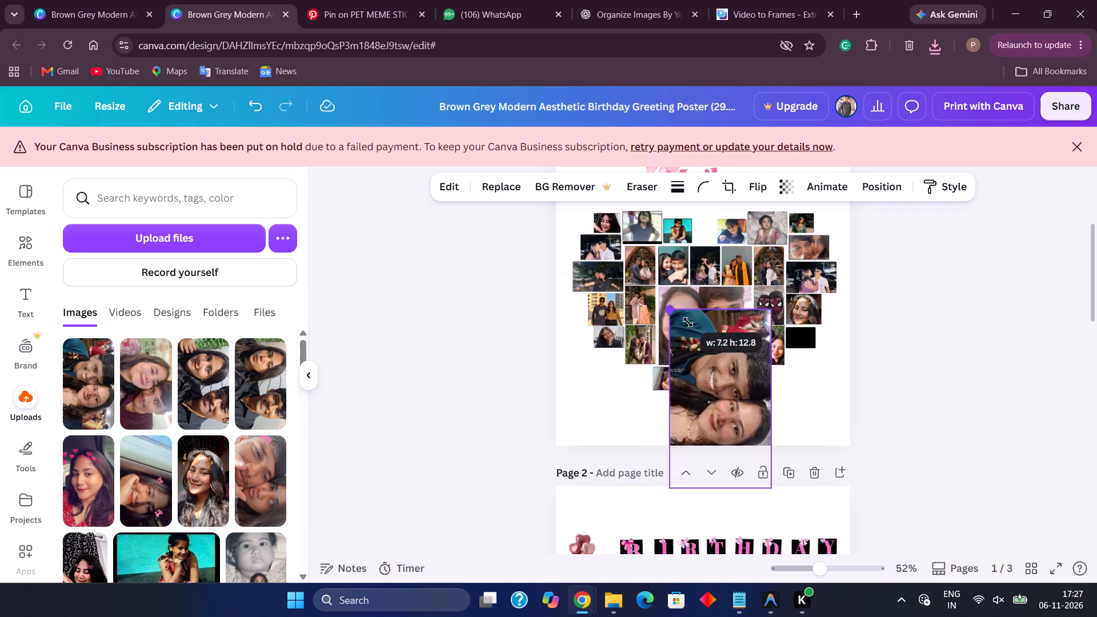
pyautogui.moveTo(688, 322); pyautogui.dragTo(731, 400)
pyautogui.moveTo(745, 440); pyautogui.dragTo(731, 372)
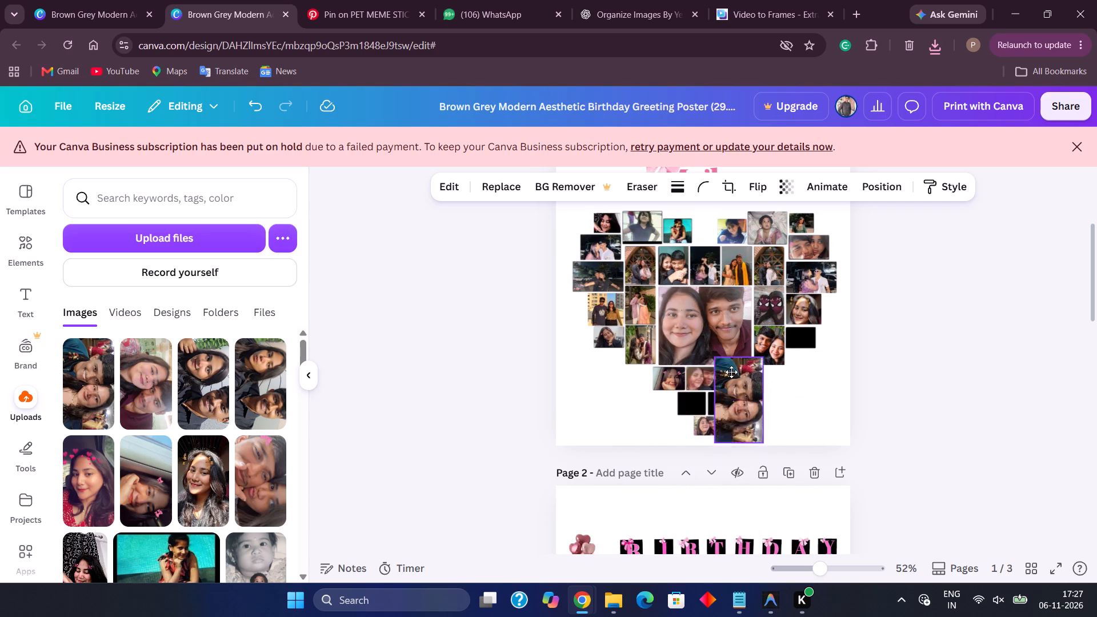
pyautogui.moveTo(731, 372); pyautogui.dragTo(727, 370)
# Rotate the photo a quarter turn counterclockwise so the faces are upright, and shift it over the black placeholder beside the pink-faced couple photo.
pyautogui.moveTo(724, 448); pyautogui.dragTo(791, 412)
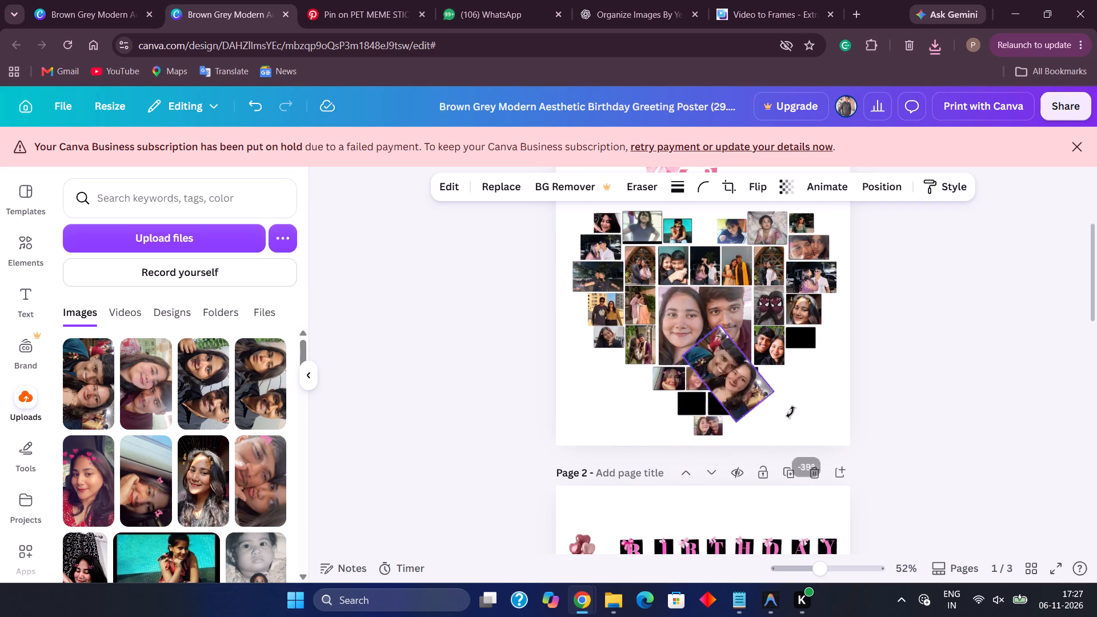
pyautogui.moveTo(791, 412); pyautogui.dragTo(803, 379)
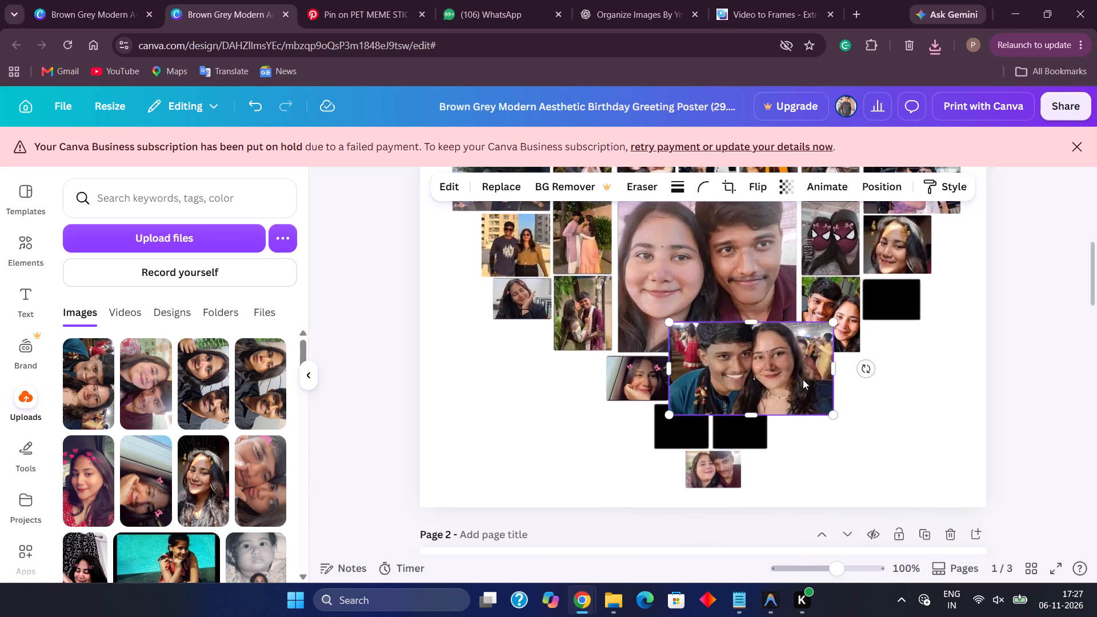
pyautogui.hscroll(-3, 803, 379)
pyautogui.moveTo(743, 400); pyautogui.dragTo(835, 384)
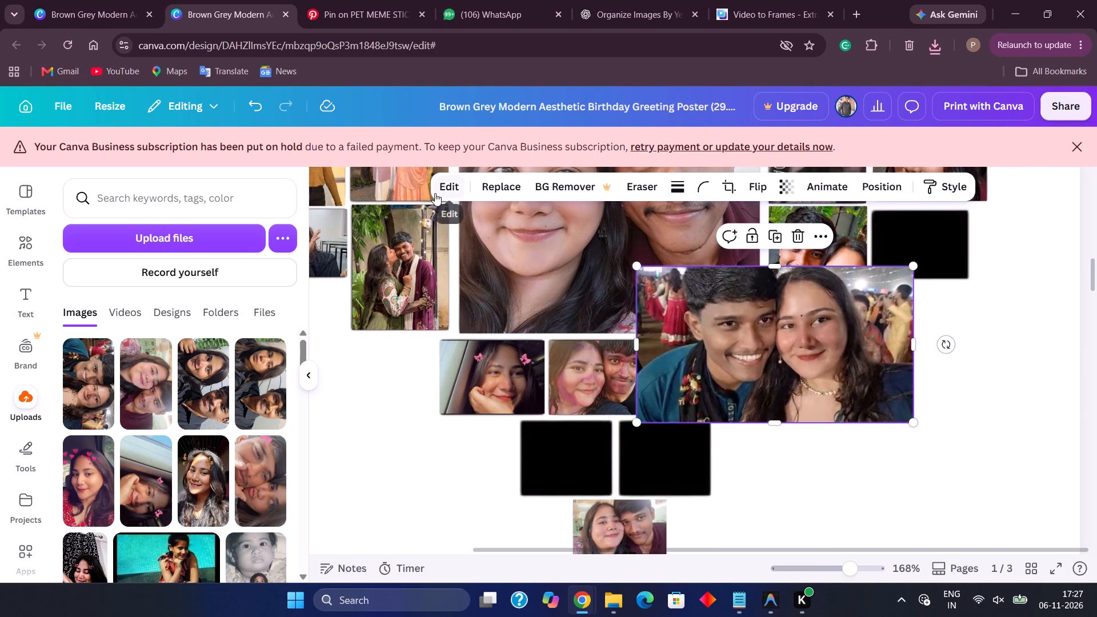
# Upscale the new couple photo with the image editing tools.
pyautogui.click(455, 183)
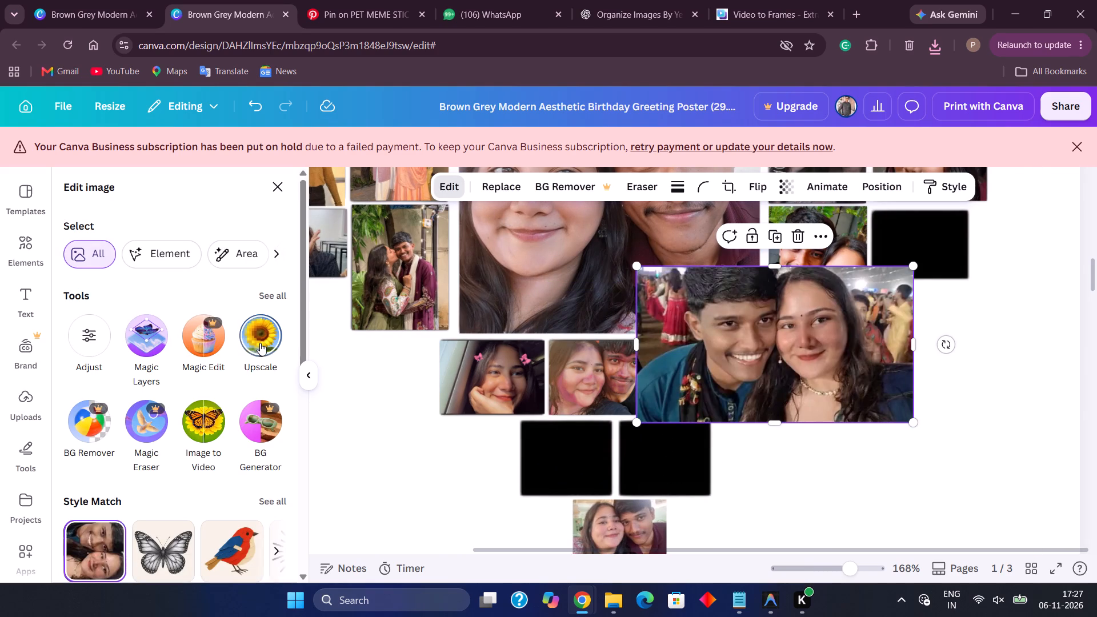
pyautogui.click(260, 343)
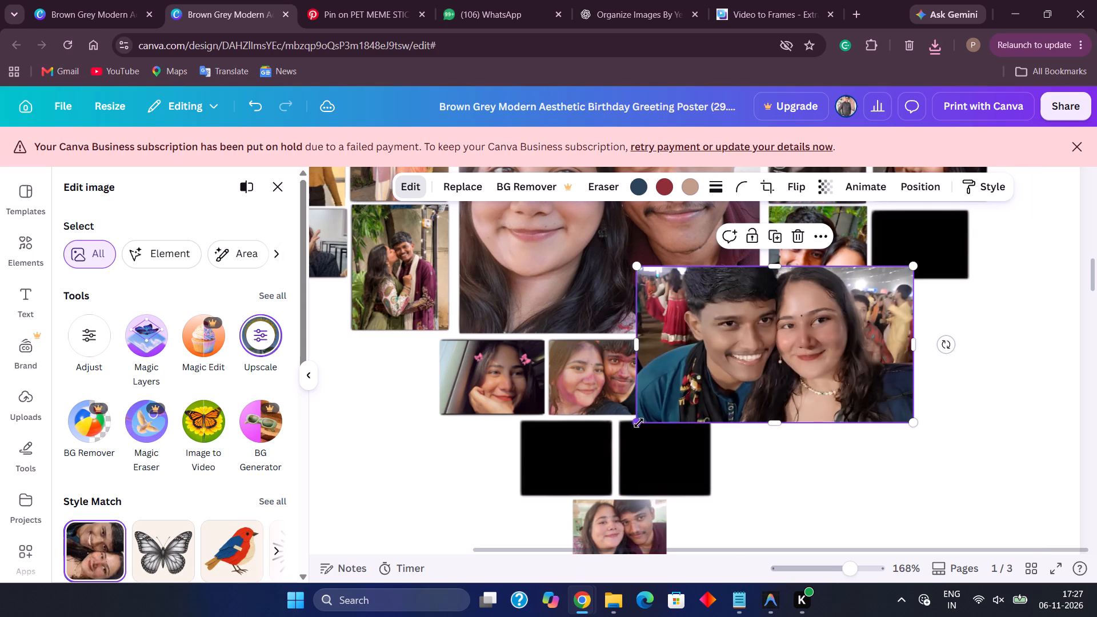
# Shrink the upscaled couple photo to the placeholder's width and align it with the top of the black placeholder beside the pink-faced couple.
pyautogui.moveTo(638, 422); pyautogui.dragTo(811, 314)
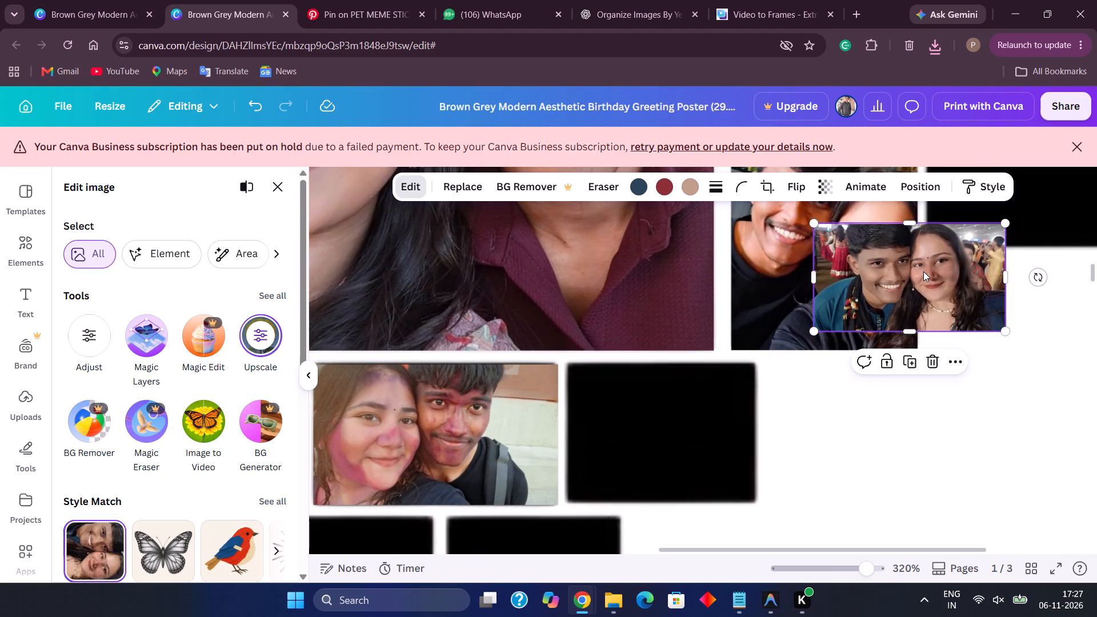
pyautogui.moveTo(923, 271); pyautogui.dragTo(676, 408)
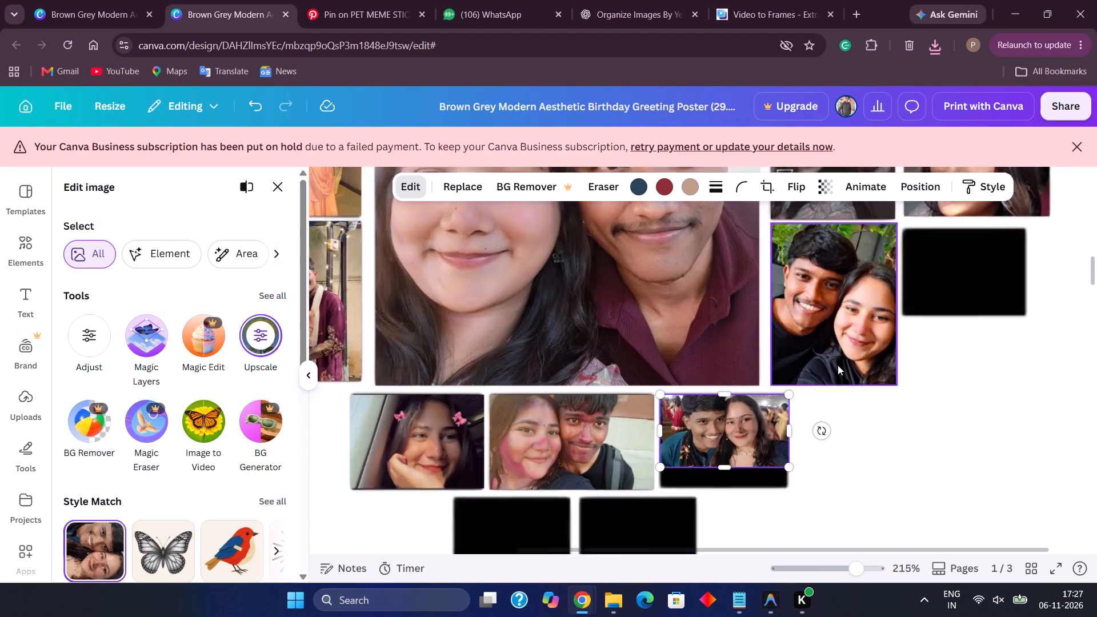
# Extend the couple photo's lower edge to cover the black placeholder, and fine-tune its top edge, at about 1.6 by 2.2.
pyautogui.scroll(-2, 838, 365)
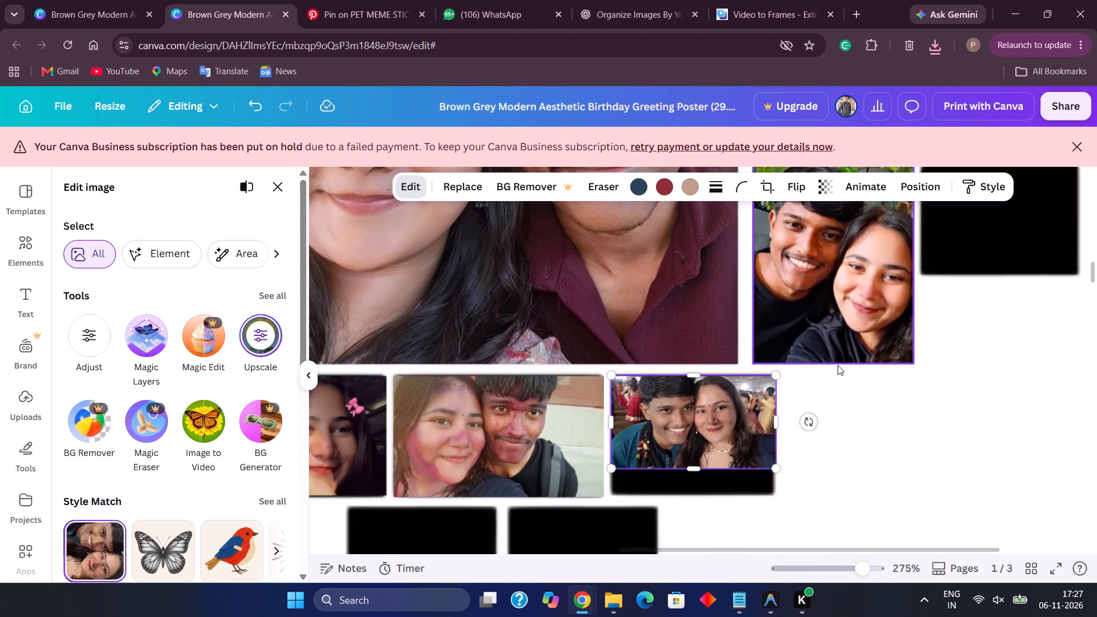
pyautogui.scroll(-1, 838, 365)
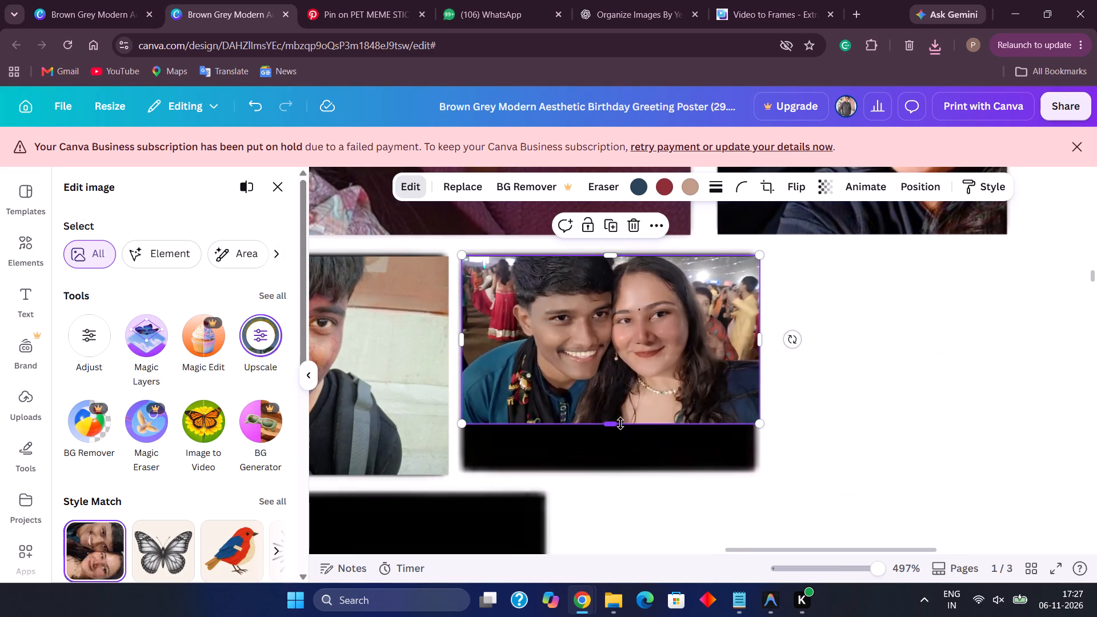
pyautogui.moveTo(611, 424); pyautogui.dragTo(615, 477)
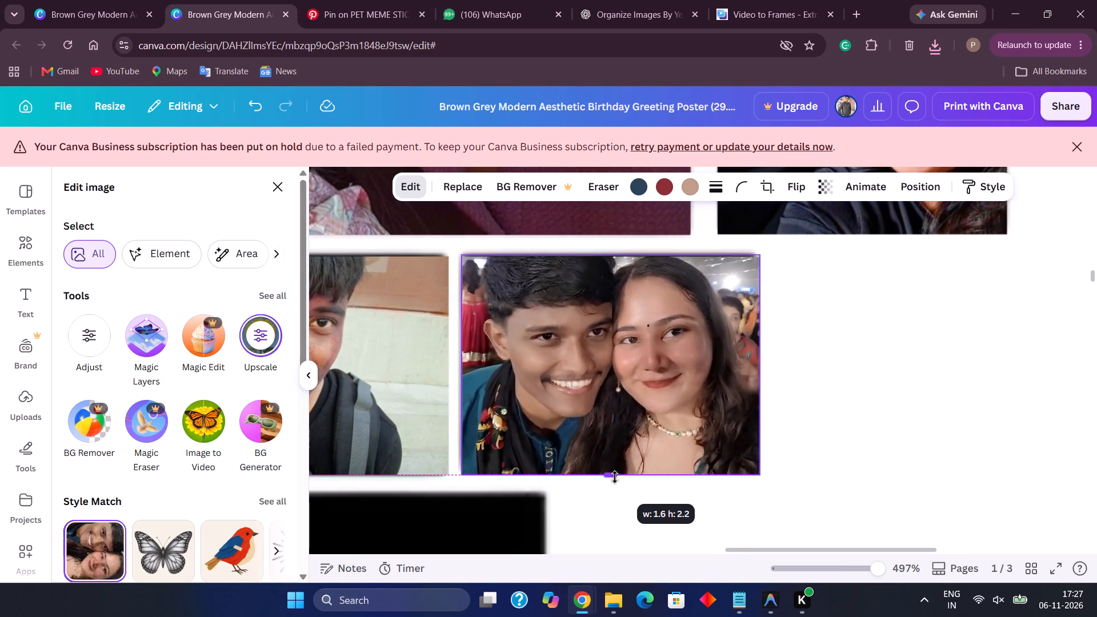
pyautogui.moveTo(615, 477); pyautogui.dragTo(615, 467)
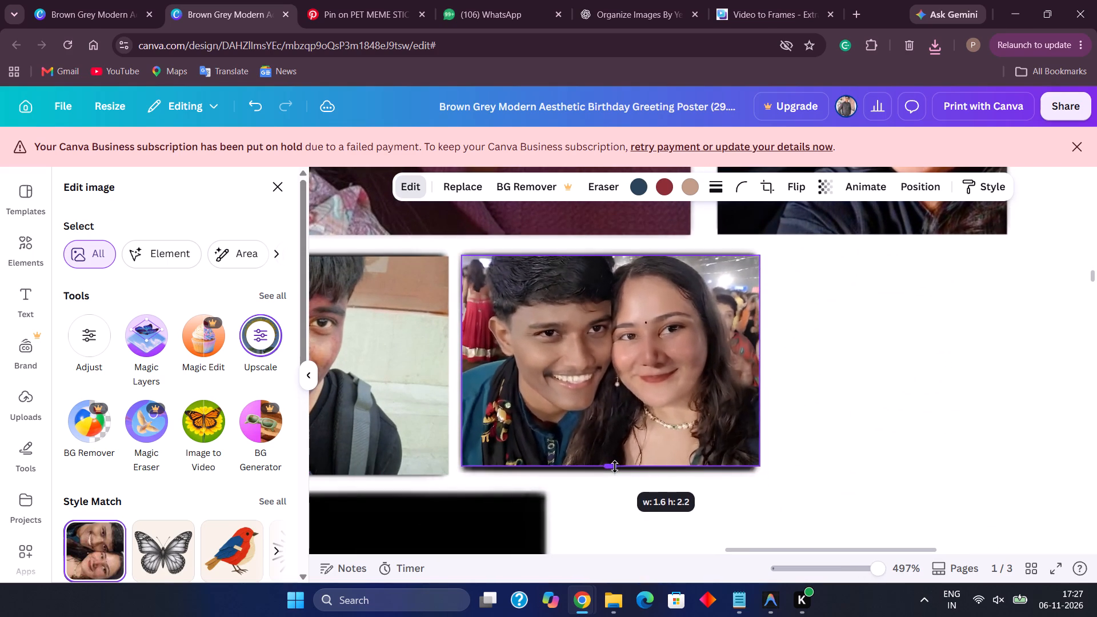
pyautogui.moveTo(615, 467); pyautogui.dragTo(616, 471)
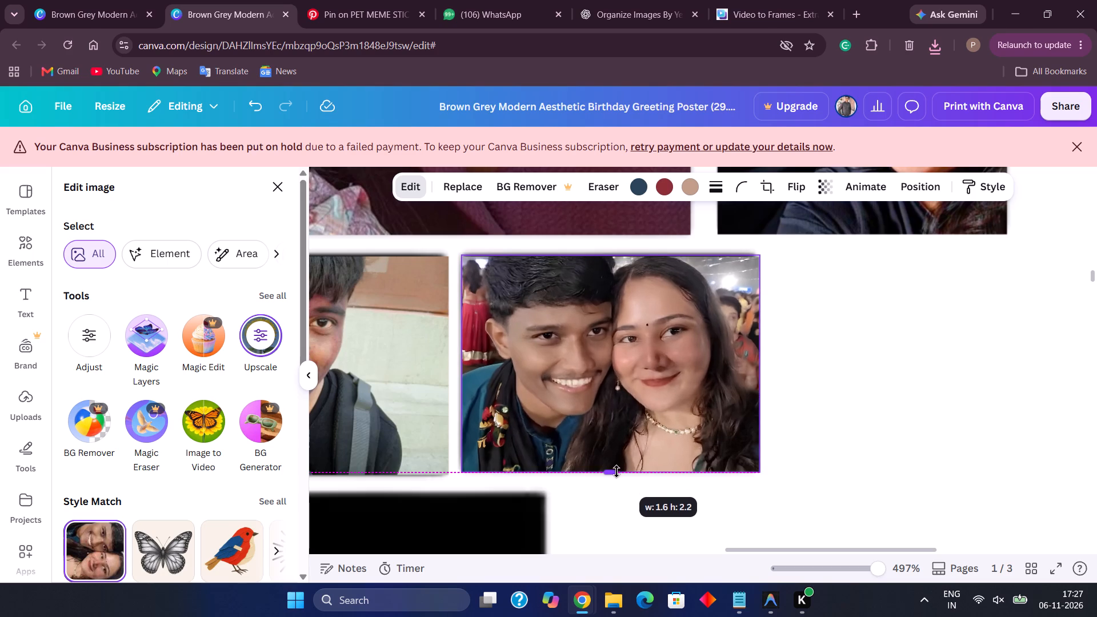
pyautogui.moveTo(616, 471); pyautogui.dragTo(616, 472)
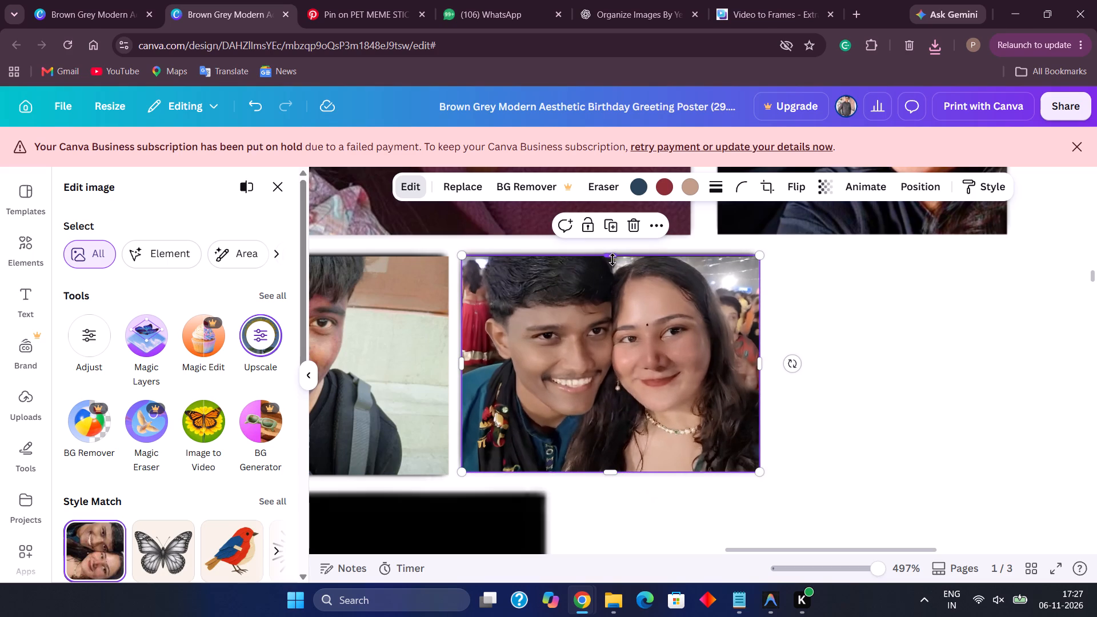
pyautogui.moveTo(611, 257); pyautogui.dragTo(611, 253)
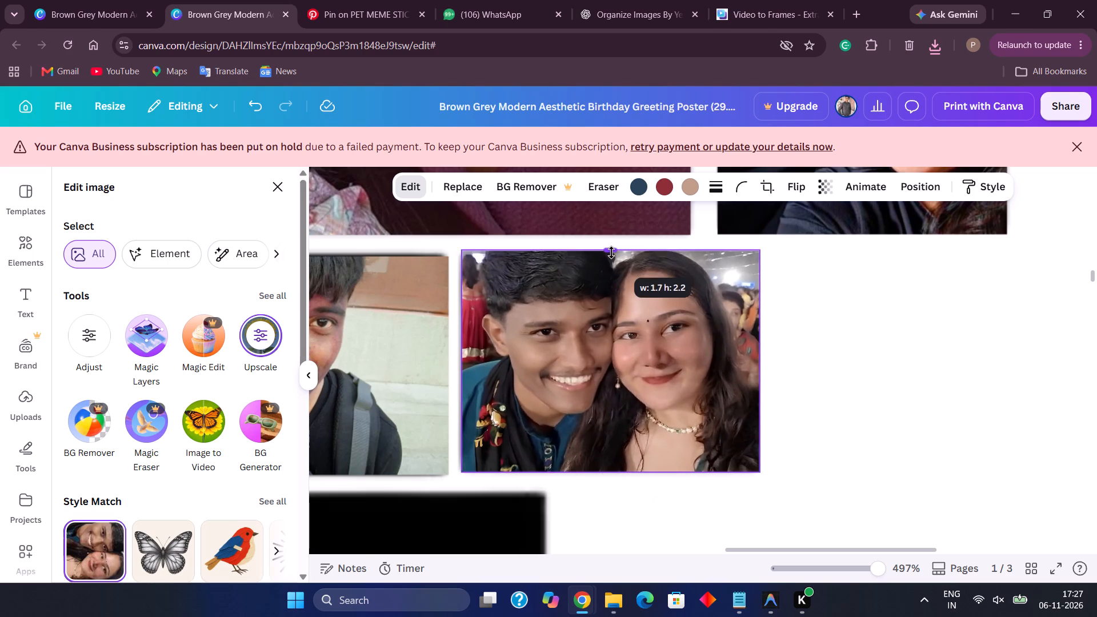
pyautogui.moveTo(611, 253); pyautogui.dragTo(611, 252)
pyautogui.moveTo(611, 252); pyautogui.dragTo(616, 253)
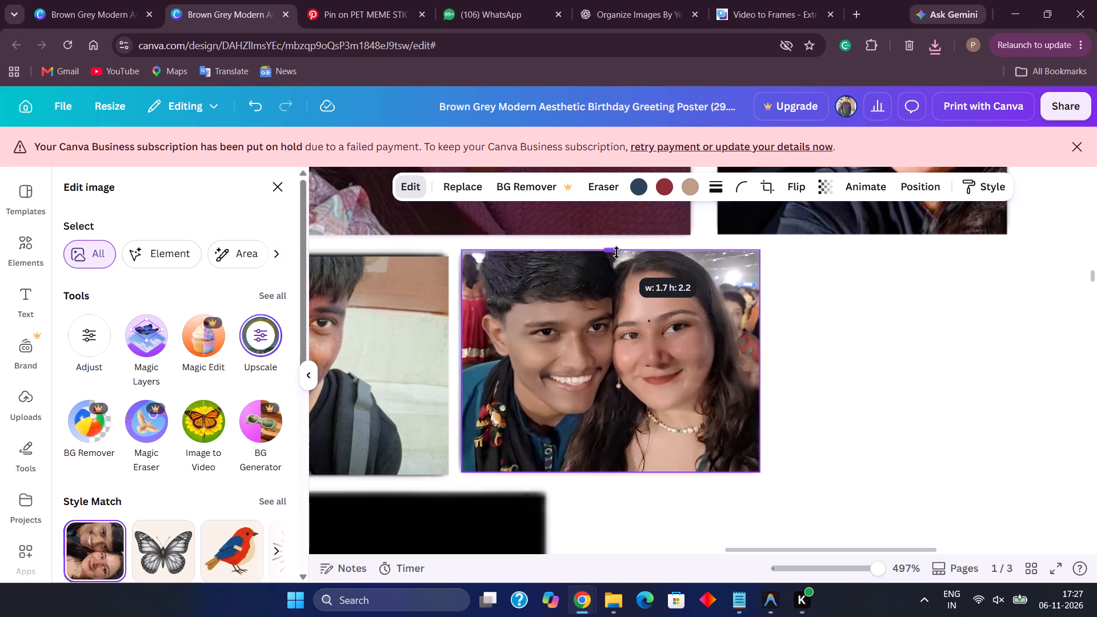
pyautogui.moveTo(616, 253); pyautogui.dragTo(618, 257)
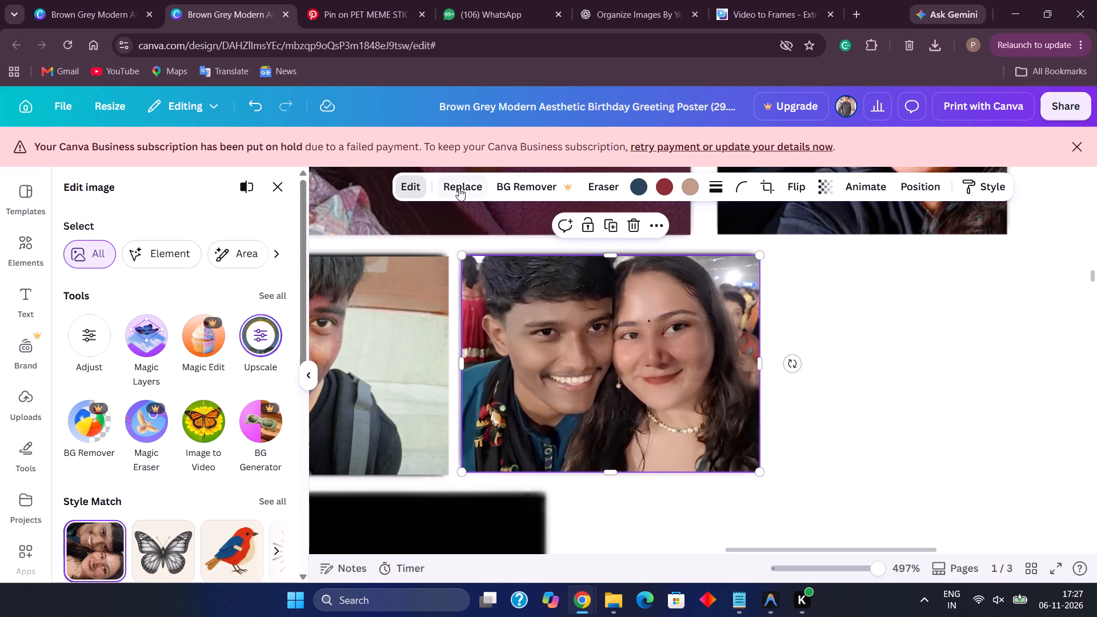
# Open the couple photo's Upscale settings and compare the image before and after upscaling.
pyautogui.click(420, 185)
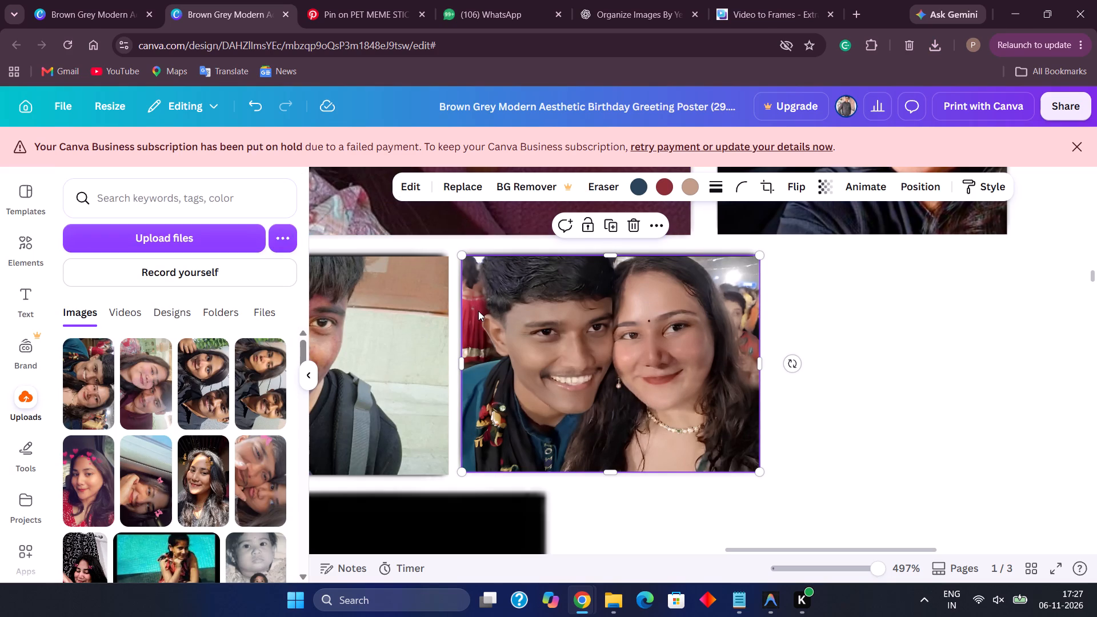
pyautogui.click(403, 183)
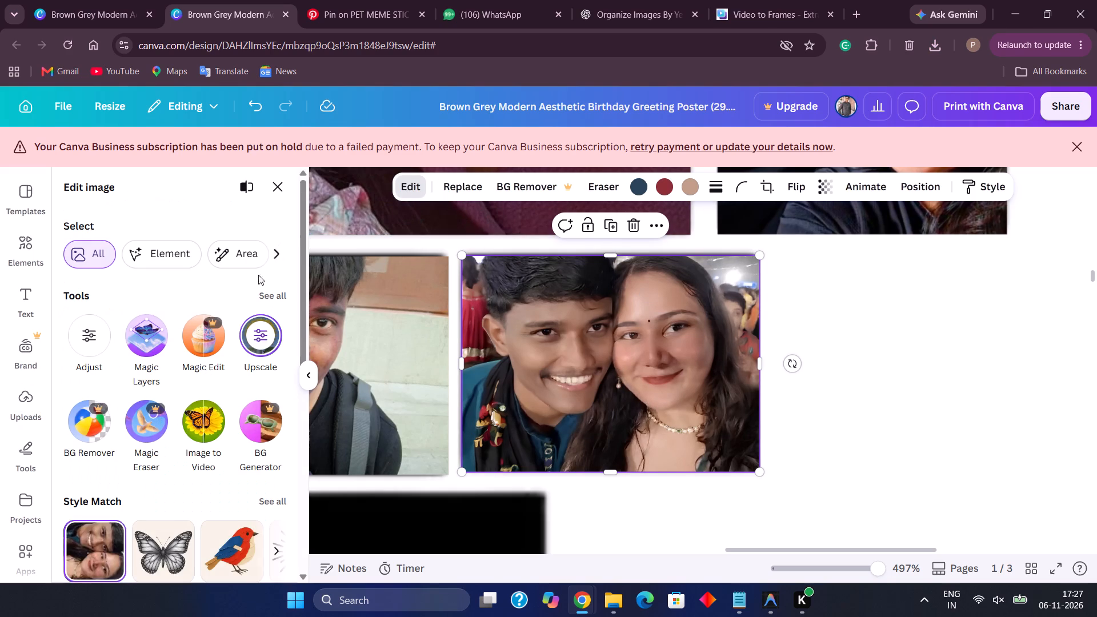
pyautogui.click(268, 333)
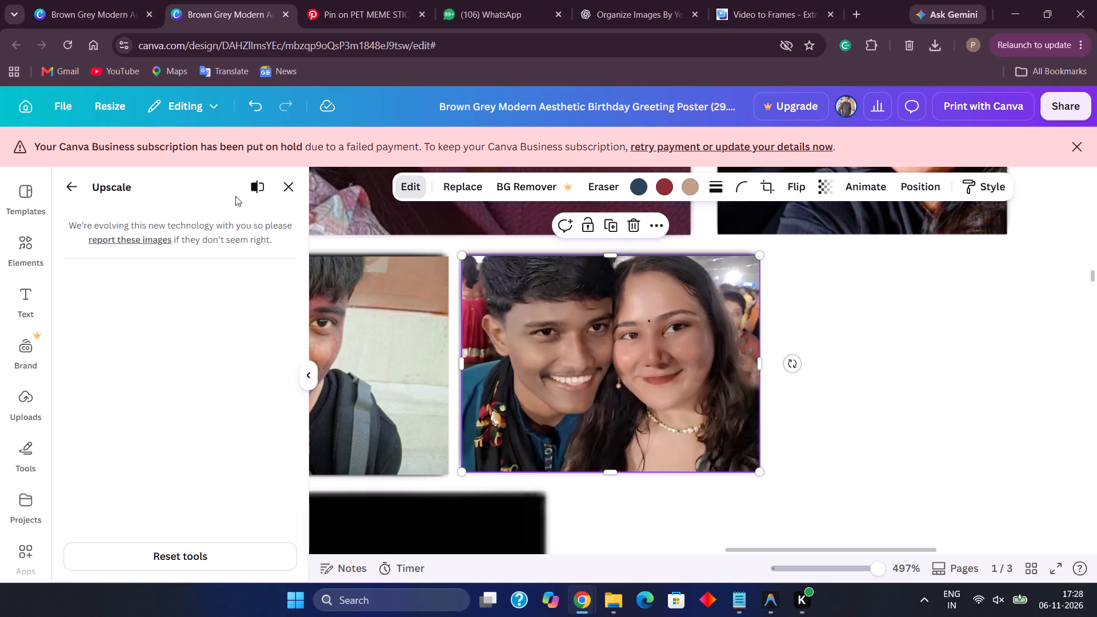
pyautogui.click(251, 191)
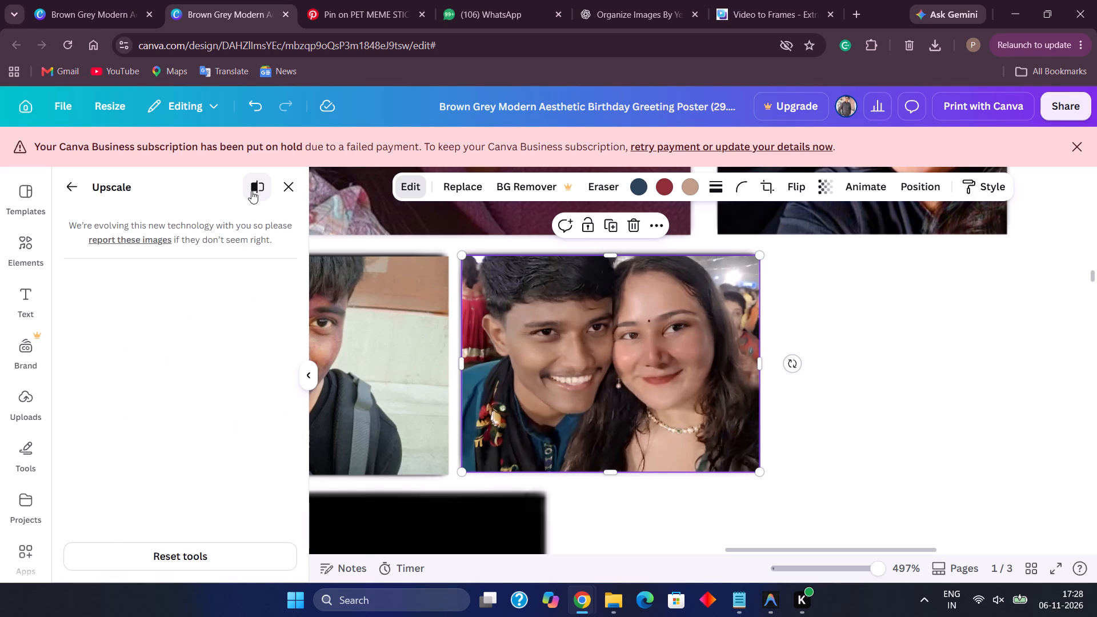
pyautogui.click(251, 191)
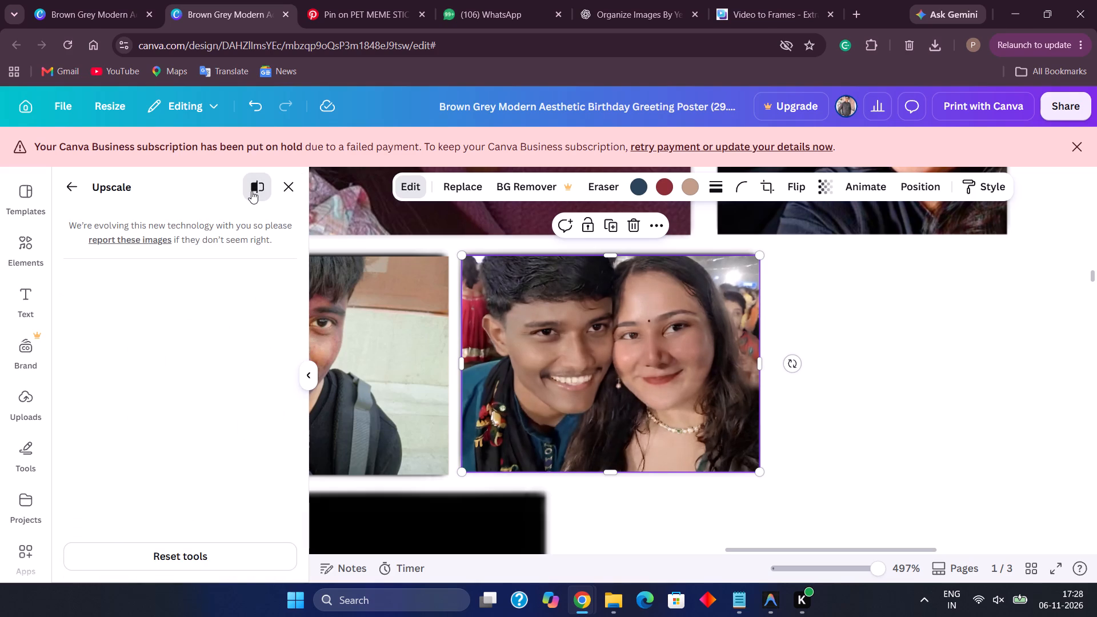
pyautogui.click(251, 191)
pyautogui.click(251, 191)
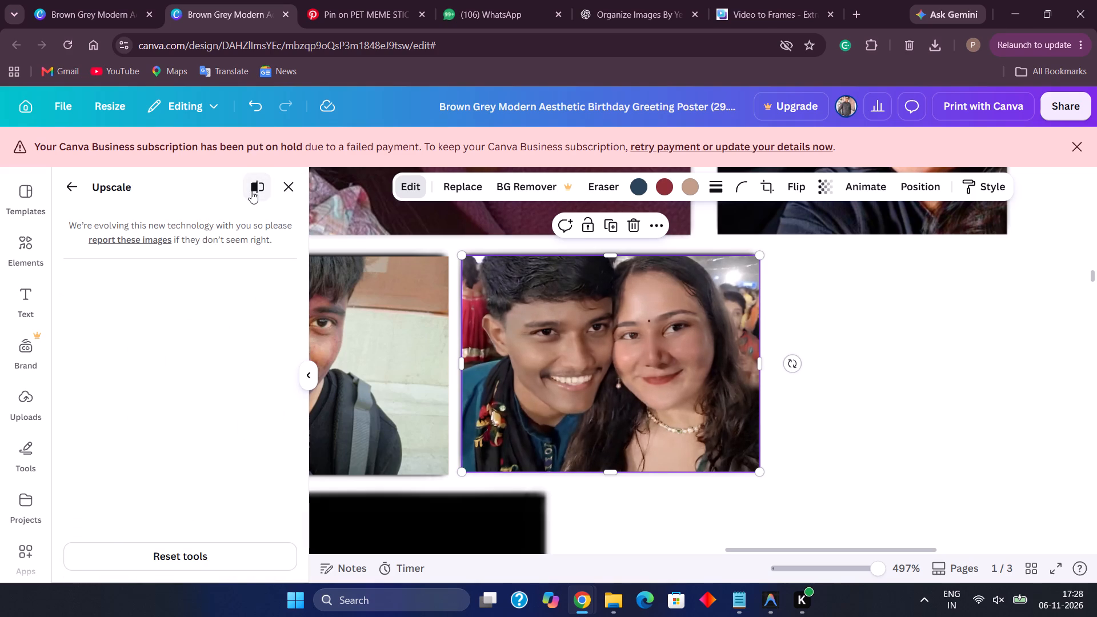
pyautogui.click(251, 191)
pyautogui.click(894, 355)
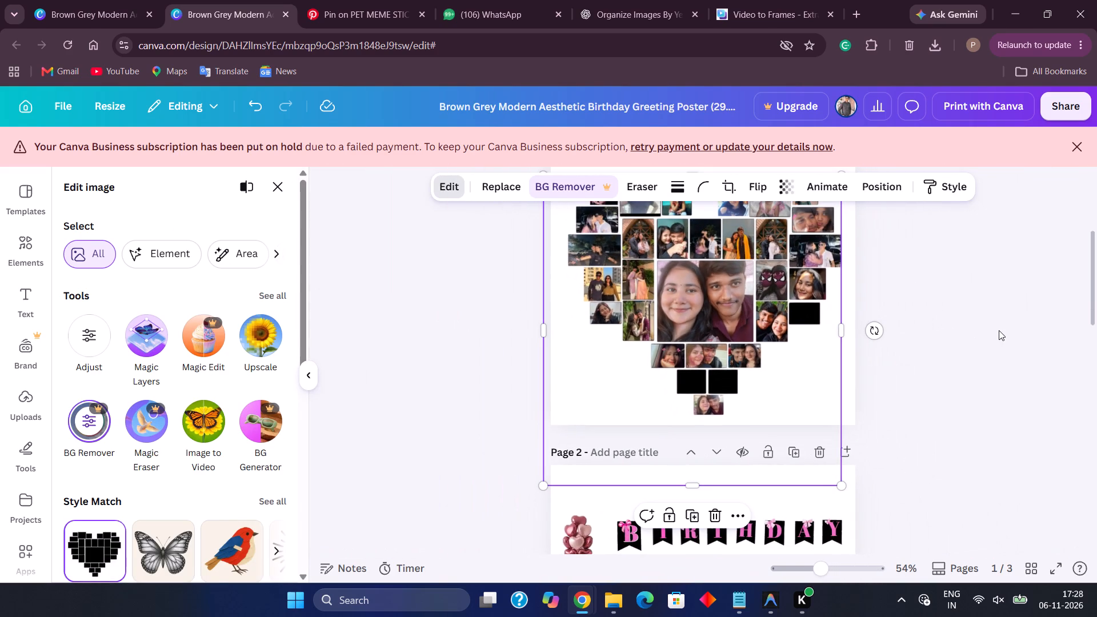
pyautogui.click(999, 330)
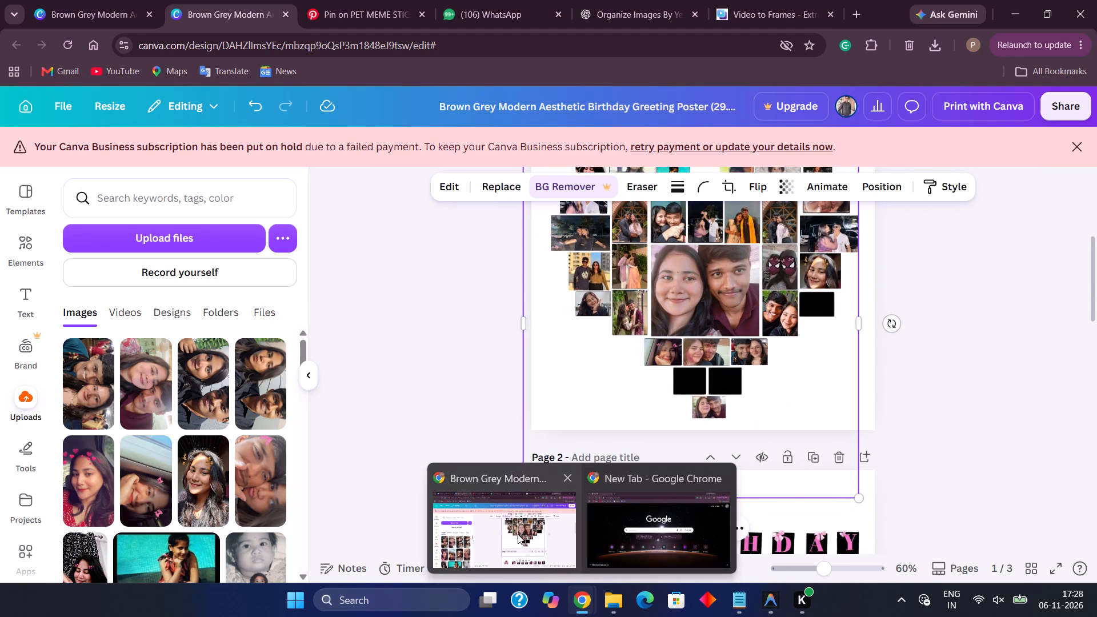
# Close the spare New Tab browser window.
pyautogui.click(514, 531)
pyautogui.click(719, 472)
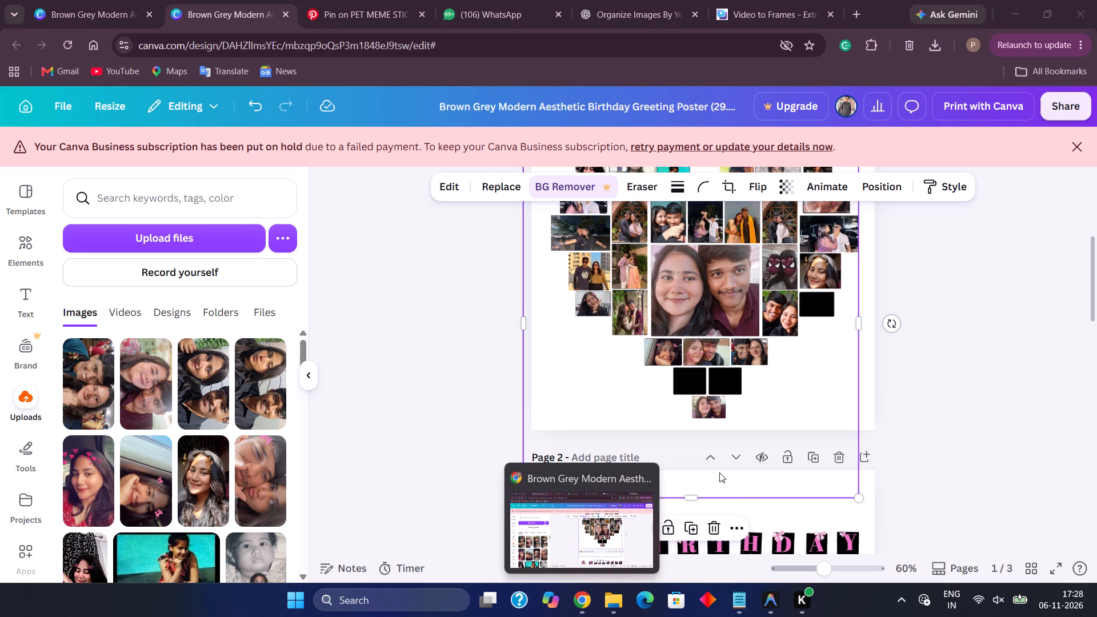
# Switch to the Video to Frames site and reload the page to clear the loaded video and extracted frames.
pyautogui.click(761, 1)
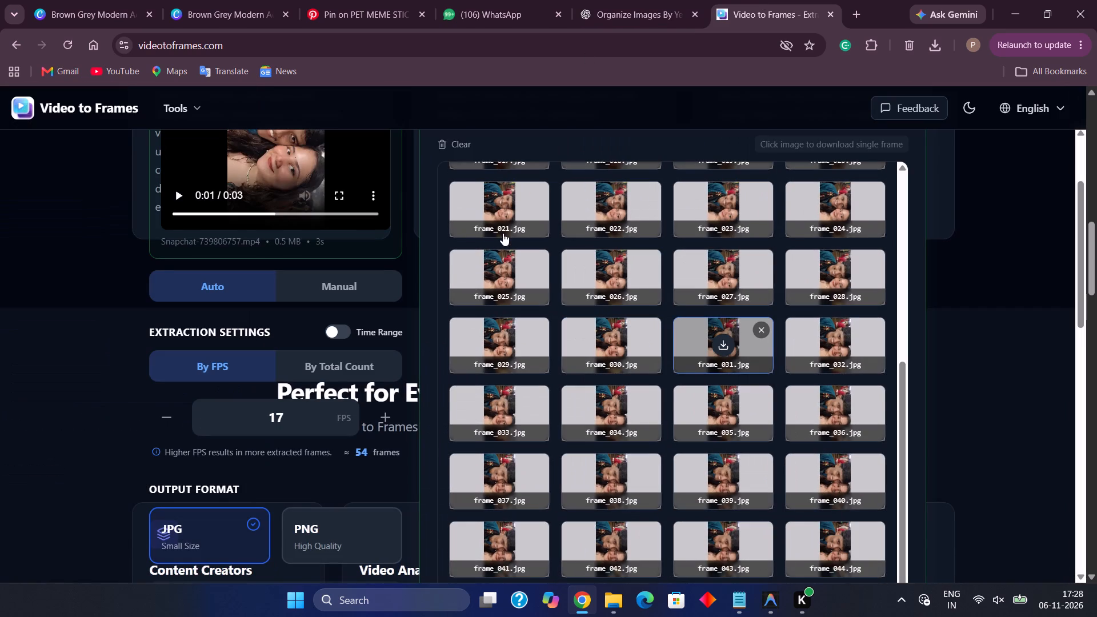
pyautogui.scroll(4, 503, 233)
pyautogui.scroll(4, 278, 293)
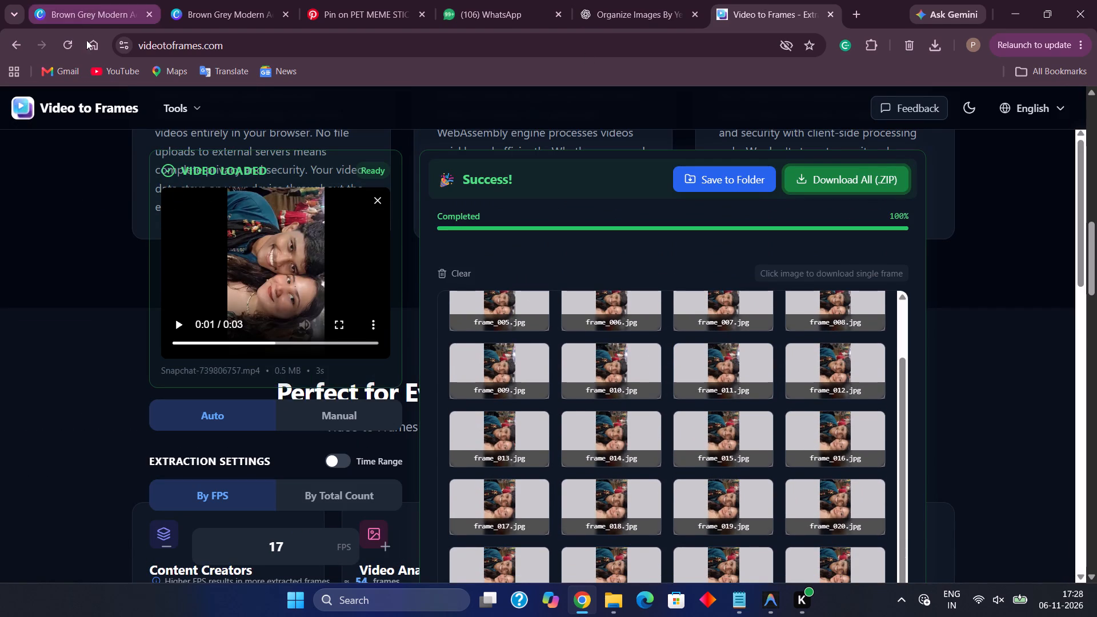
pyautogui.click(76, 43)
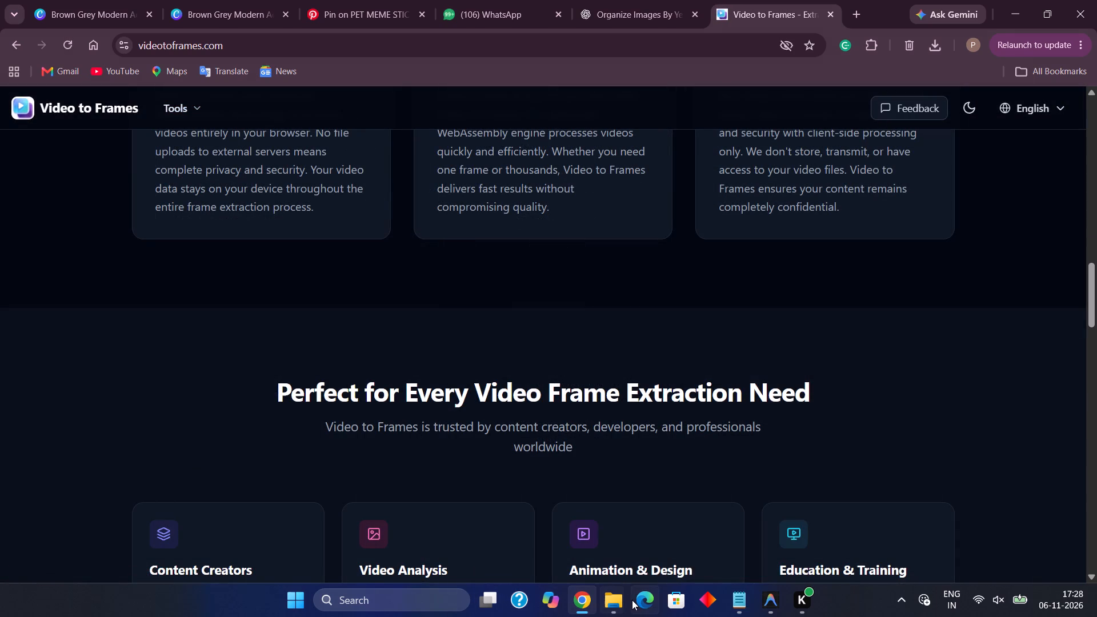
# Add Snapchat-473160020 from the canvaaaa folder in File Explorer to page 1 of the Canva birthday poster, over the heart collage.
pyautogui.click(646, 525)
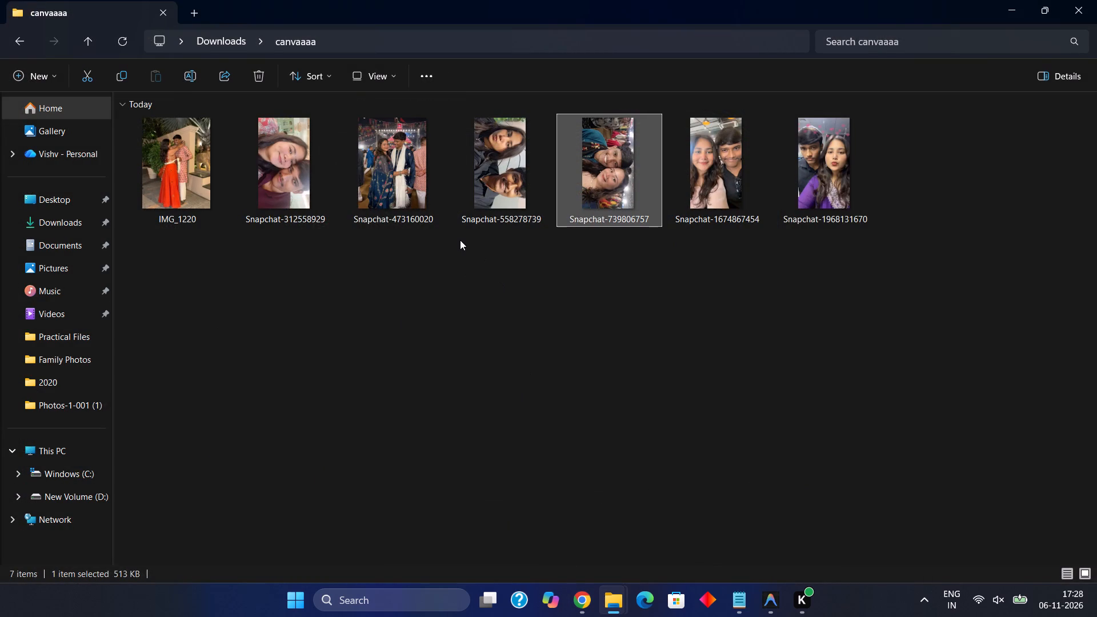
pyautogui.click(394, 169)
pyautogui.moveTo(394, 169); pyautogui.dragTo(378, 207)
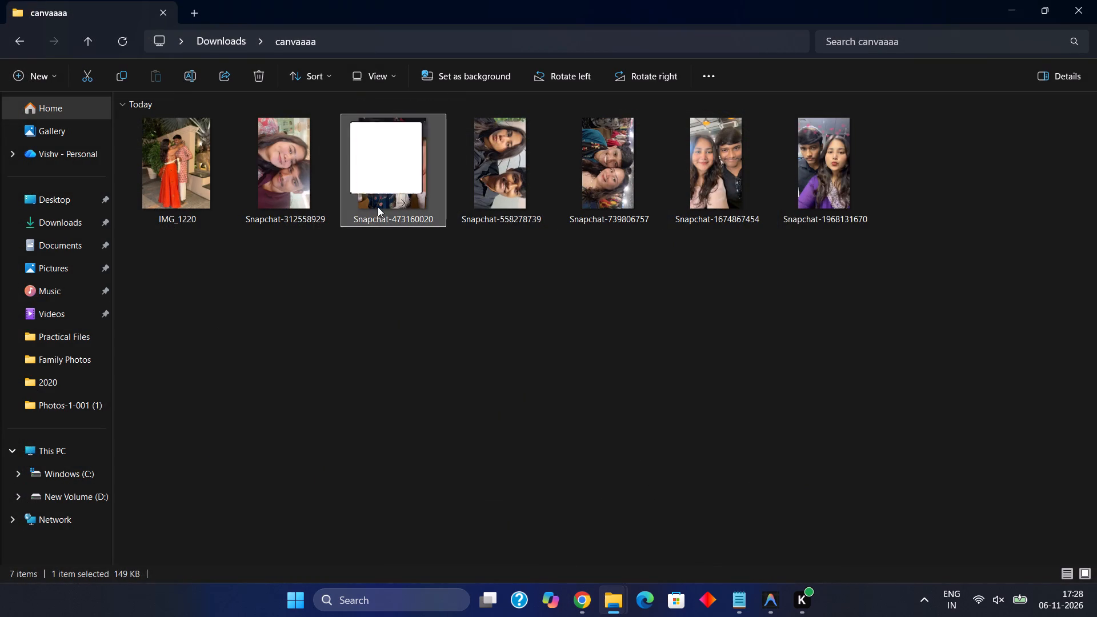
pyautogui.moveTo(378, 207); pyautogui.dragTo(552, 555)
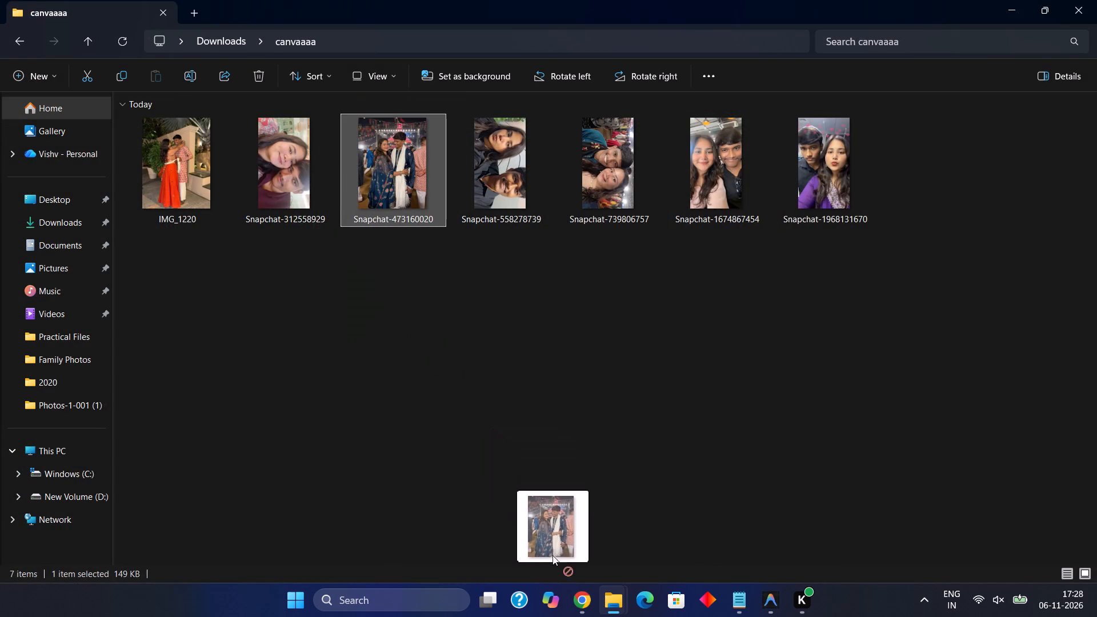
pyautogui.moveTo(552, 555); pyautogui.dragTo(575, 614)
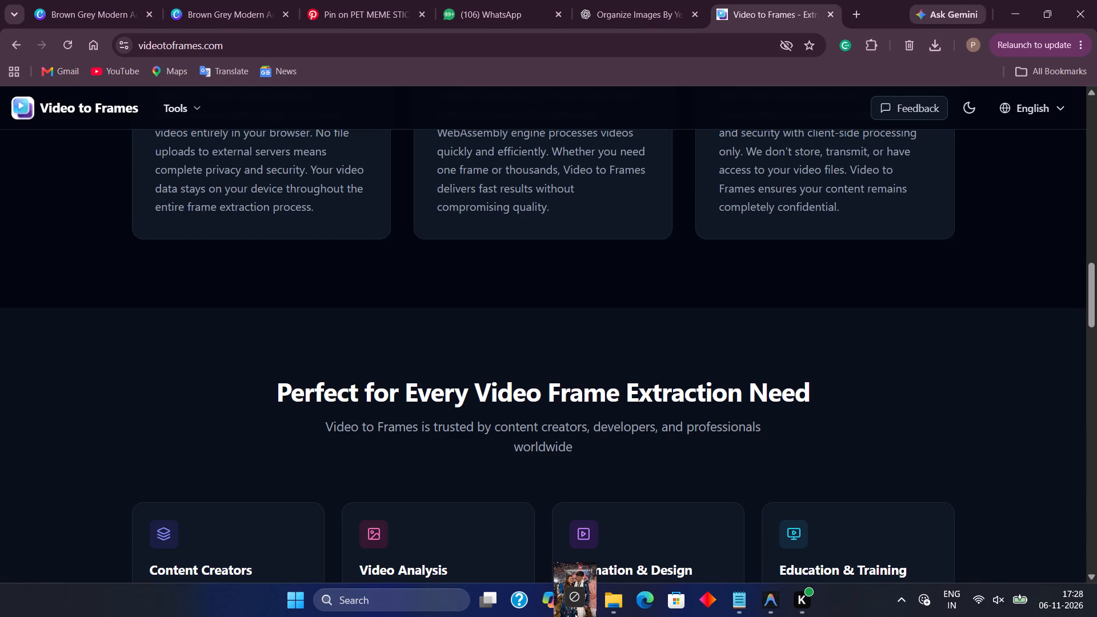
pyautogui.moveTo(575, 614); pyautogui.dragTo(241, 0)
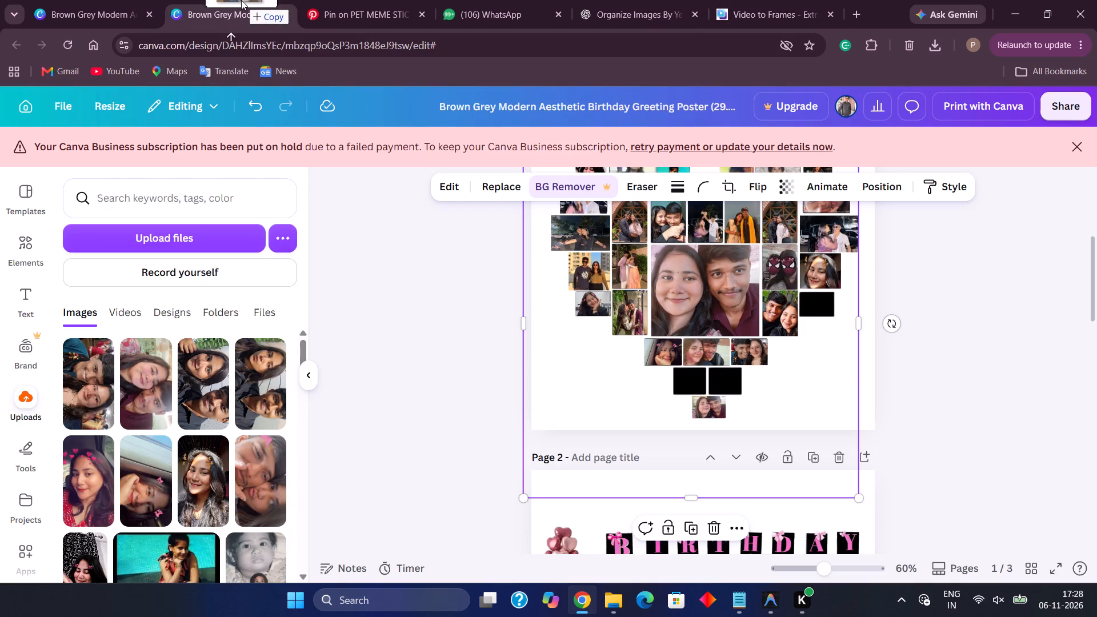
pyautogui.moveTo(241, 0); pyautogui.dragTo(719, 376)
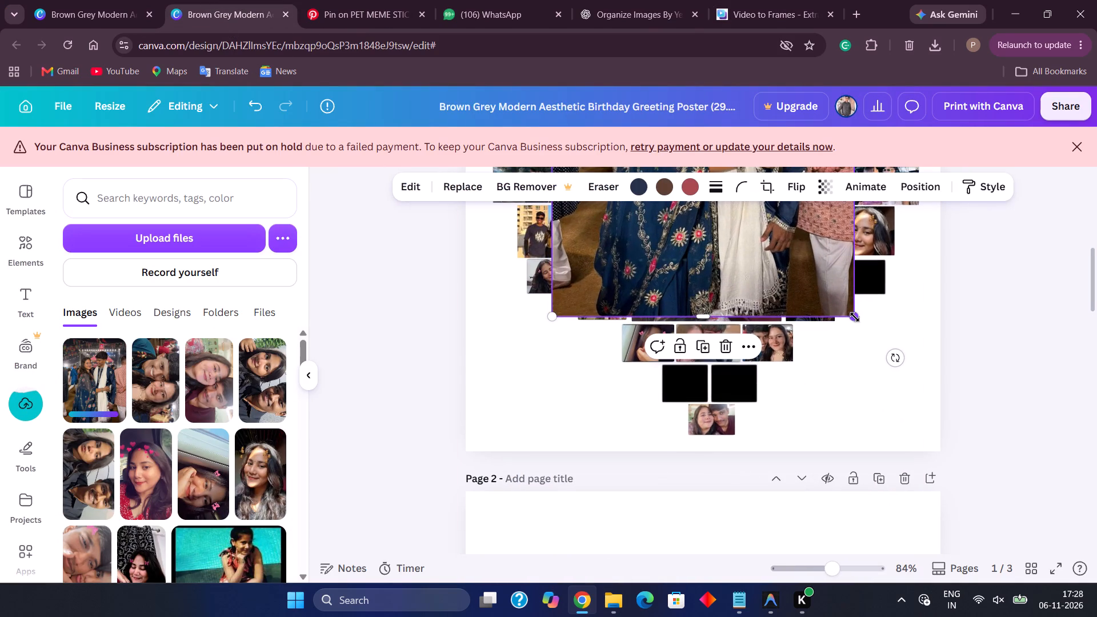
# Scale down the newly added festival photo of the couple in traditional outfits and reposition it over the heart collage on page 1.
pyautogui.moveTo(807, 266); pyautogui.dragTo(766, 364)
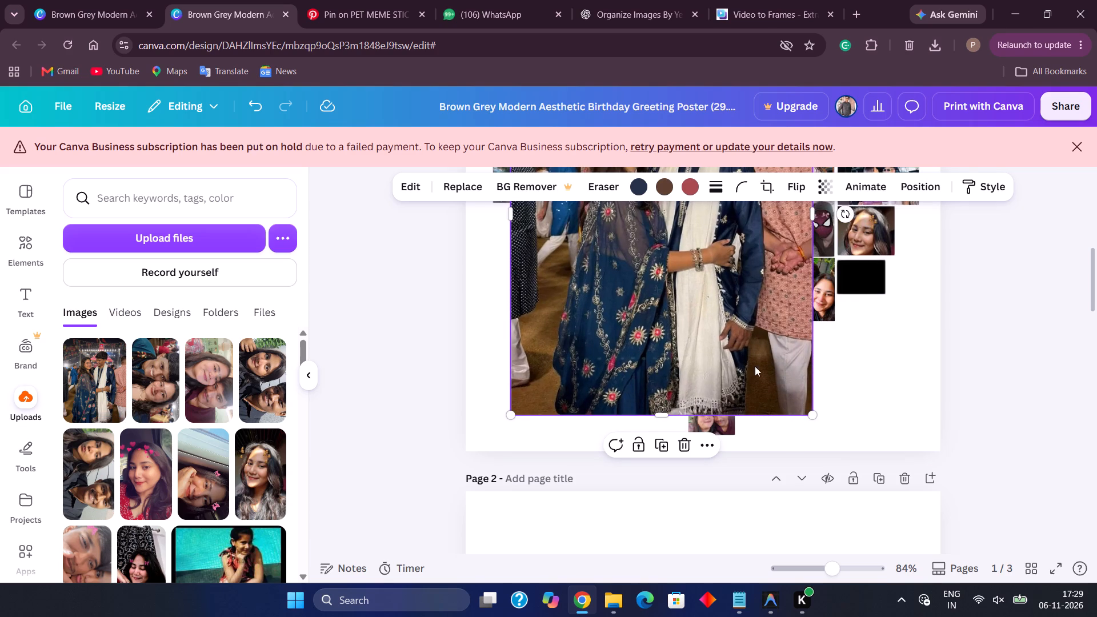
pyautogui.click(814, 416)
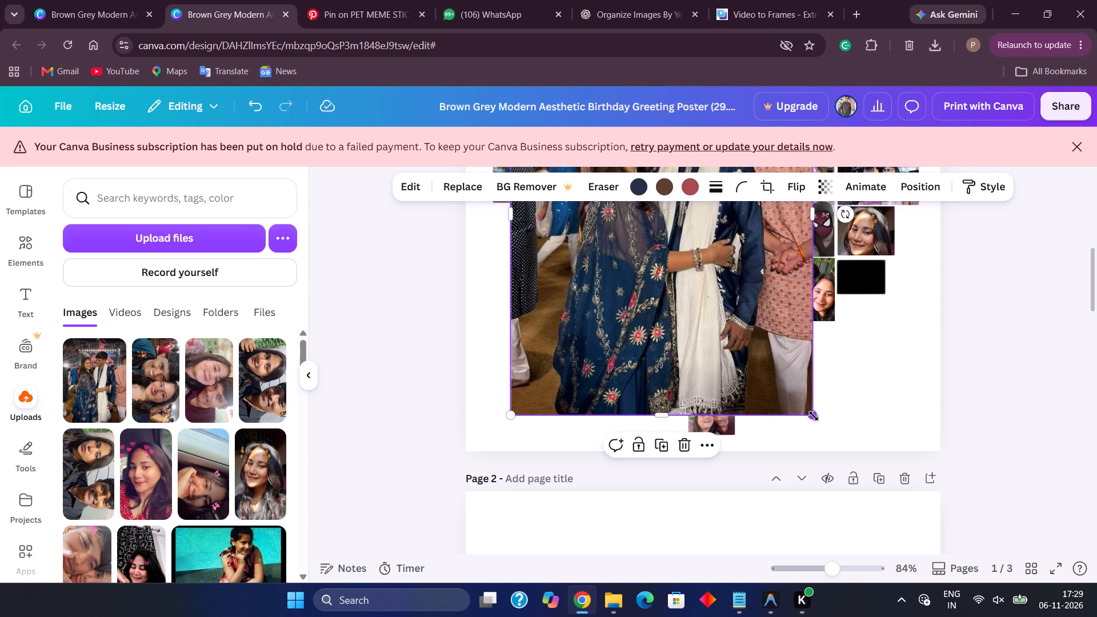
pyautogui.click(812, 416)
pyautogui.moveTo(812, 416); pyautogui.dragTo(738, 326)
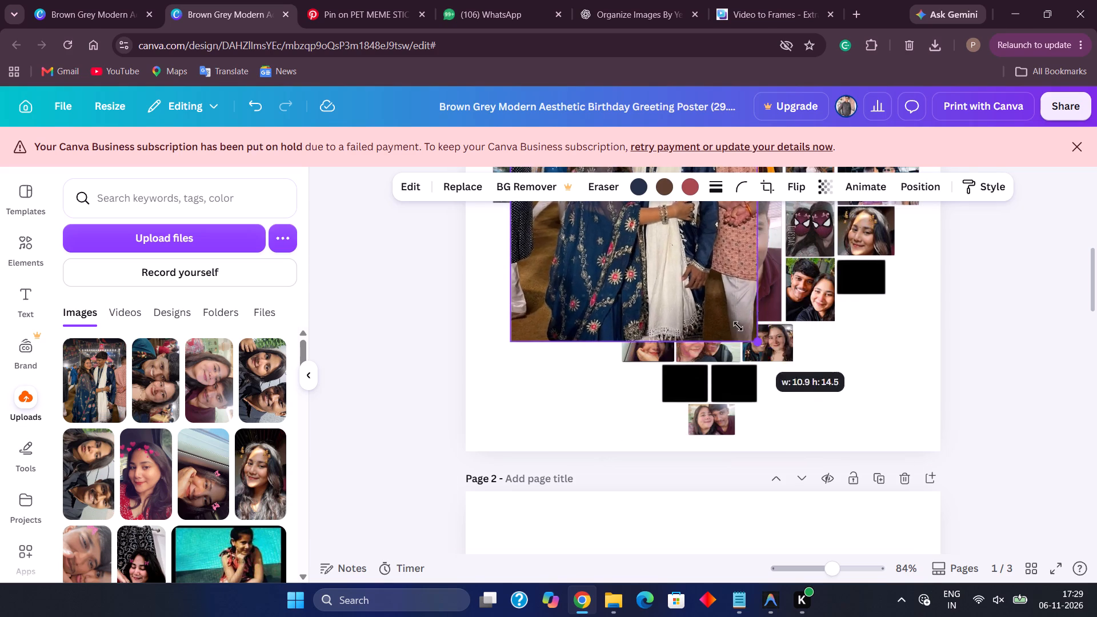
pyautogui.moveTo(738, 326); pyautogui.dragTo(683, 245)
pyautogui.moveTo(643, 212); pyautogui.dragTo(706, 359)
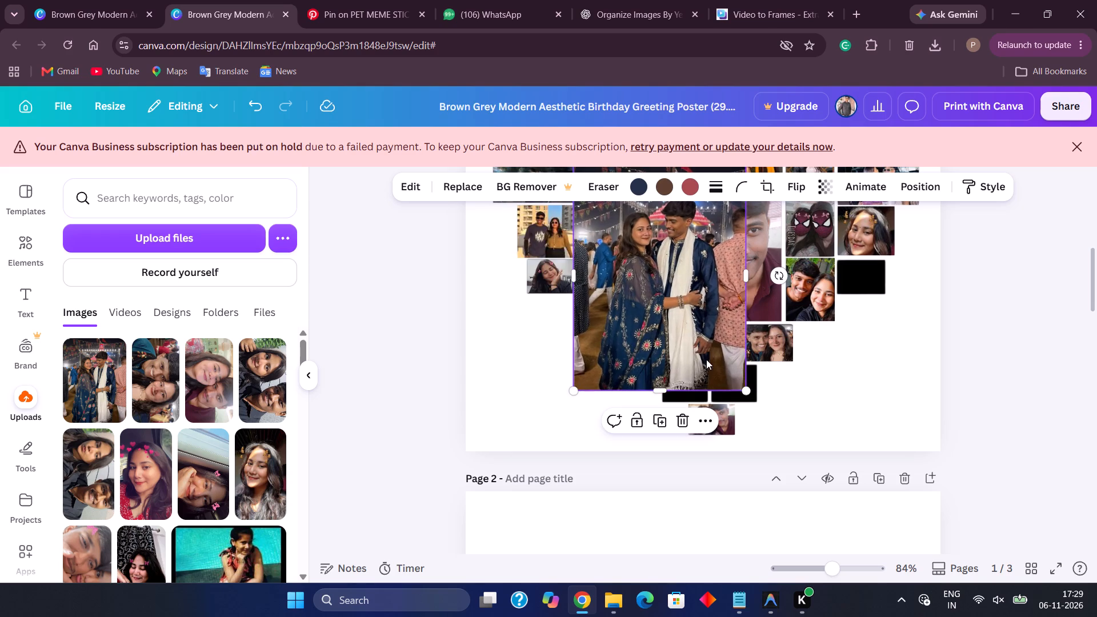
pyautogui.click(747, 391)
pyautogui.moveTo(747, 391); pyautogui.dragTo(664, 256)
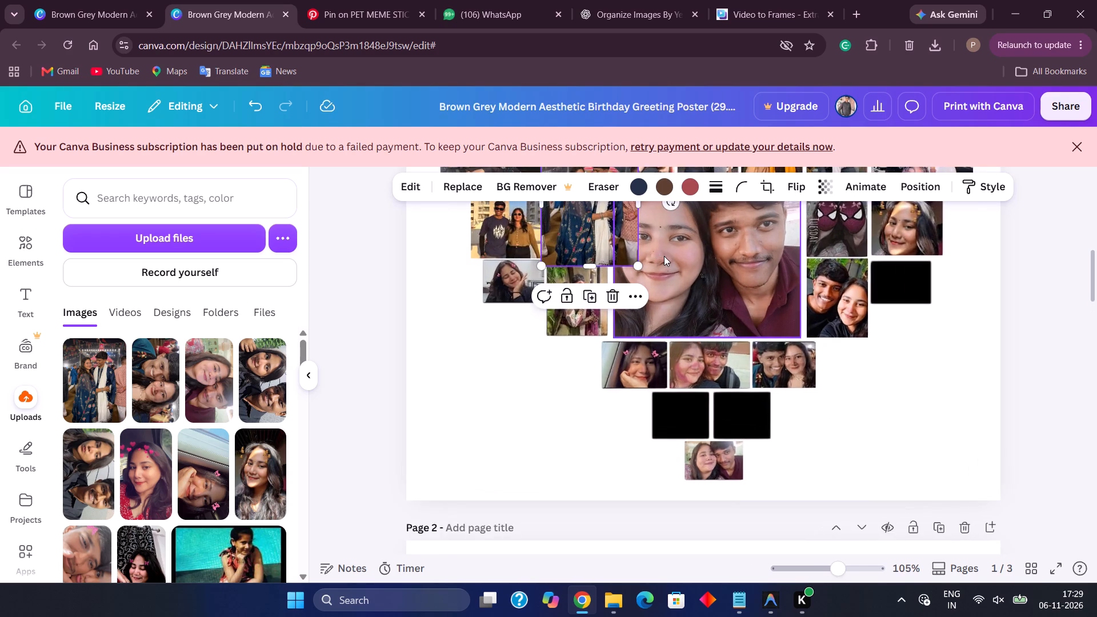
# Move the festival photo onto the left black placeholder above the heart's bottom photo and shrink it to nearly the placeholder's width.
pyautogui.scroll(-1, 664, 256)
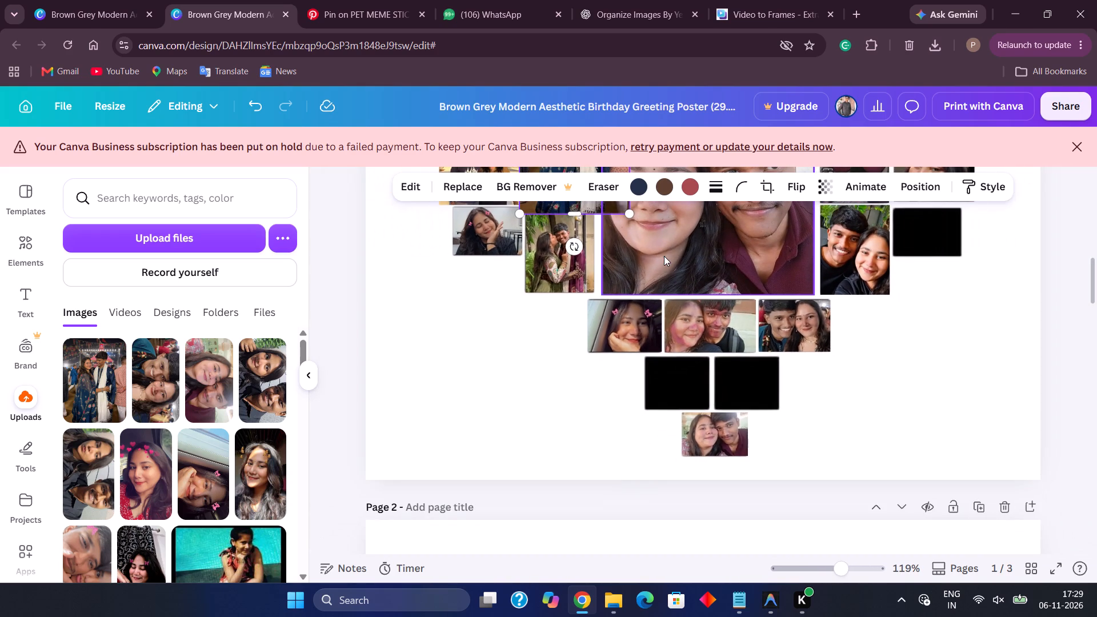
pyautogui.moveTo(586, 207); pyautogui.dragTo(655, 385)
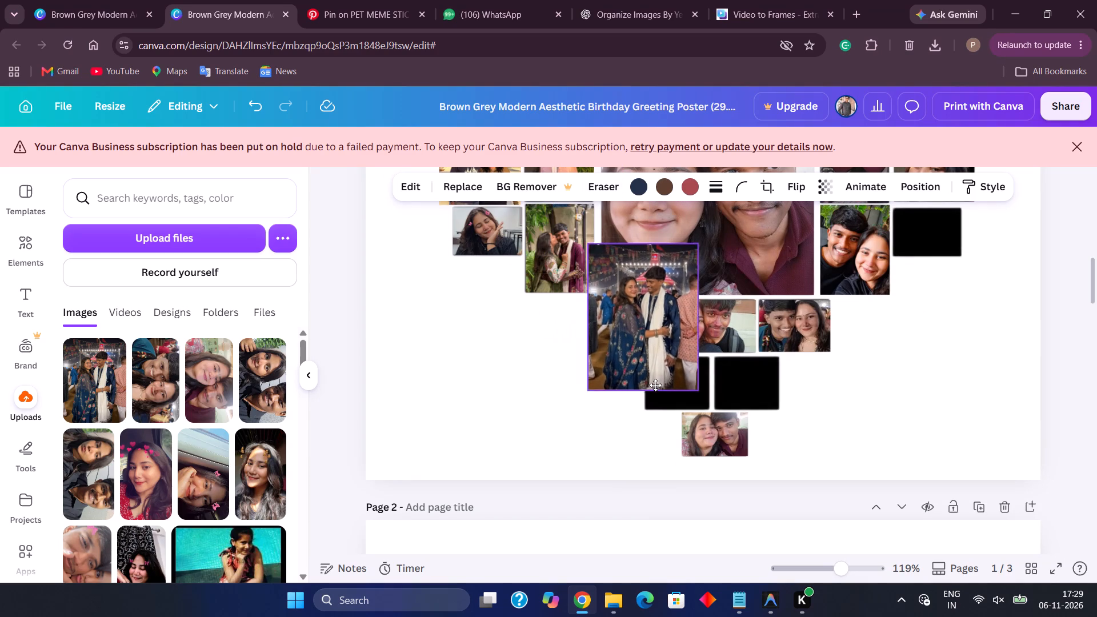
pyautogui.moveTo(655, 385); pyautogui.dragTo(655, 386)
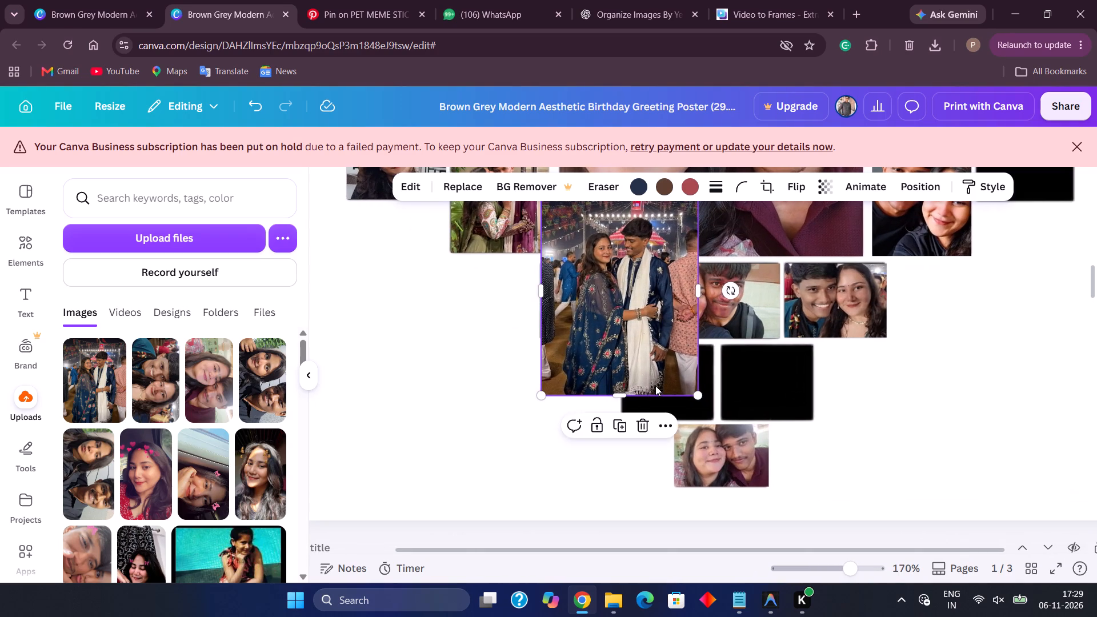
pyautogui.scroll(-2, 655, 386)
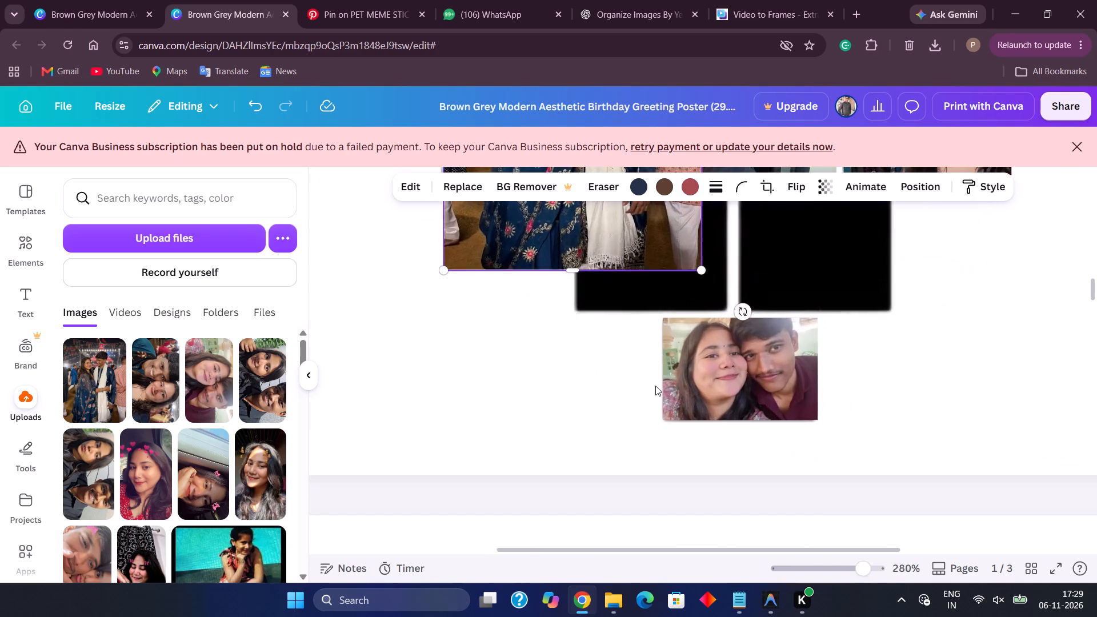
pyautogui.click(628, 227)
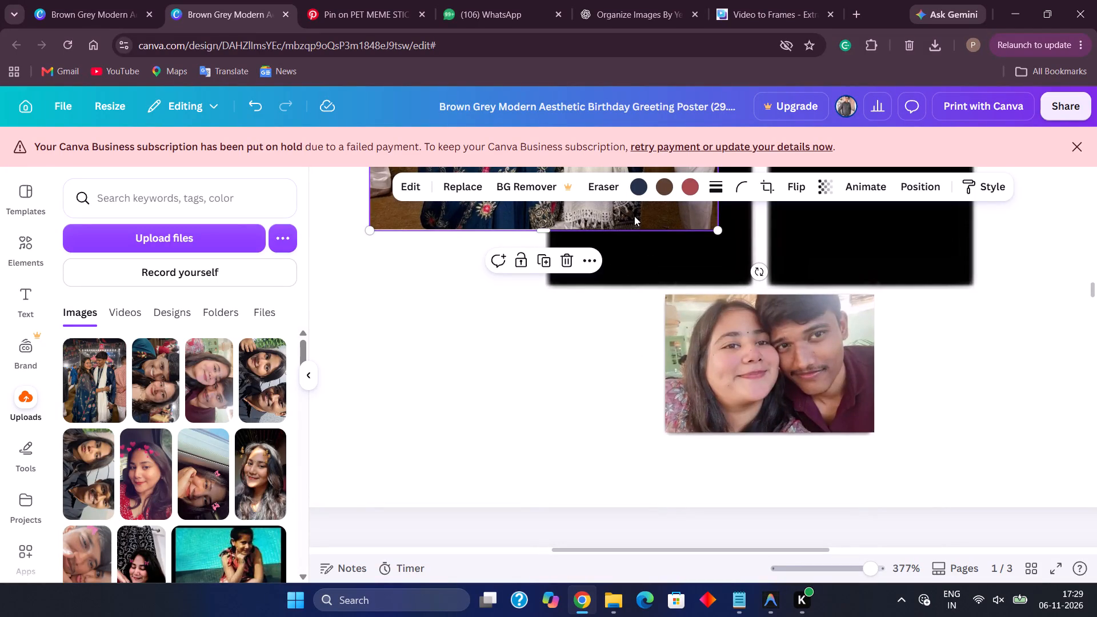
pyautogui.moveTo(634, 216); pyautogui.dragTo(694, 399)
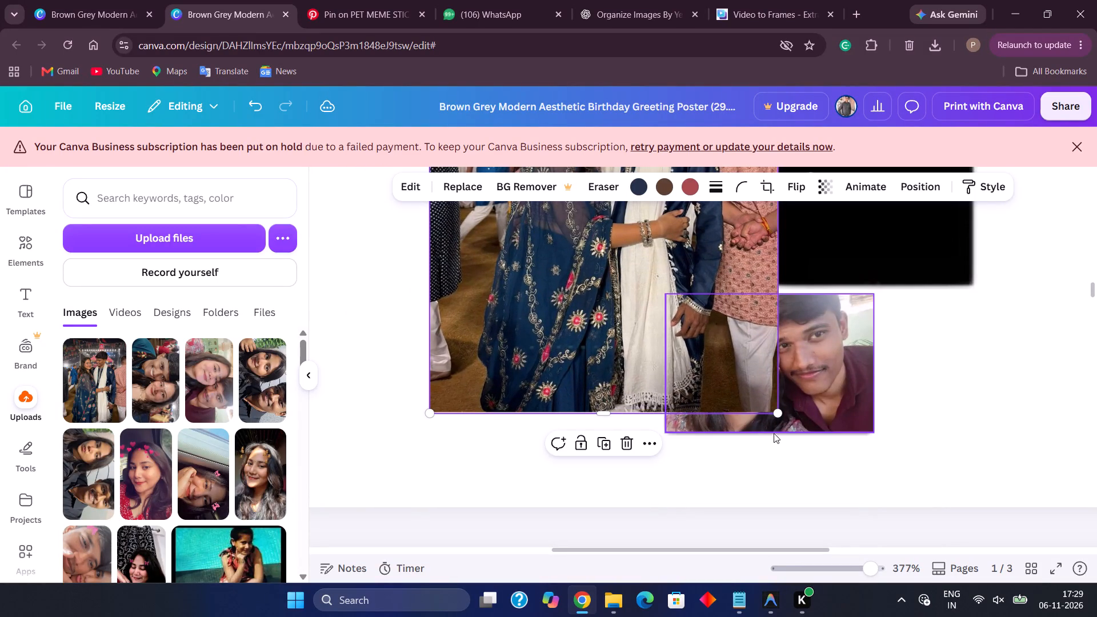
pyautogui.moveTo(776, 413); pyautogui.dragTo(608, 270)
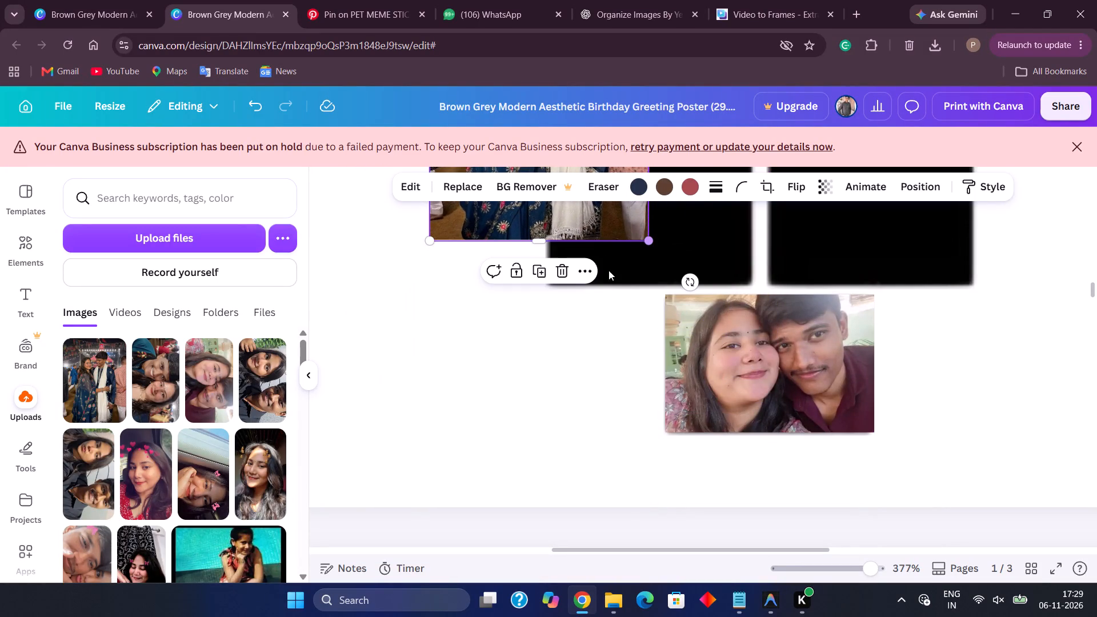
pyautogui.moveTo(598, 222); pyautogui.dragTo(695, 250)
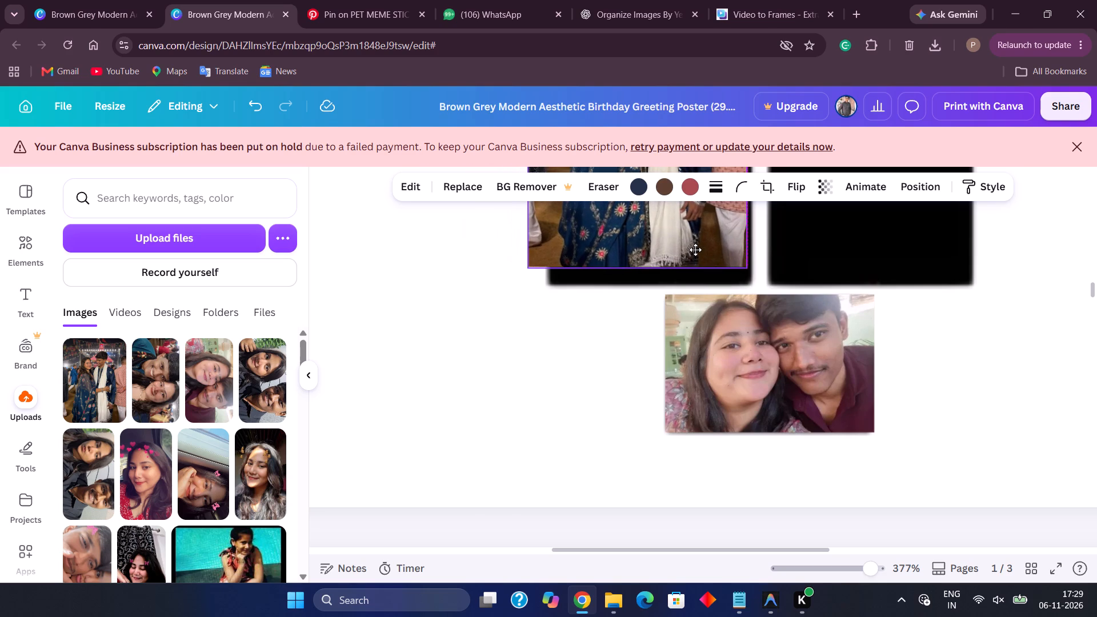
pyautogui.moveTo(695, 250); pyautogui.dragTo(695, 250)
# Match the festival photo's width to the left black placeholder and align its top and side edges with it.
pyautogui.click(749, 270)
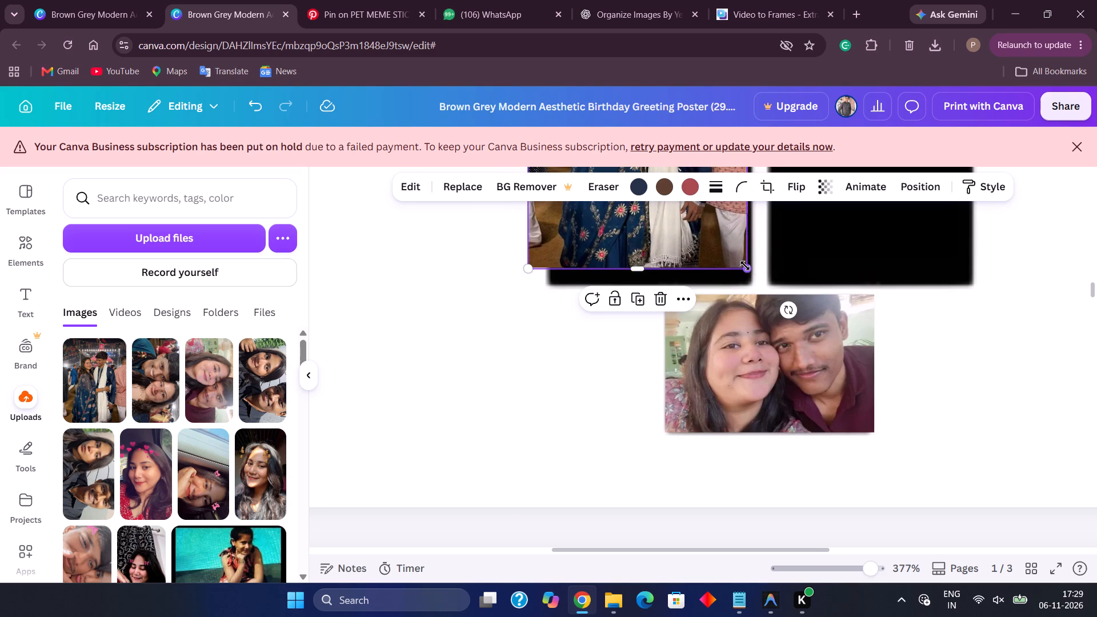
pyautogui.click(743, 263)
pyautogui.click(744, 265)
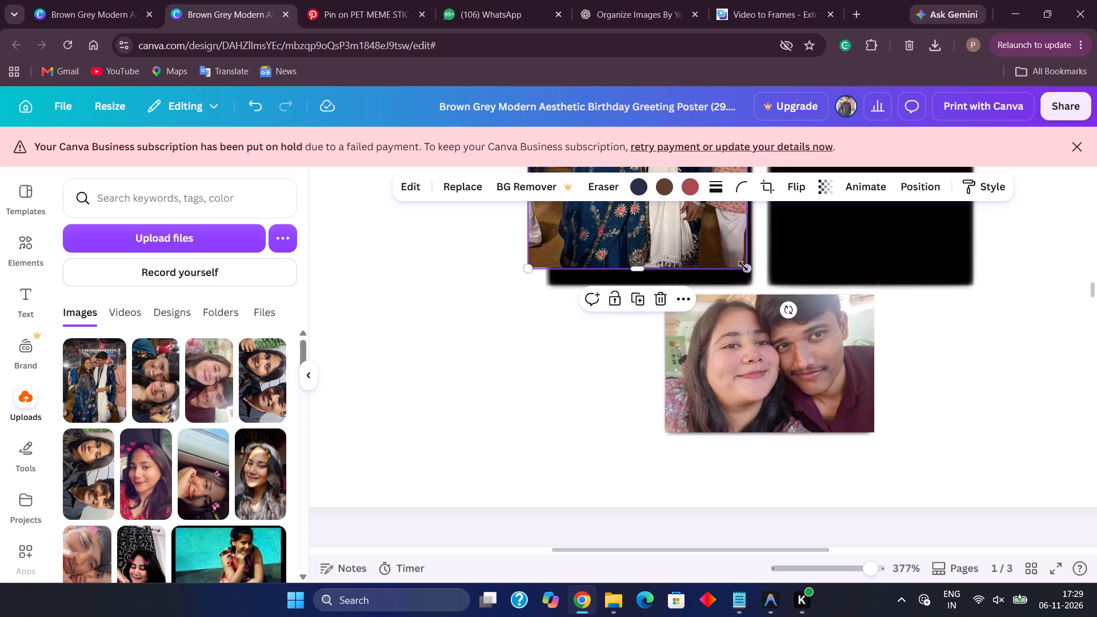
pyautogui.click(744, 267)
pyautogui.moveTo(744, 267); pyautogui.dragTo(725, 250)
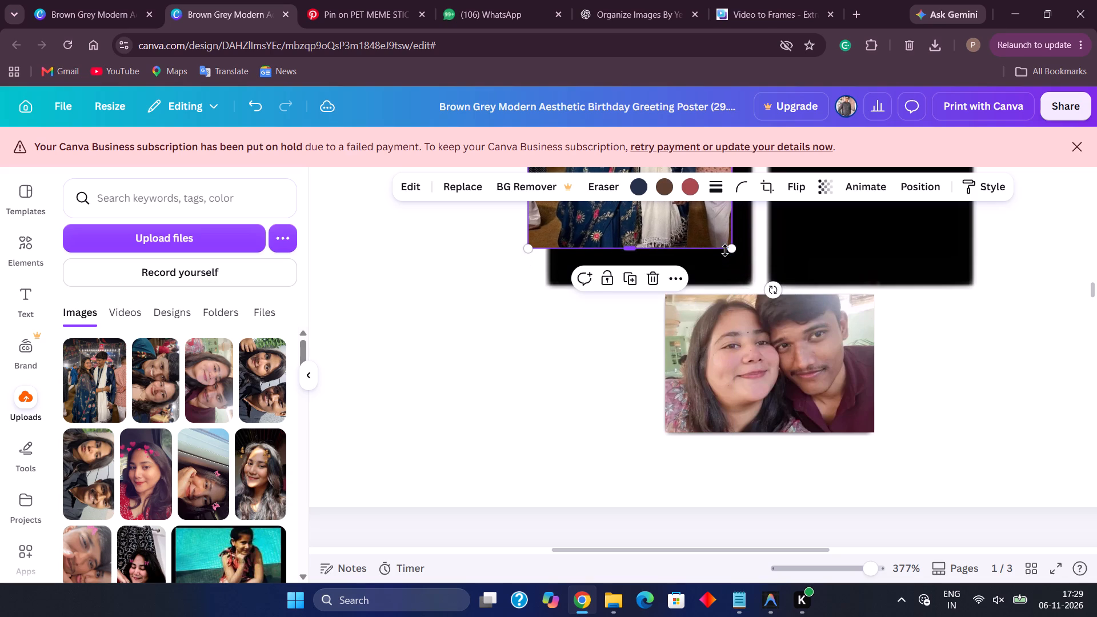
pyautogui.moveTo(694, 229); pyautogui.dragTo(714, 249)
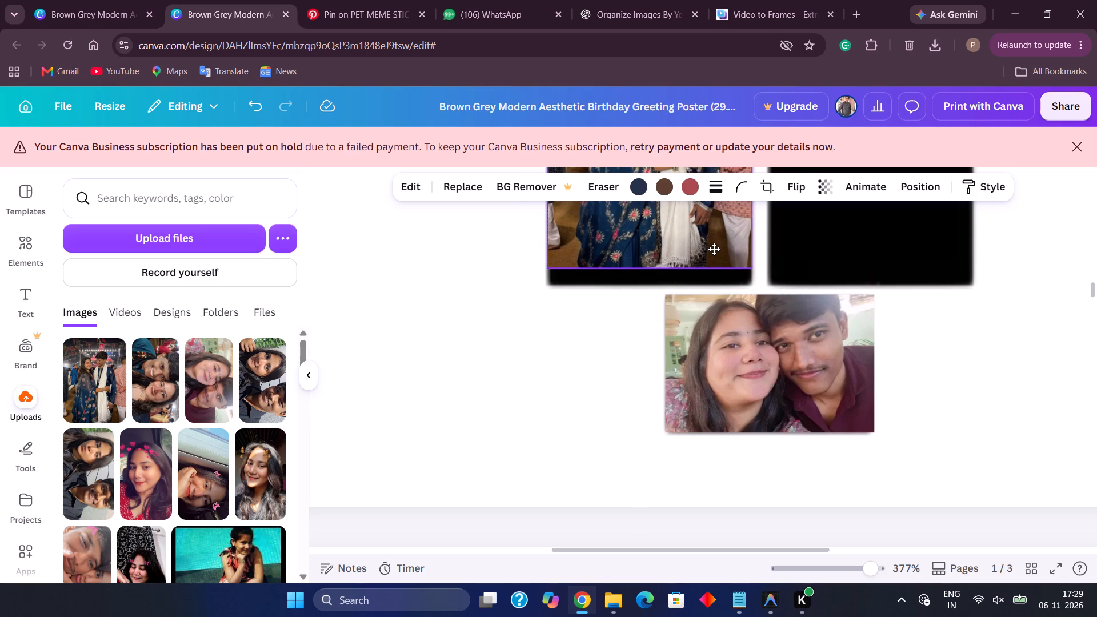
pyautogui.moveTo(714, 249); pyautogui.dragTo(720, 305)
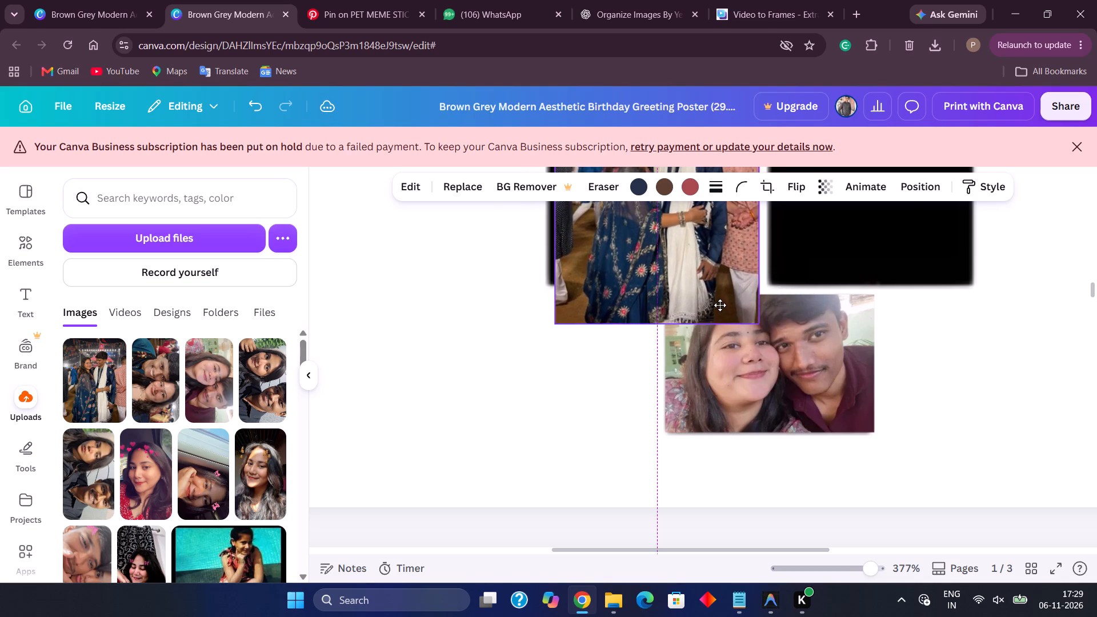
pyautogui.moveTo(720, 305); pyautogui.dragTo(713, 343)
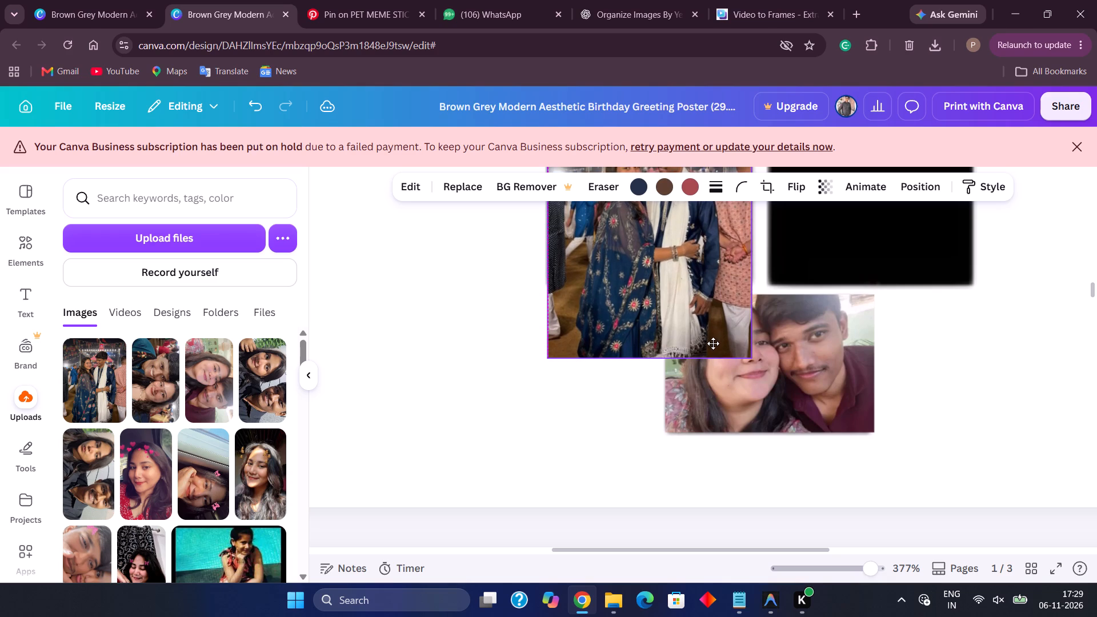
pyautogui.moveTo(713, 343); pyautogui.dragTo(714, 367)
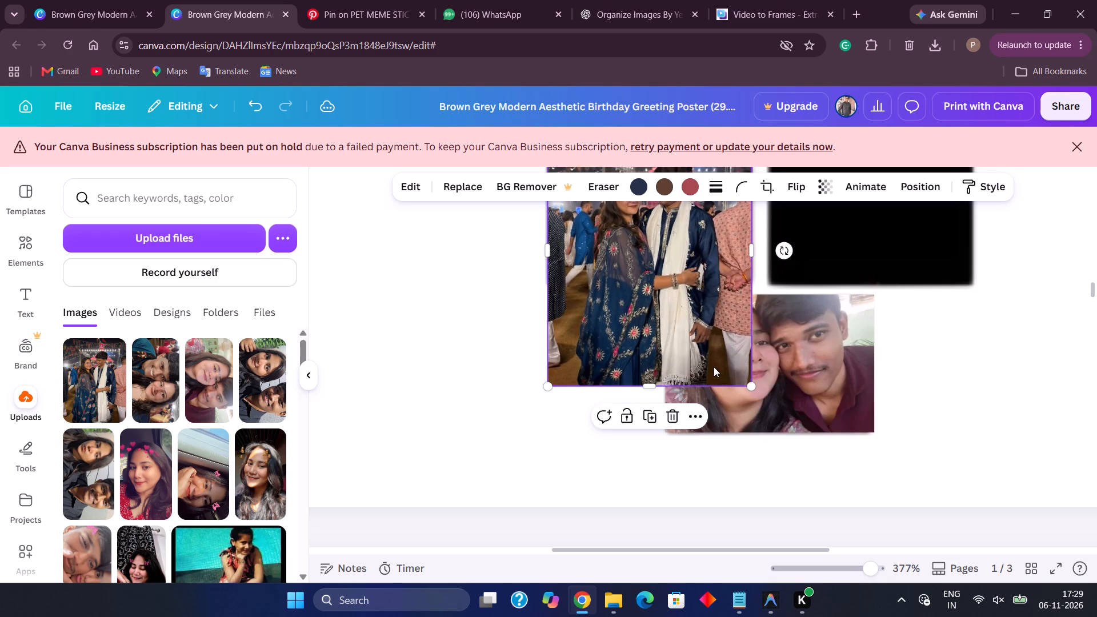
# Crop the festival photo's bottom and top edges to the left placeholder's height, making it about 2 wide by 1.6 high.
pyautogui.scroll(2, 714, 367)
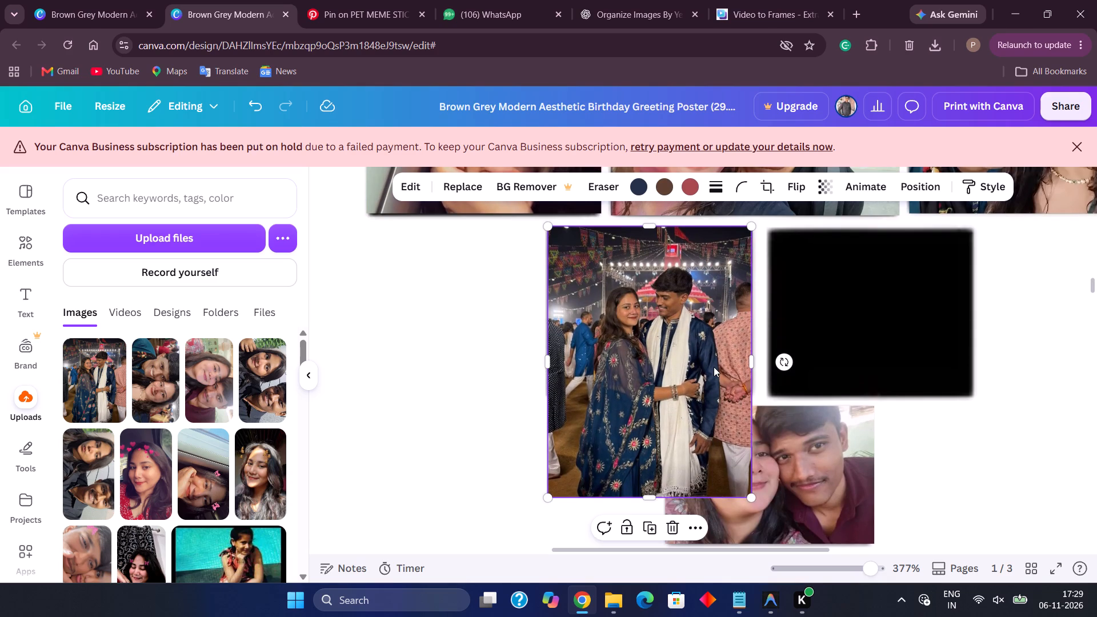
pyautogui.scroll(1, 714, 367)
pyautogui.click(651, 497)
pyautogui.moveTo(651, 497); pyautogui.dragTo(670, 398)
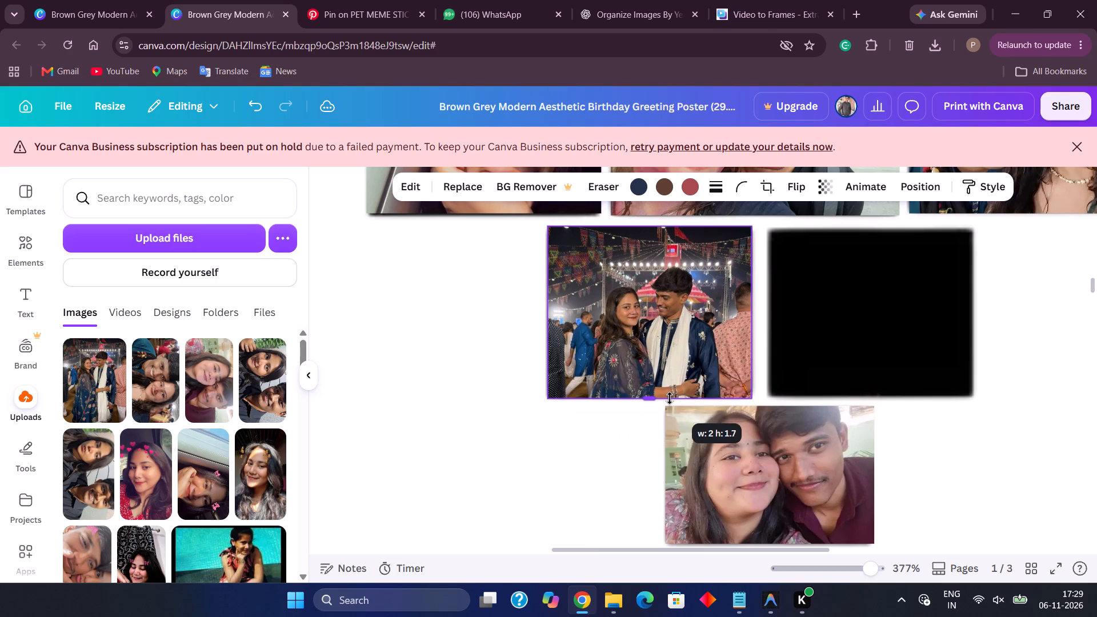
pyautogui.moveTo(670, 398); pyautogui.dragTo(670, 395)
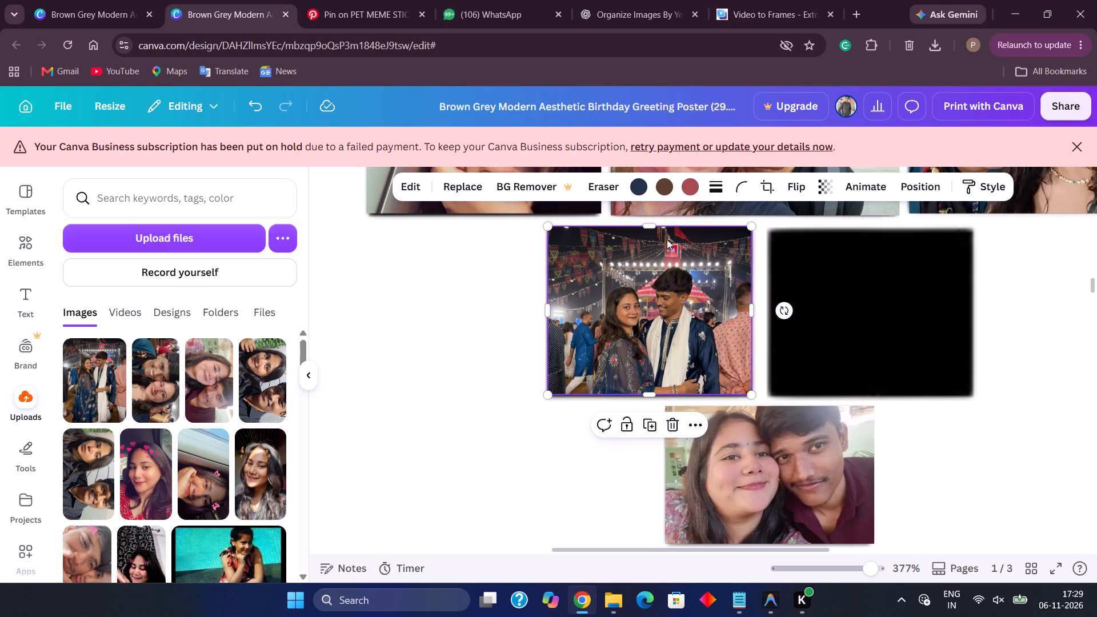
pyautogui.moveTo(651, 227); pyautogui.dragTo(664, 223)
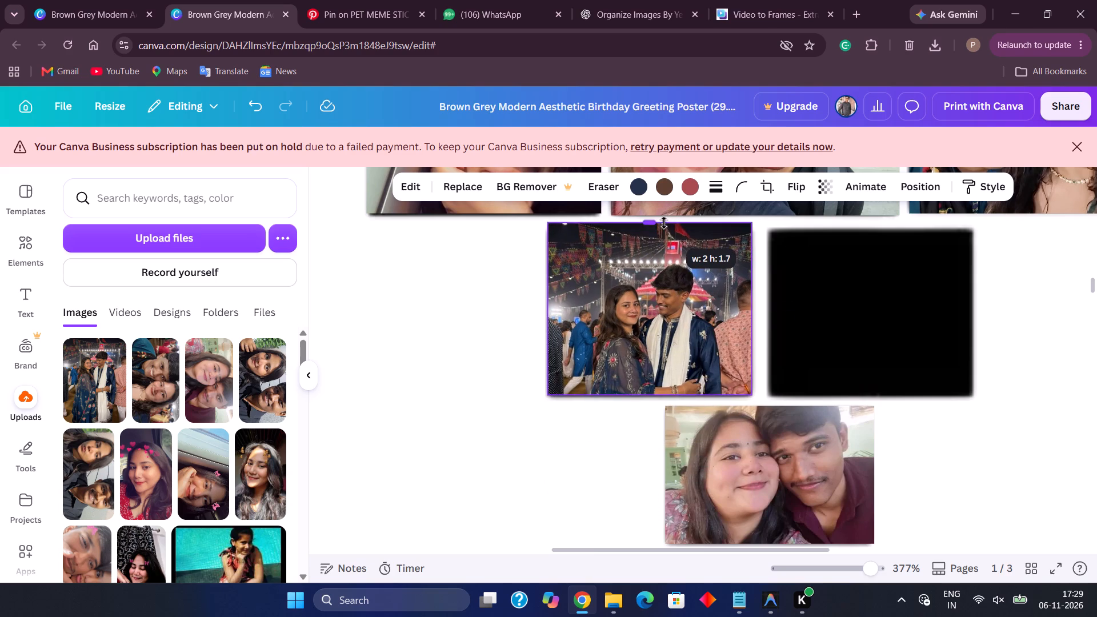
pyautogui.moveTo(664, 223); pyautogui.dragTo(664, 230)
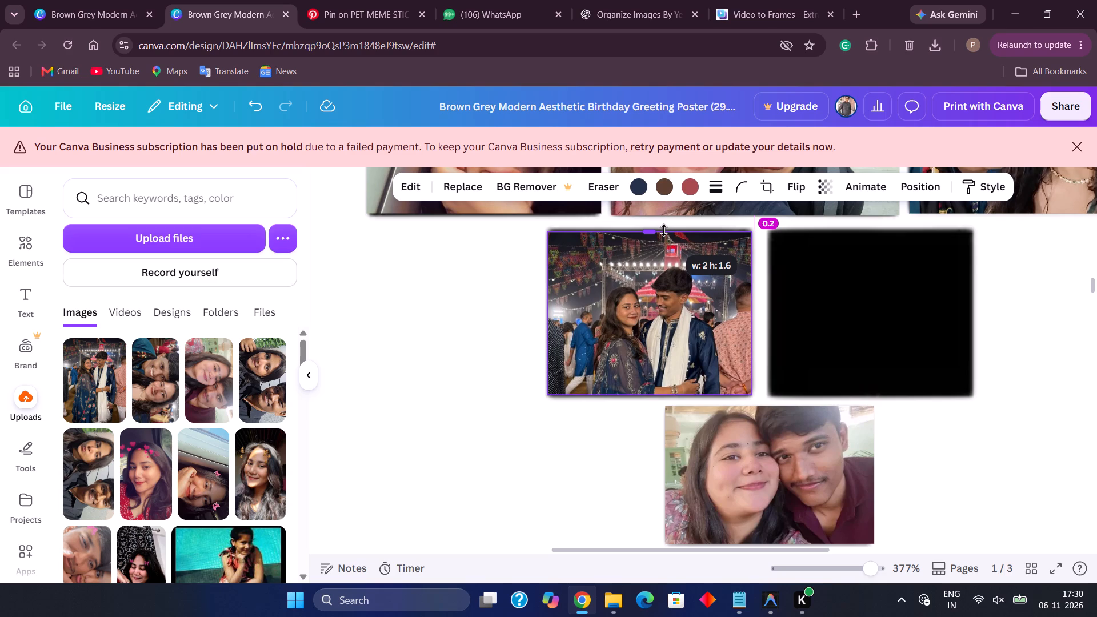
pyautogui.moveTo(664, 230); pyautogui.dragTo(664, 227)
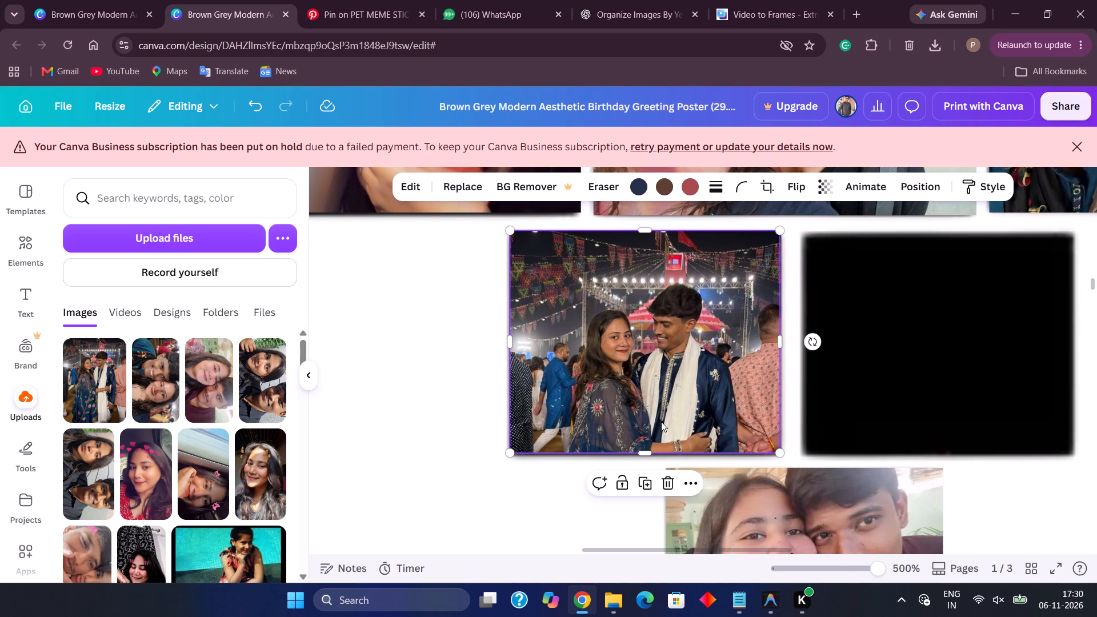
pyautogui.click(455, 390)
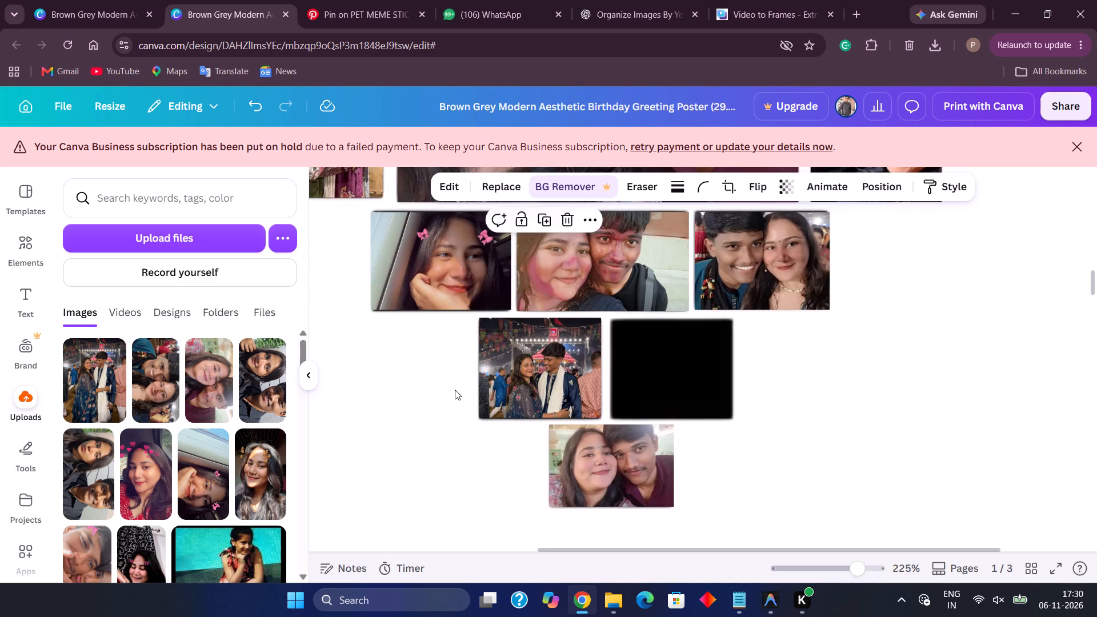
# Review the heart collage on page 1 and inspect how the festival photo fits beside the remaining black placeholder.
pyautogui.scroll(3, 722, 300)
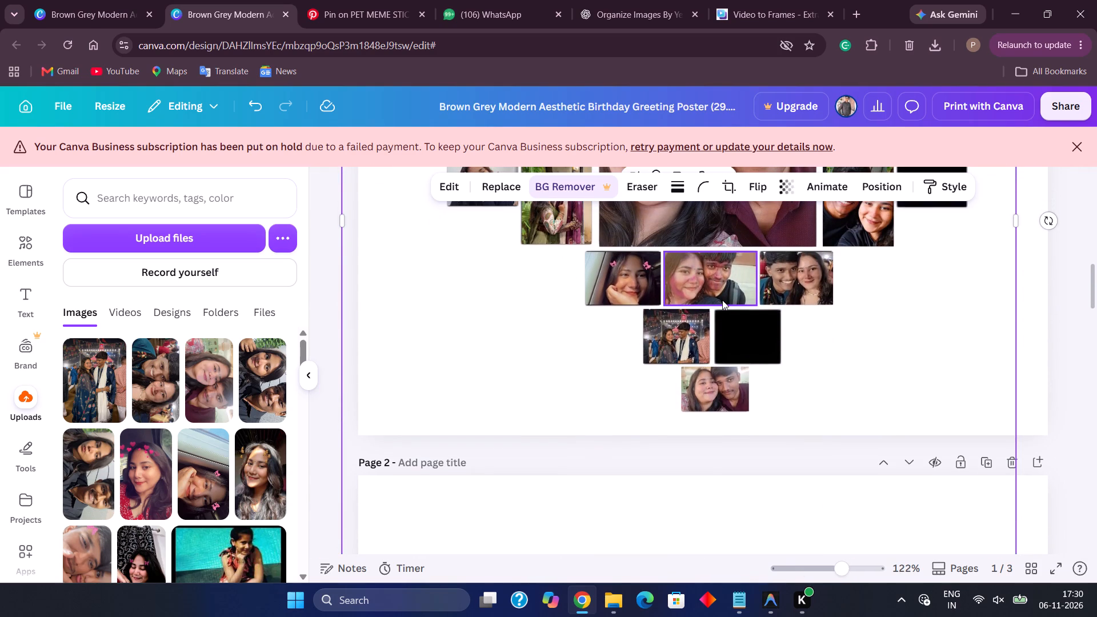
pyautogui.scroll(1, 722, 300)
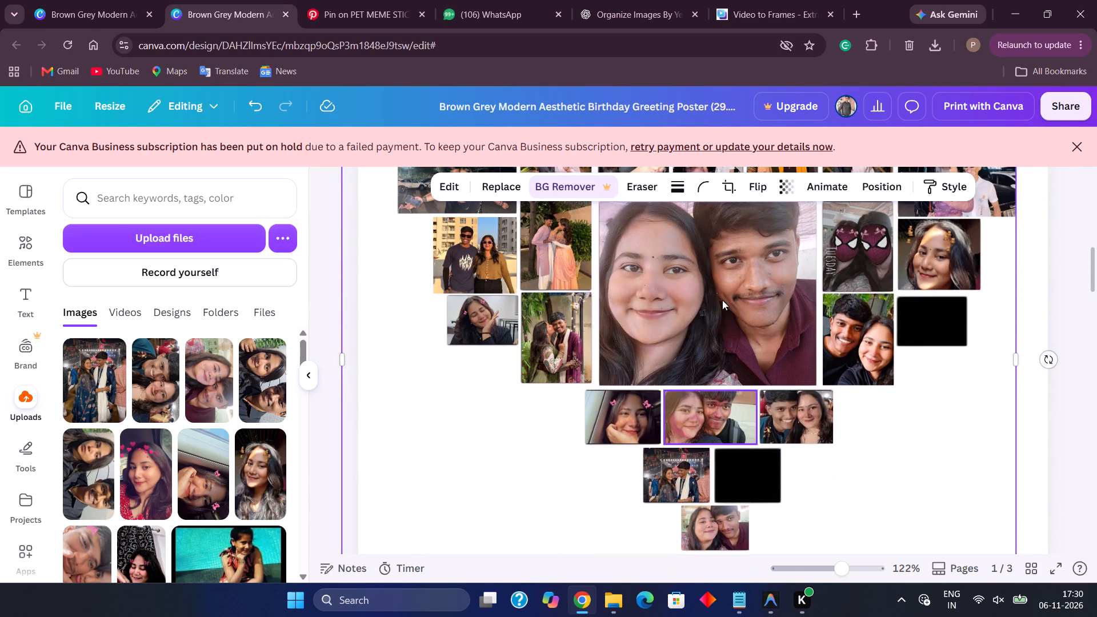
pyautogui.scroll(2, 722, 300)
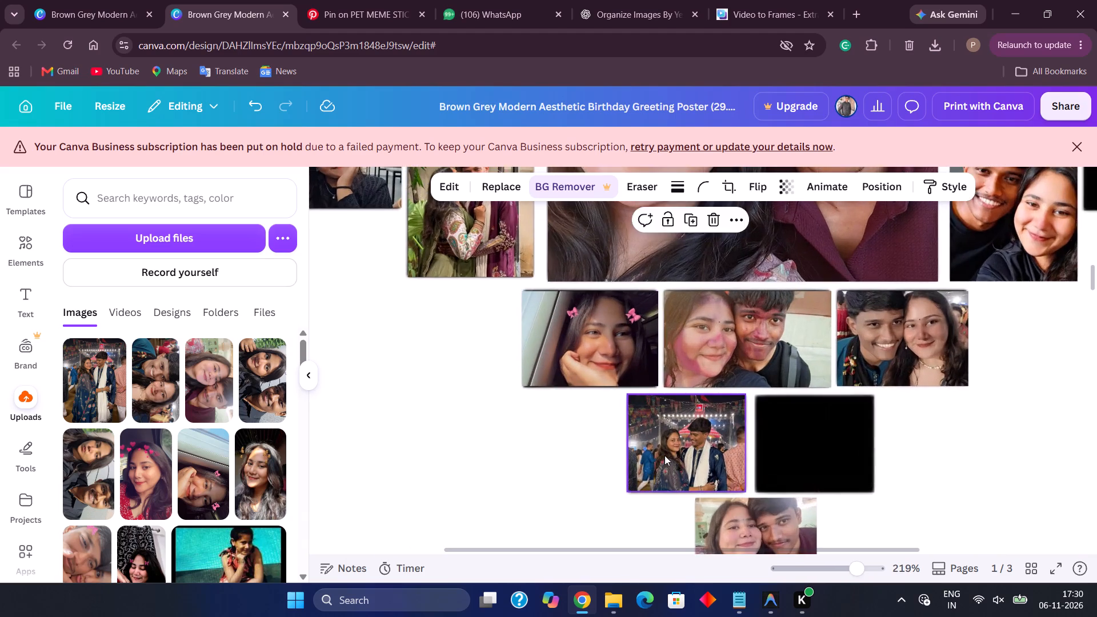
pyautogui.scroll(-1, 664, 455)
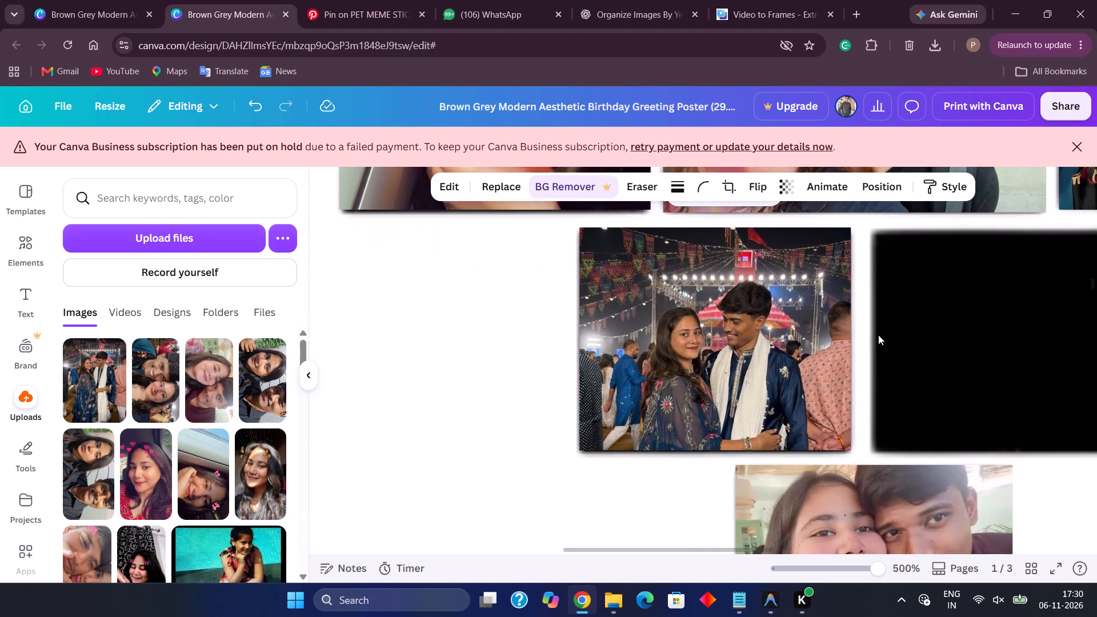
# Crop both side edges of the festival photo inward so it closely frames the couple.
pyautogui.click(808, 342)
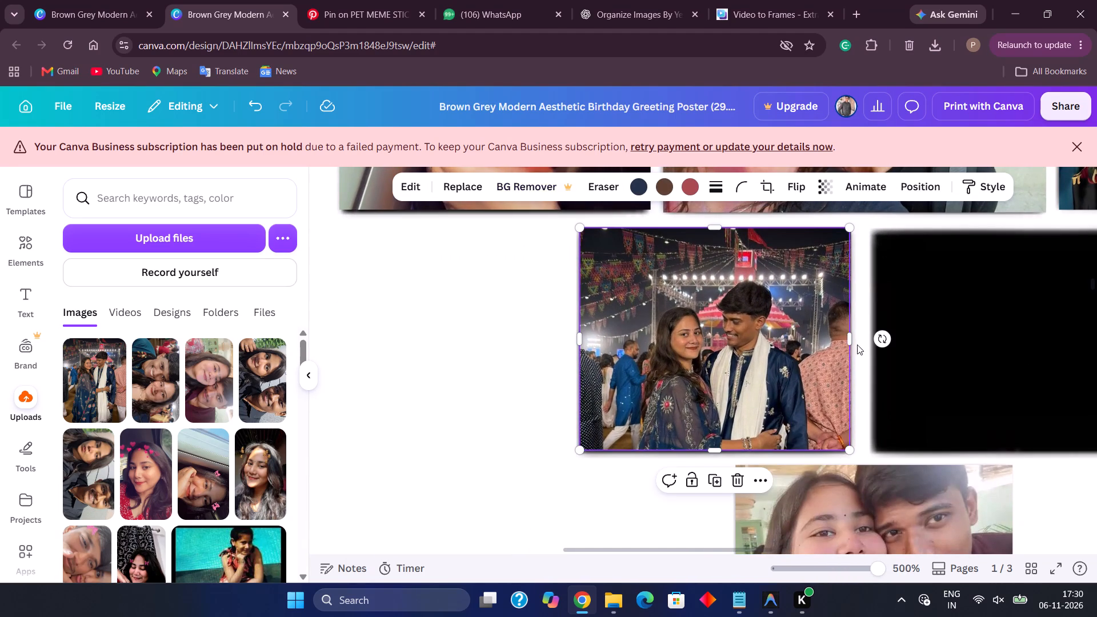
pyautogui.click(848, 339)
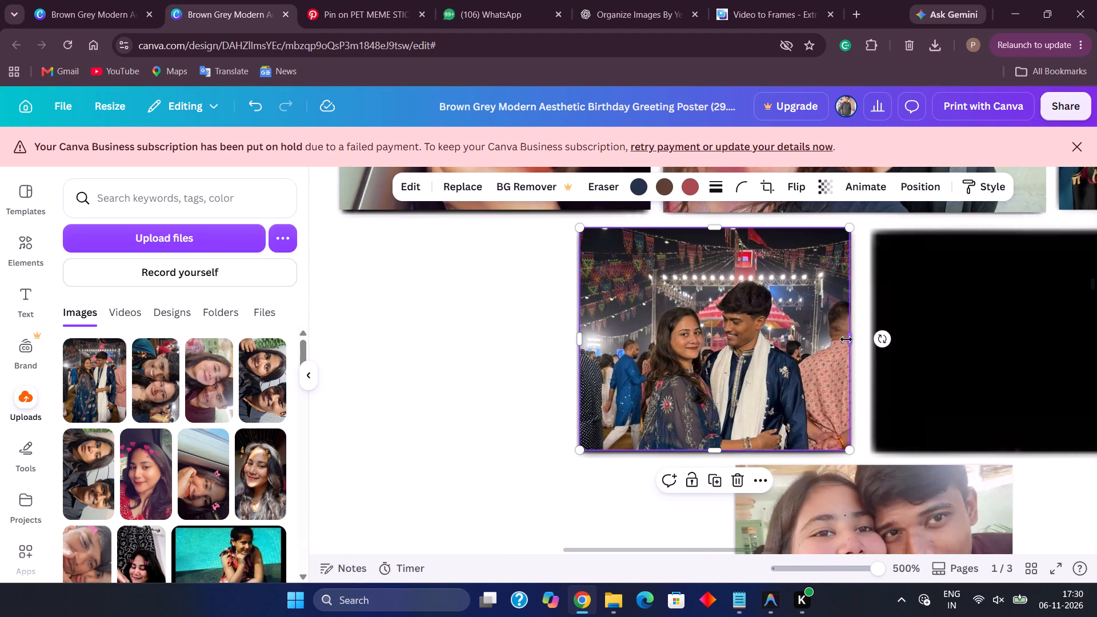
pyautogui.click(848, 342)
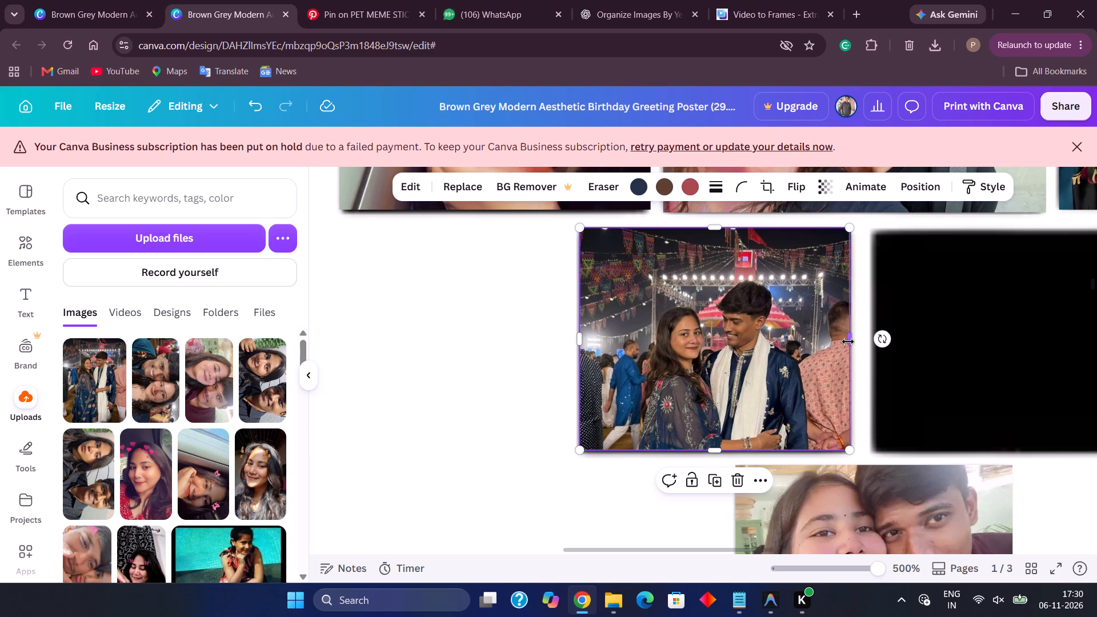
pyautogui.click(851, 341)
pyautogui.moveTo(851, 341); pyautogui.dragTo(836, 342)
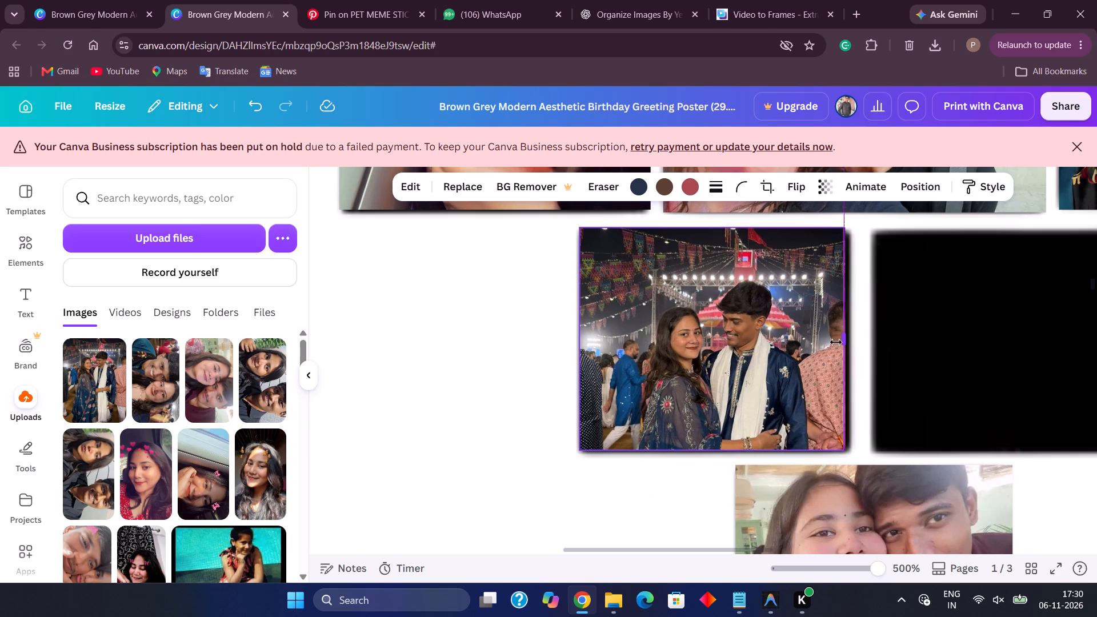
pyautogui.moveTo(836, 342); pyautogui.dragTo(806, 348)
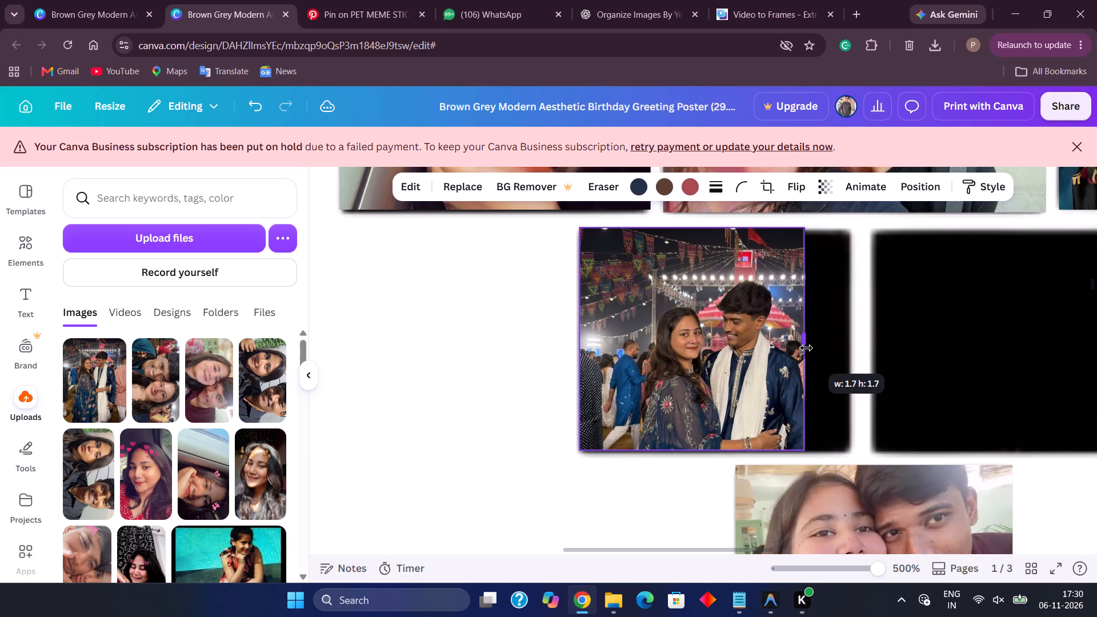
pyautogui.moveTo(806, 348); pyautogui.dragTo(814, 348)
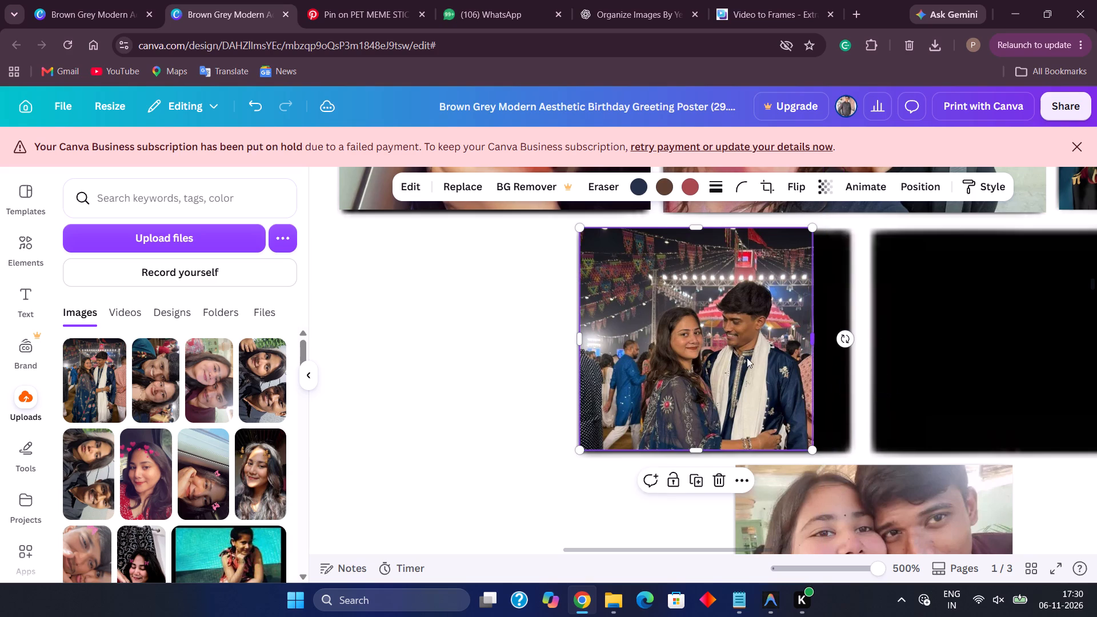
pyautogui.click(579, 340)
pyautogui.moveTo(576, 333); pyautogui.dragTo(630, 350)
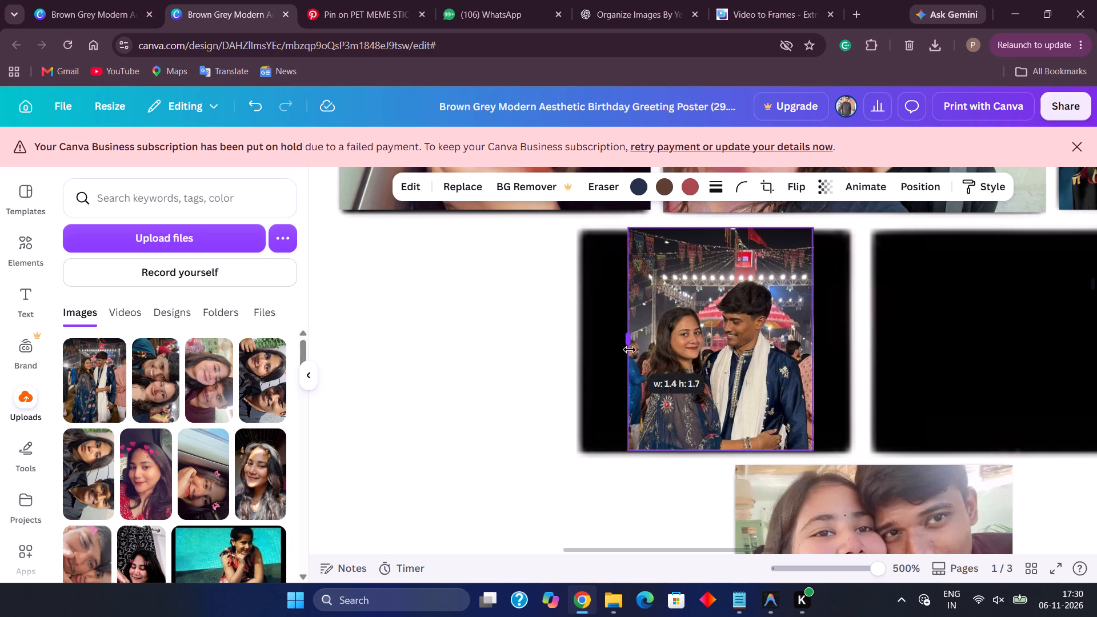
pyautogui.moveTo(630, 350); pyautogui.dragTo(640, 354)
# Enlarge the cropped festival photo to about 2 high and reposition it over the placeholder, with its bottom edge near the placeholder's.
pyautogui.moveTo(774, 400); pyautogui.dragTo(655, 320)
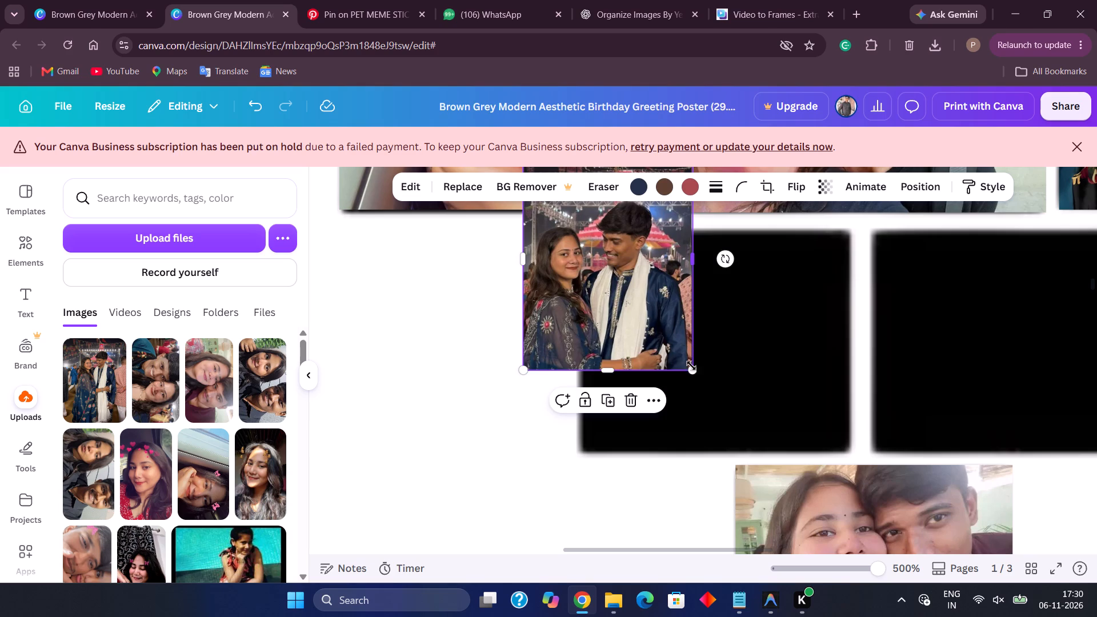
pyautogui.doubleClick(693, 373)
pyautogui.moveTo(693, 373); pyautogui.dragTo(818, 411)
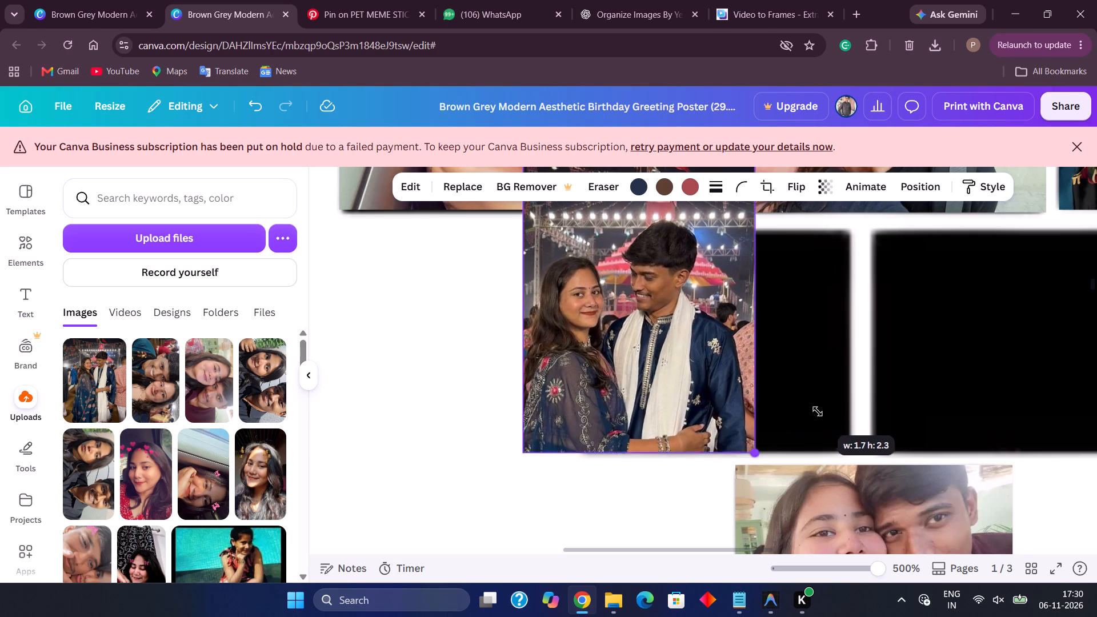
pyautogui.moveTo(818, 411); pyautogui.dragTo(796, 358)
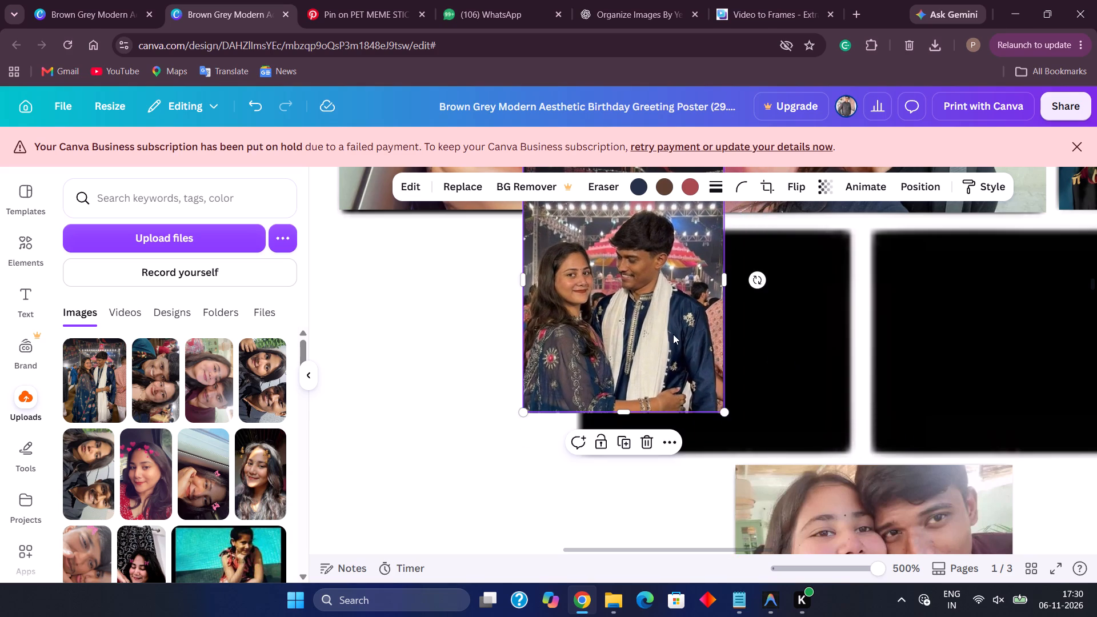
pyautogui.moveTo(673, 334); pyautogui.dragTo(758, 367)
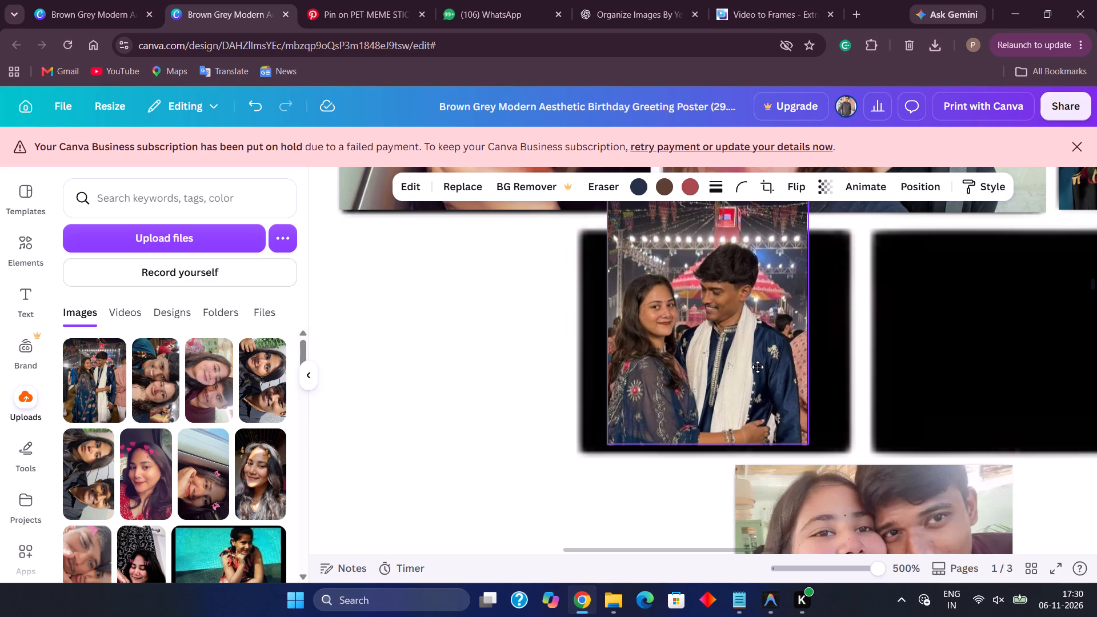
pyautogui.moveTo(758, 367); pyautogui.dragTo(770, 375)
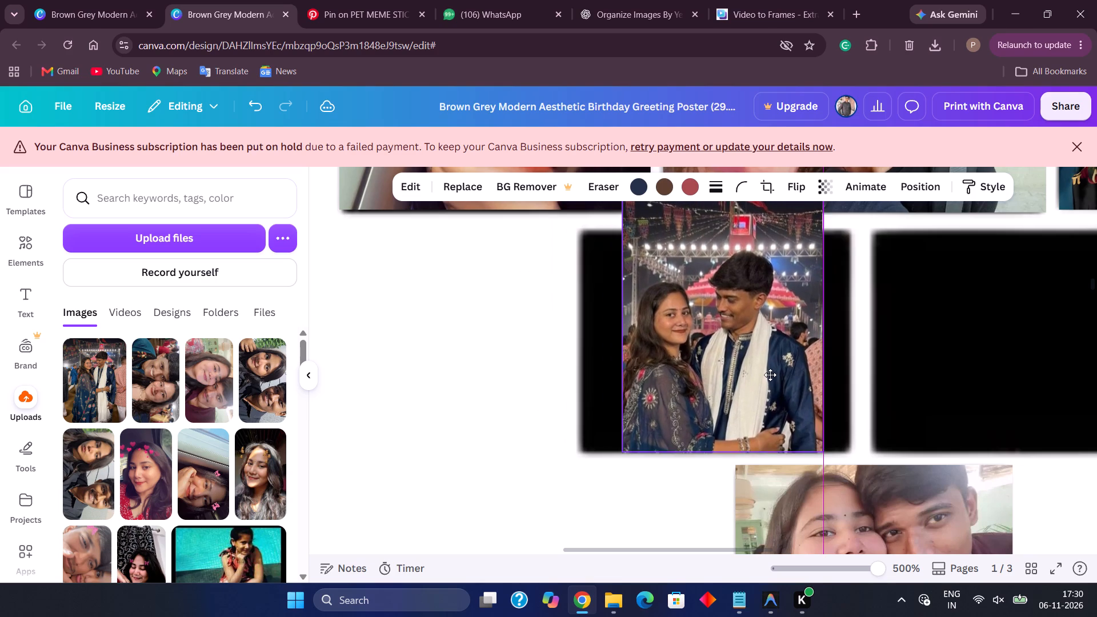
pyautogui.moveTo(770, 375); pyautogui.dragTo(770, 378)
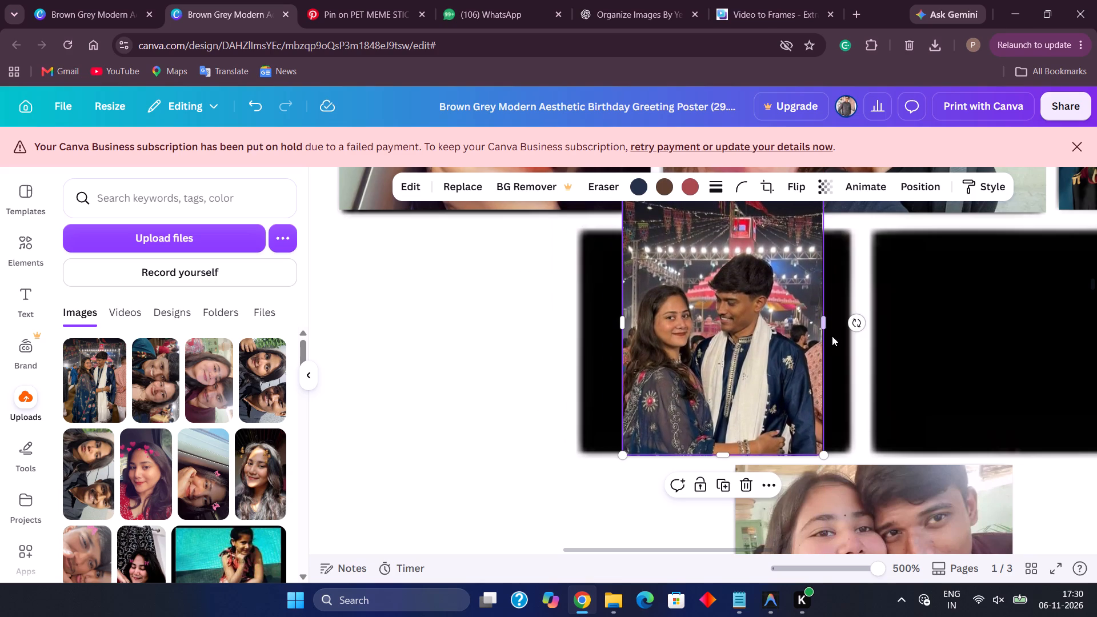
# Extend the festival photo's crop on both sides to span the placeholder's full width, about 2 wide.
pyautogui.click(826, 327)
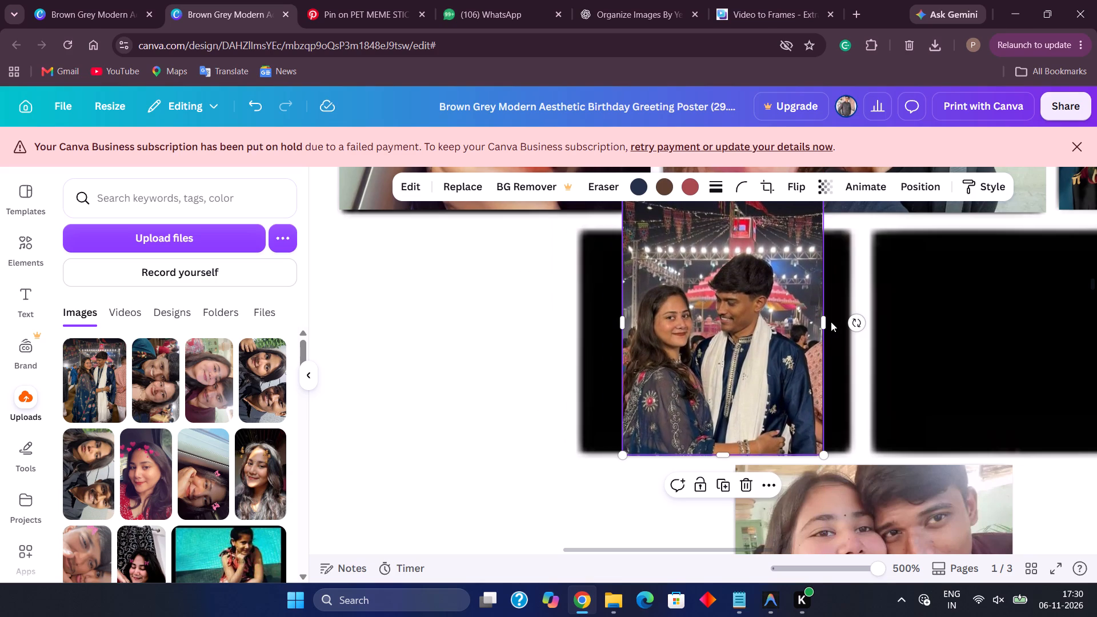
pyautogui.click(829, 322)
pyautogui.moveTo(829, 322); pyautogui.dragTo(849, 322)
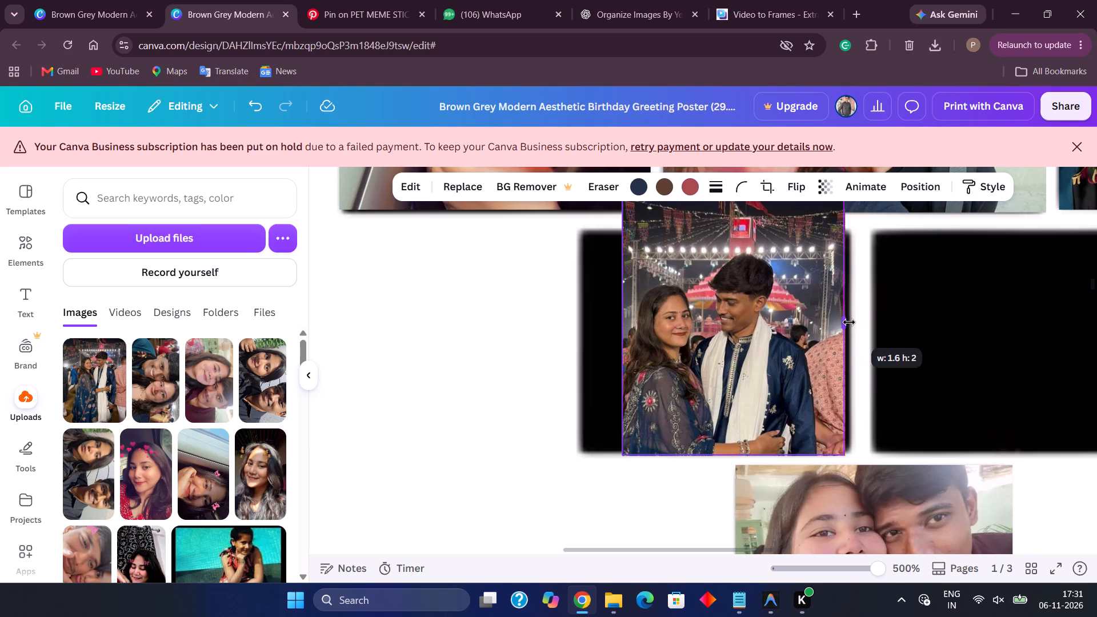
pyautogui.moveTo(849, 322); pyautogui.dragTo(859, 323)
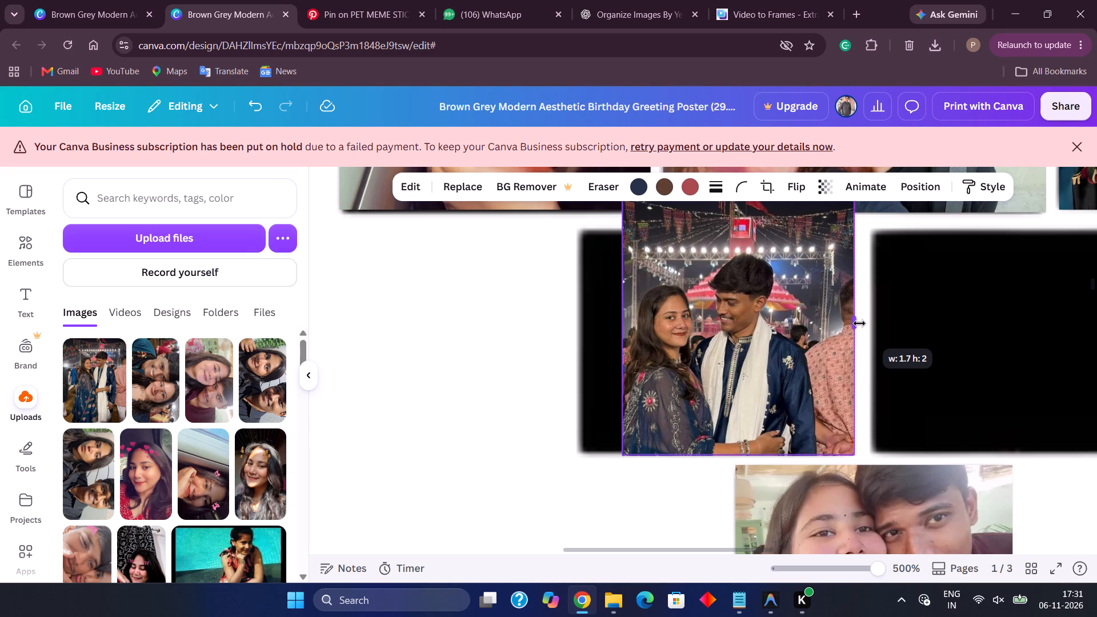
pyautogui.moveTo(859, 323); pyautogui.dragTo(854, 326)
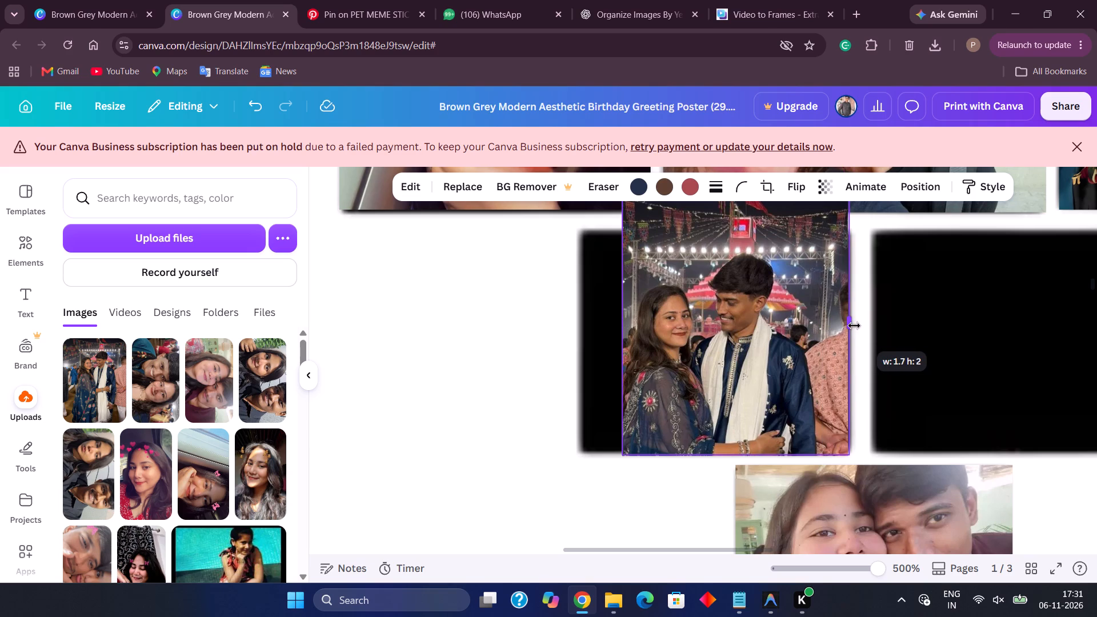
pyautogui.moveTo(854, 326); pyautogui.dragTo(856, 326)
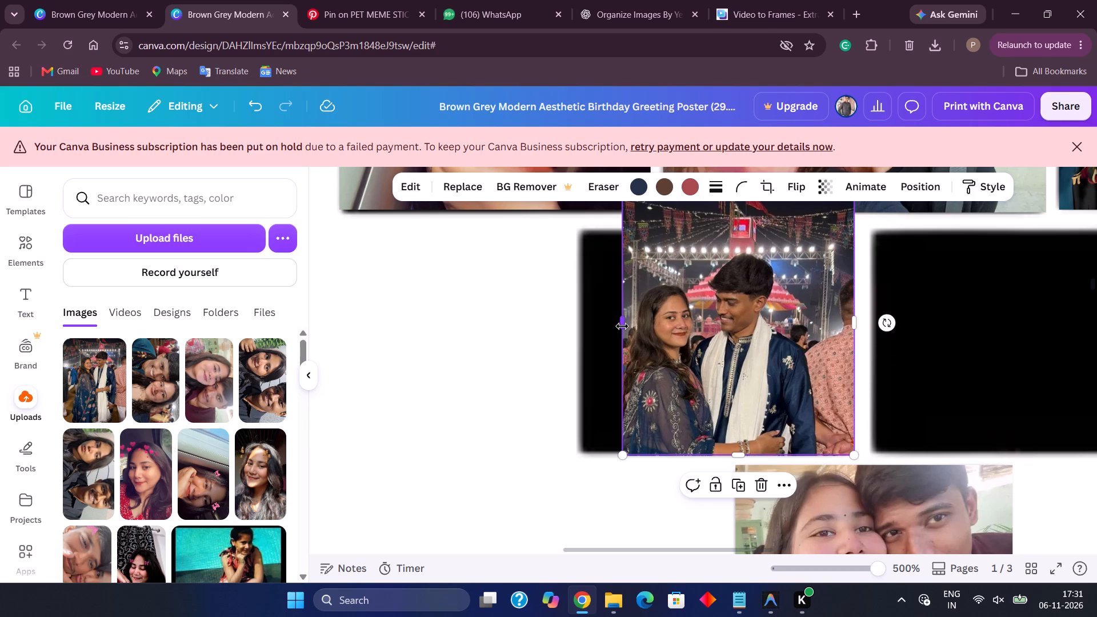
pyautogui.click(618, 321)
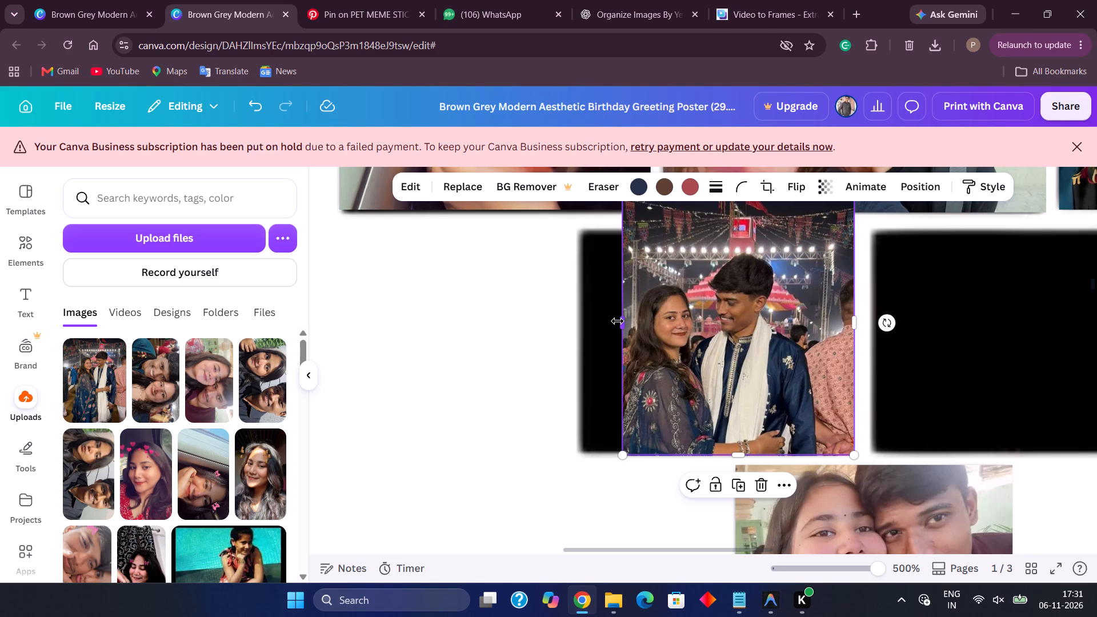
pyautogui.click(620, 327)
pyautogui.moveTo(620, 327); pyautogui.dragTo(578, 324)
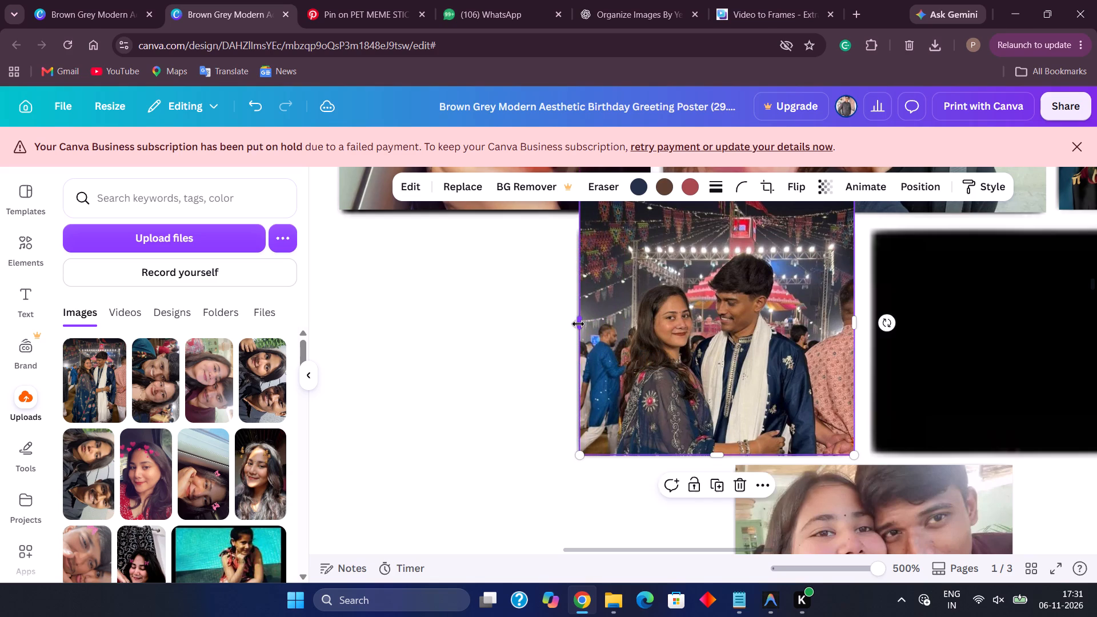
# Crop the festival photo's top edge down to the placeholder's top, making it about 2 wide by 1.6 high.
pyautogui.scroll(1, 578, 324)
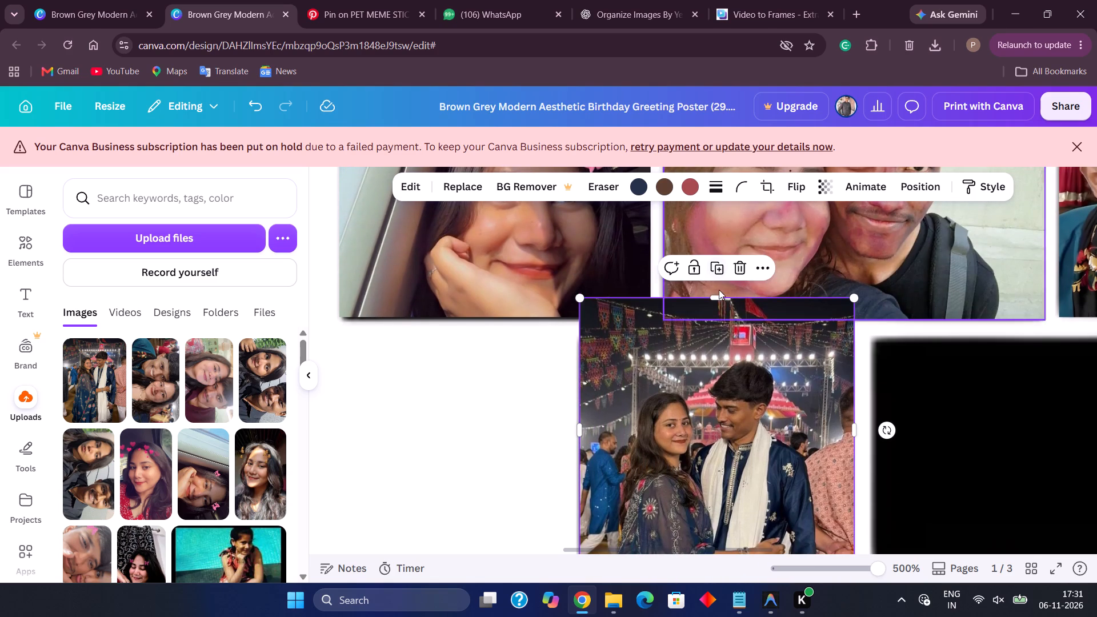
pyautogui.click(715, 297)
pyautogui.moveTo(715, 297); pyautogui.dragTo(719, 337)
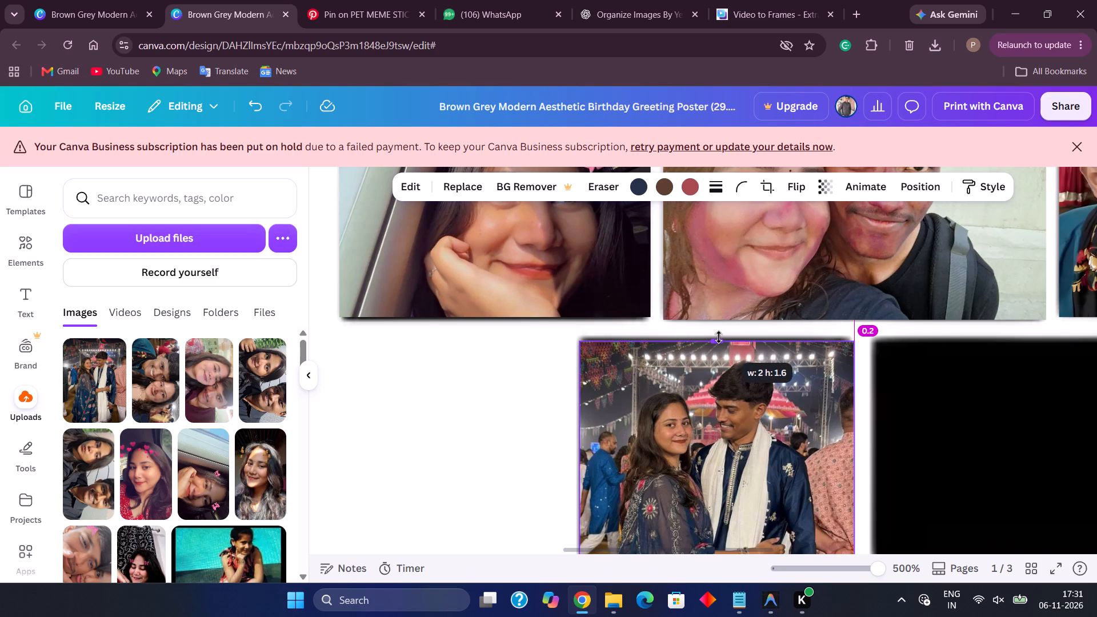
pyautogui.moveTo(719, 337); pyautogui.dragTo(719, 343)
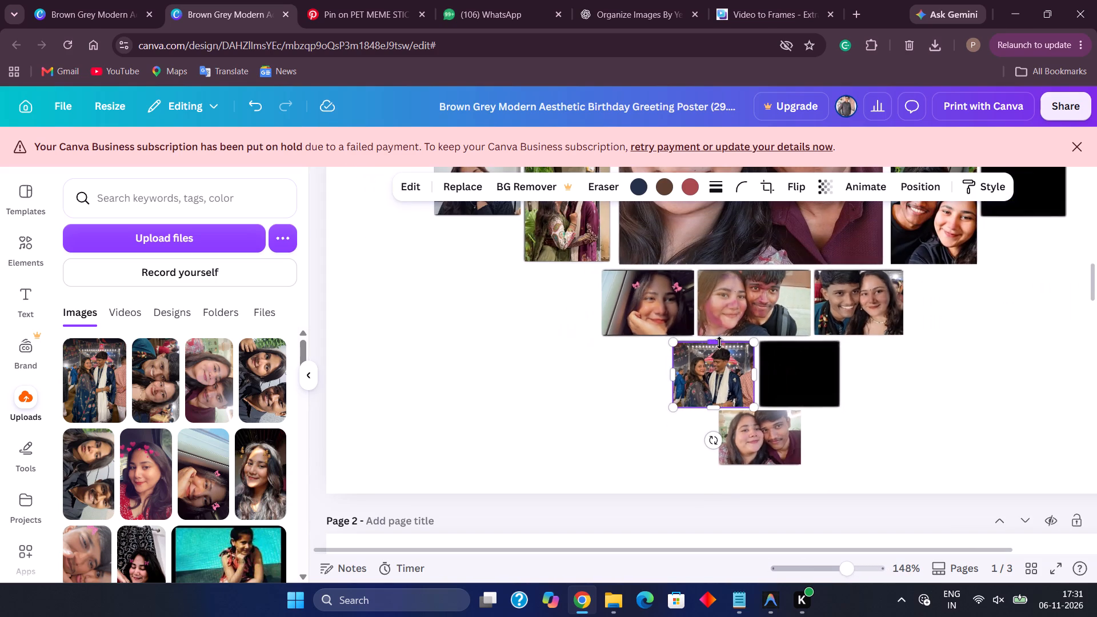
pyautogui.click(929, 374)
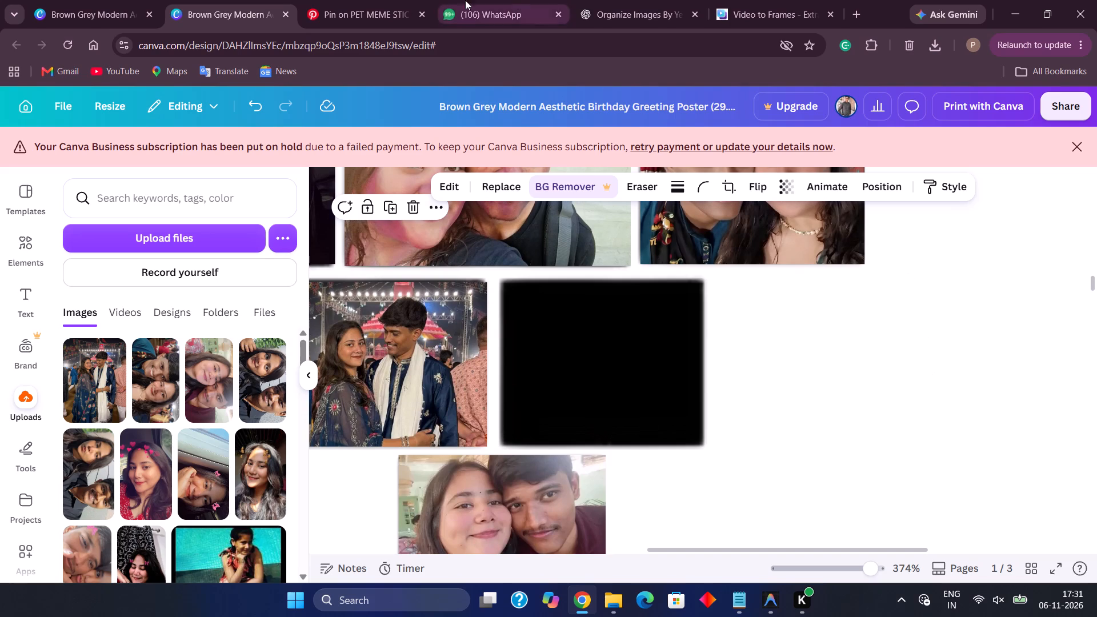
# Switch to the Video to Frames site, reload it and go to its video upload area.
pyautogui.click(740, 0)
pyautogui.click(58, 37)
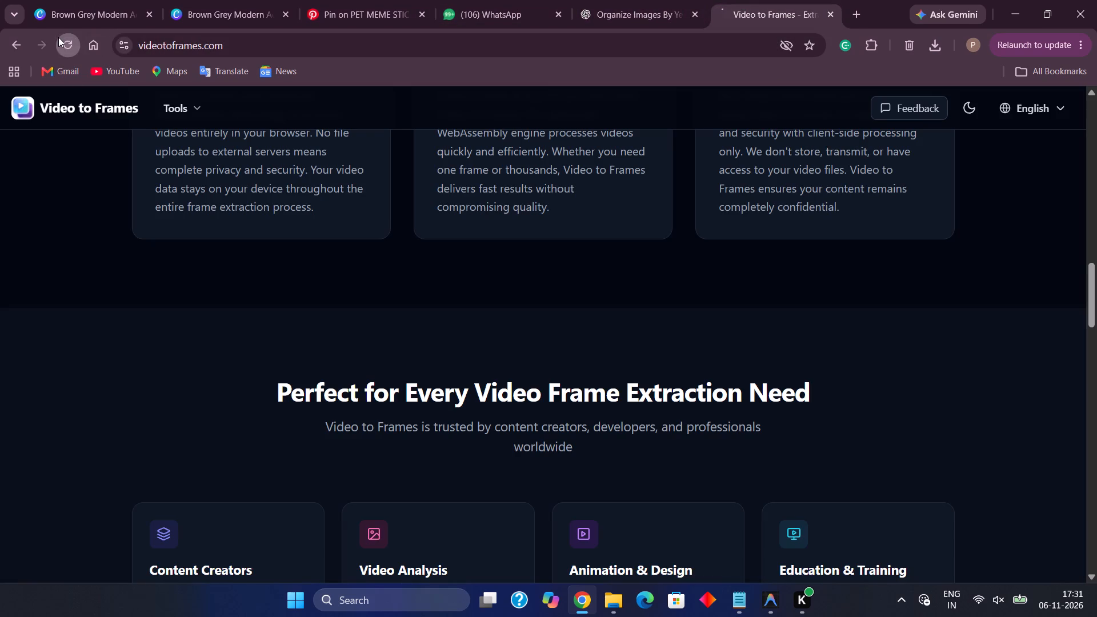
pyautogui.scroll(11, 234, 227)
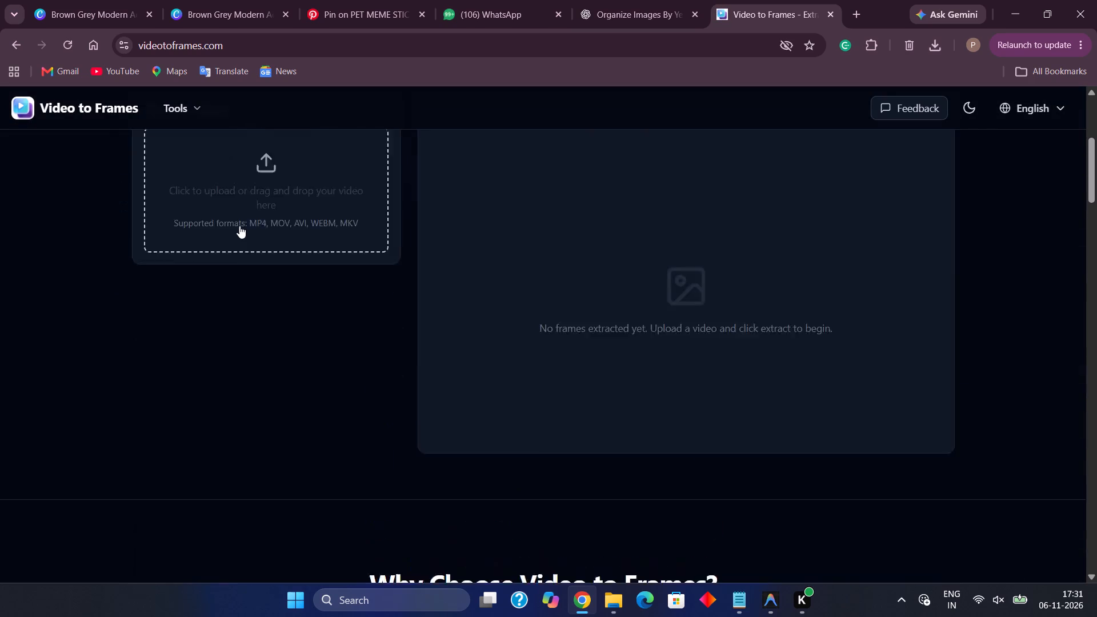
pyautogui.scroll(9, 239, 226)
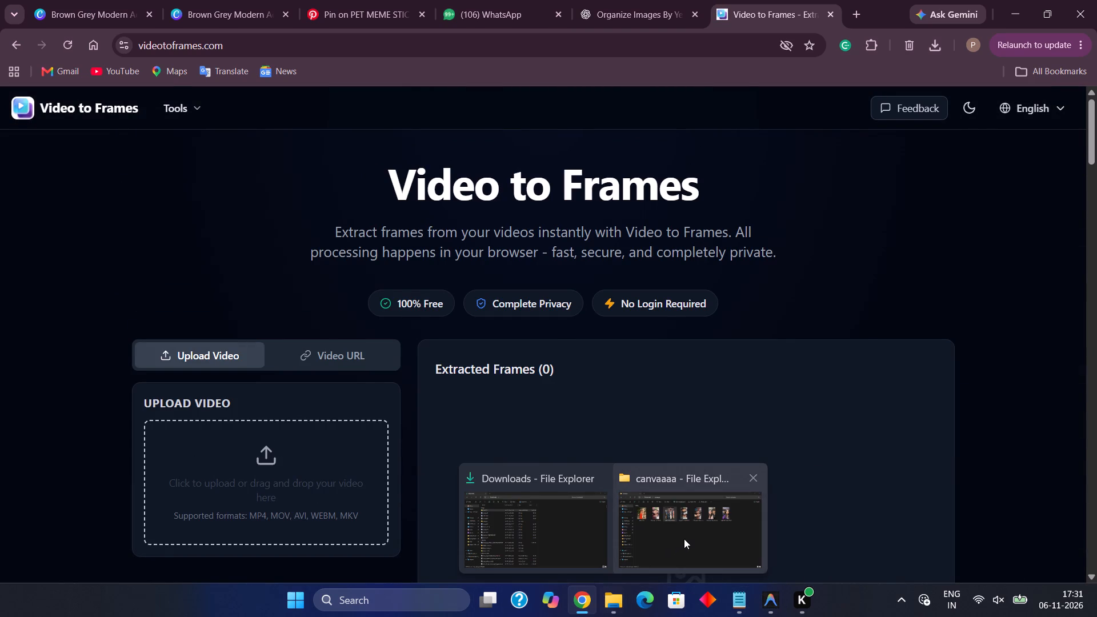
# Upload IMG_1220 from the canvaaaa folder into the open Canva birthday poster design.
pyautogui.click(685, 538)
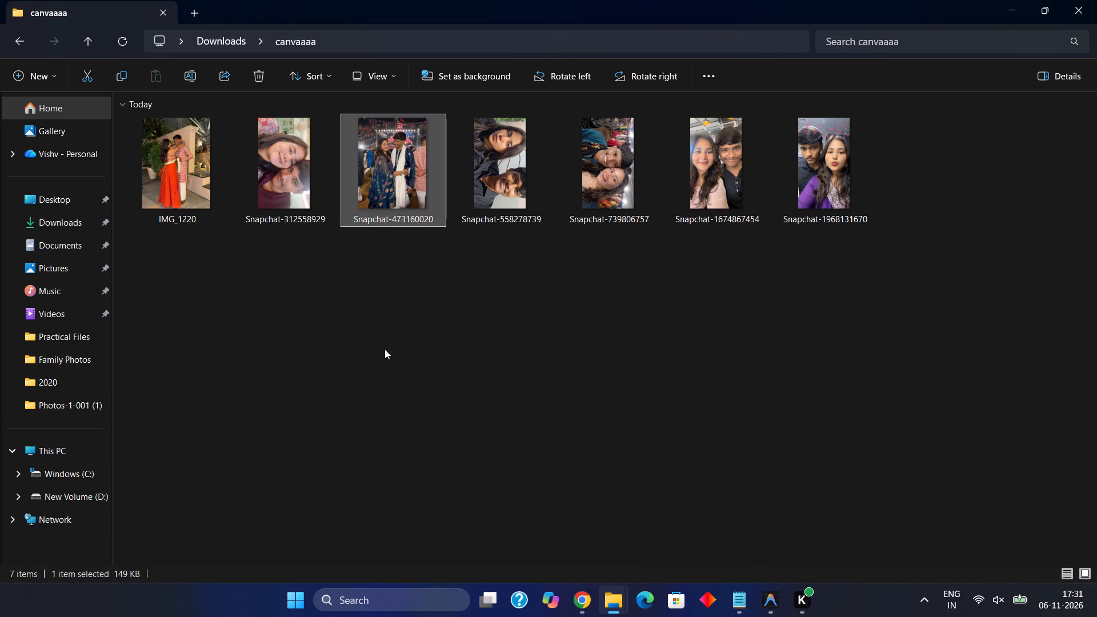
pyautogui.click(169, 174)
pyautogui.moveTo(169, 174); pyautogui.dragTo(479, 412)
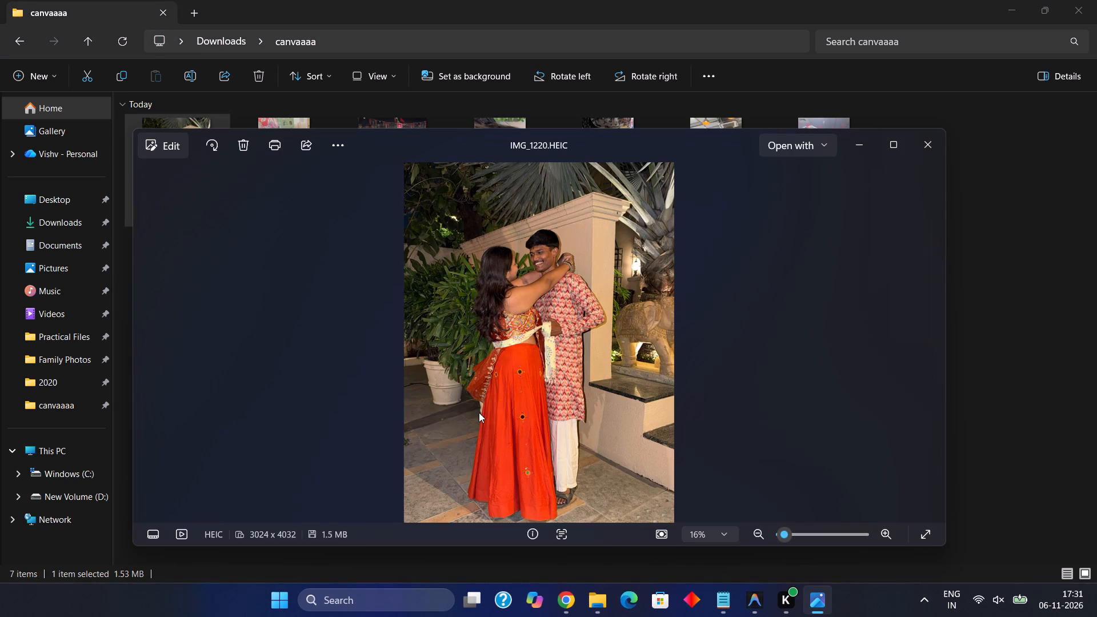
pyautogui.click(922, 150)
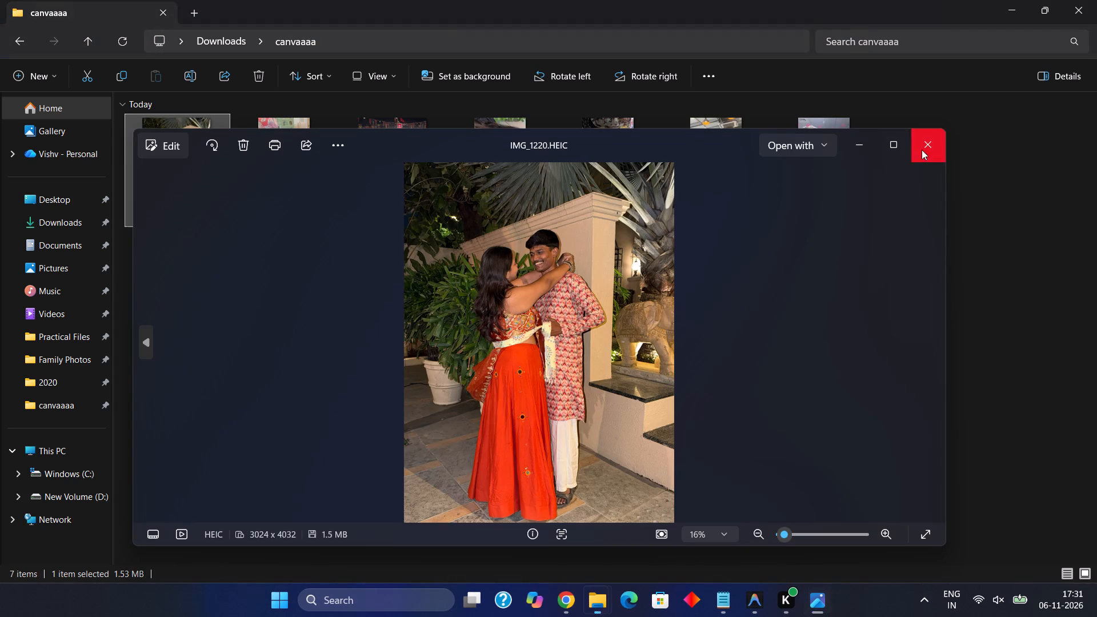
pyautogui.moveTo(190, 184); pyautogui.dragTo(385, 332)
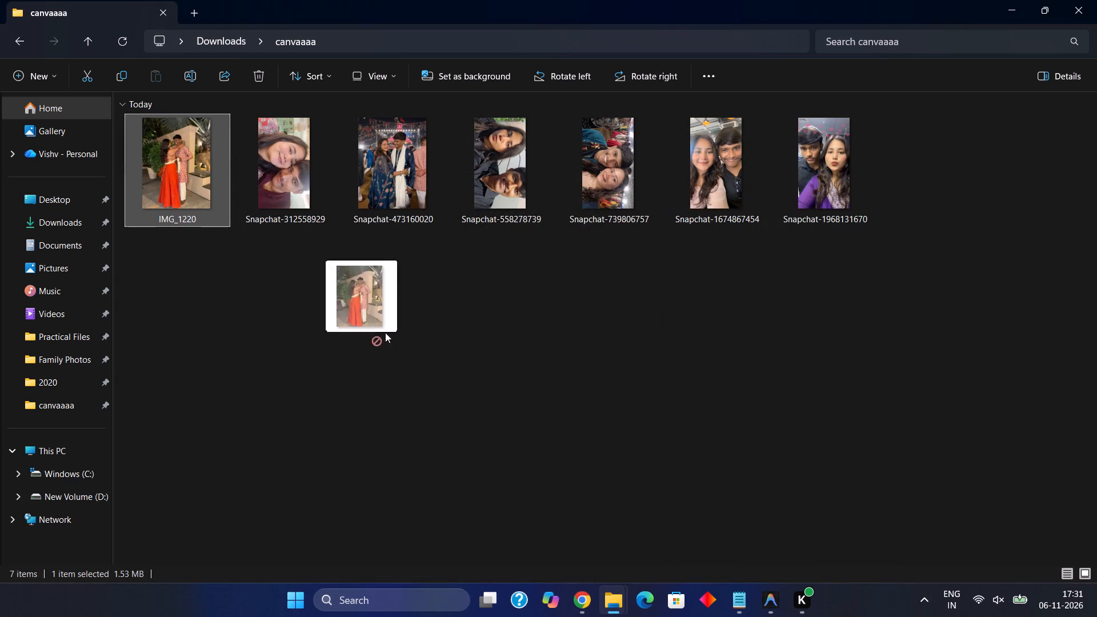
pyautogui.moveTo(385, 332); pyautogui.dragTo(583, 616)
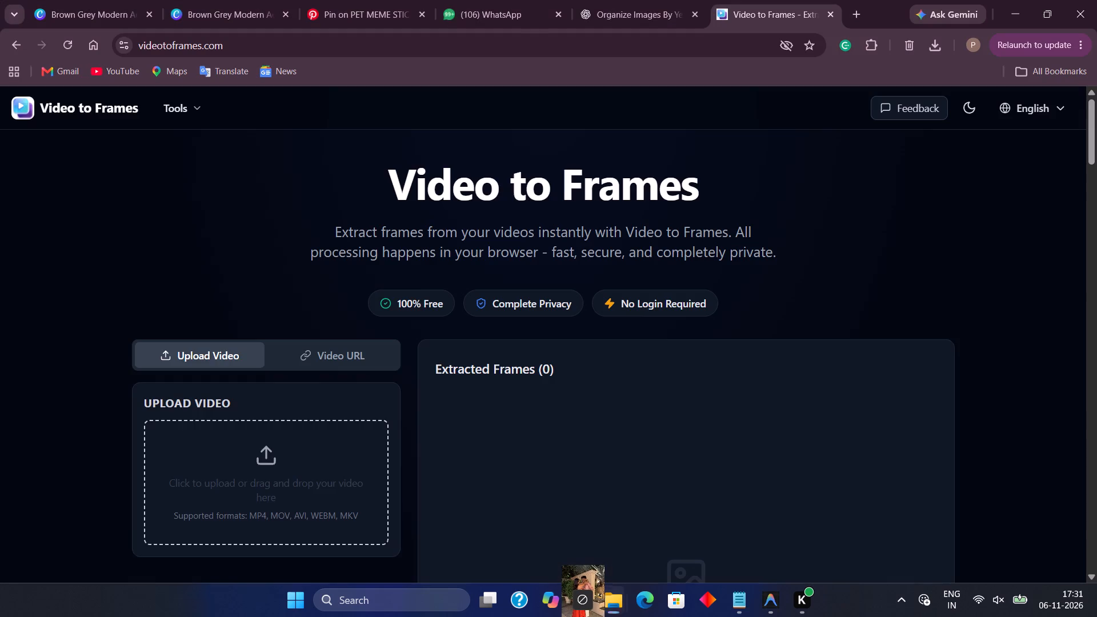
pyautogui.moveTo(583, 616); pyautogui.dragTo(590, 578)
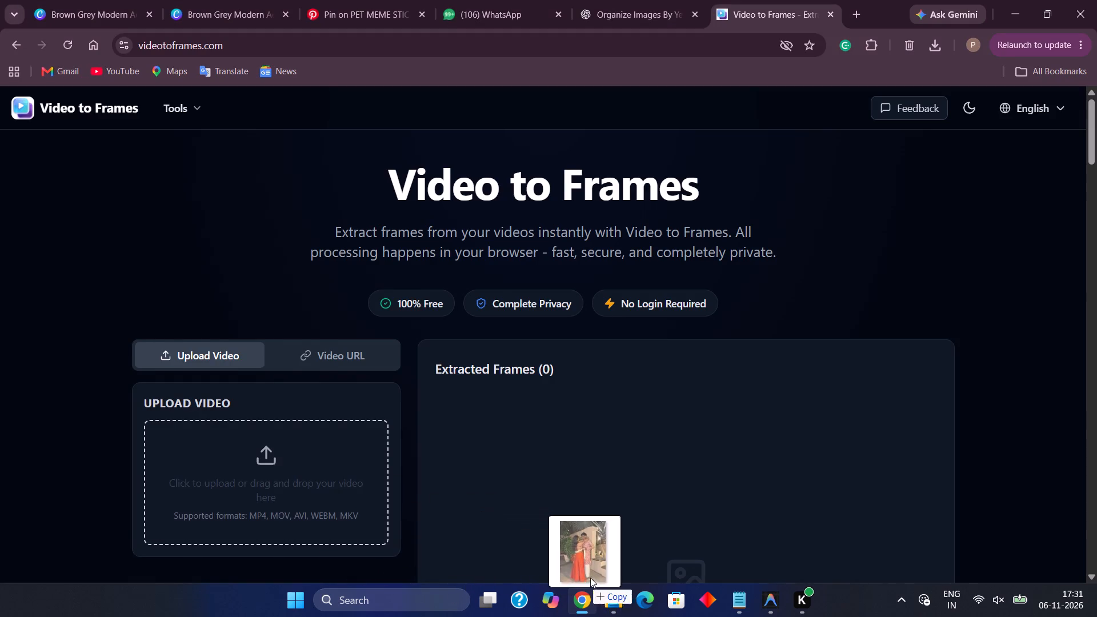
pyautogui.moveTo(590, 578); pyautogui.dragTo(222, 0)
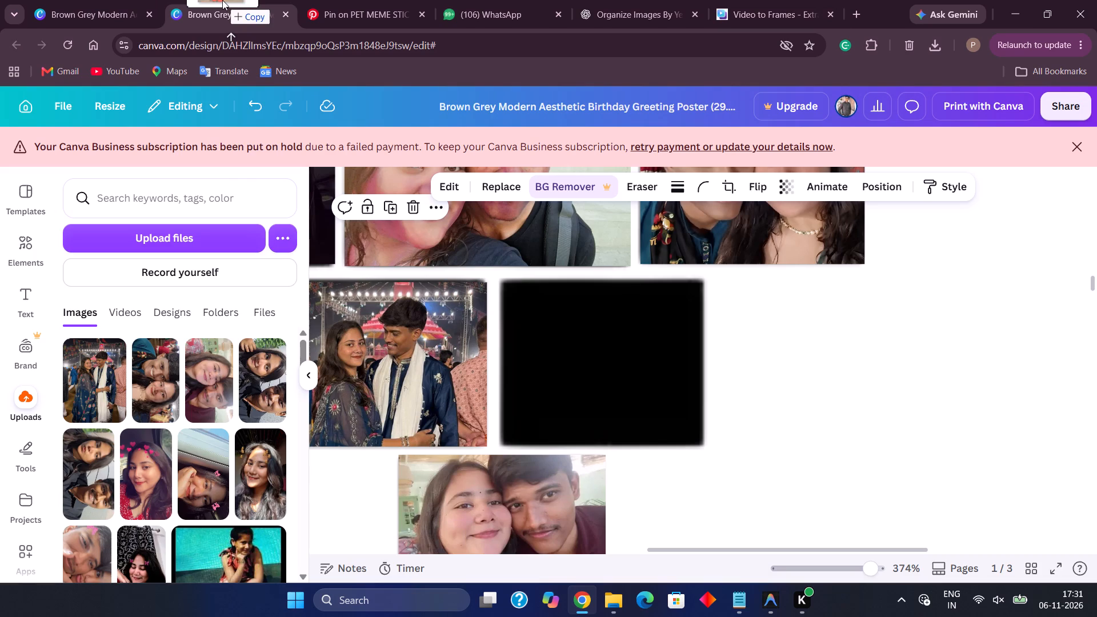
pyautogui.moveTo(222, 0); pyautogui.dragTo(581, 391)
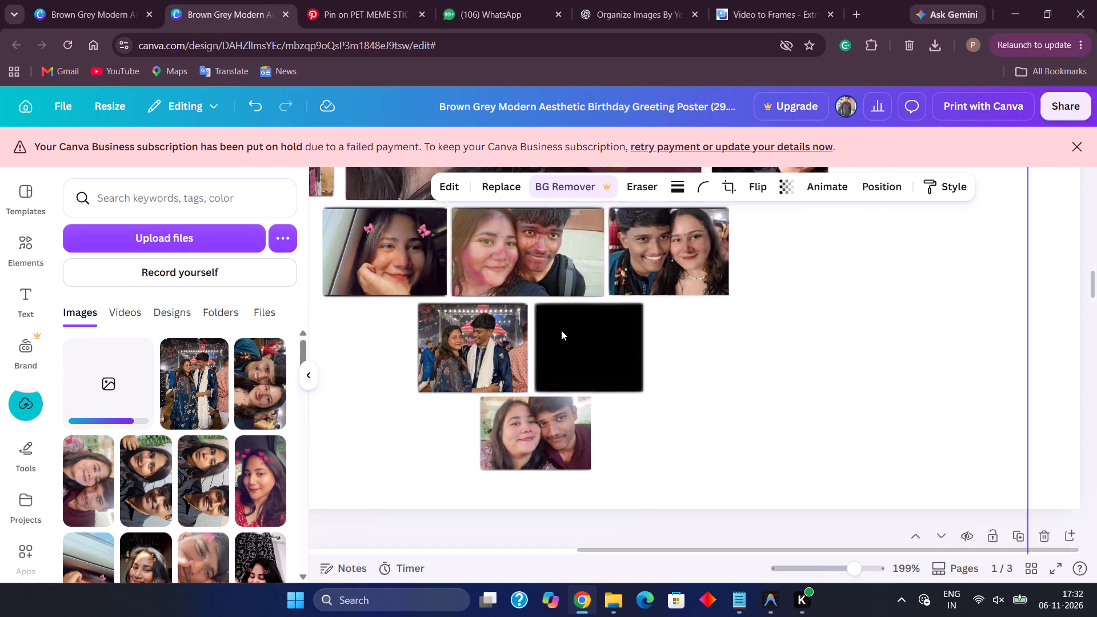
# Look over the heart collage and the adjoining page, checking which collage spots are still black placeholders.
pyautogui.scroll(3, 561, 330)
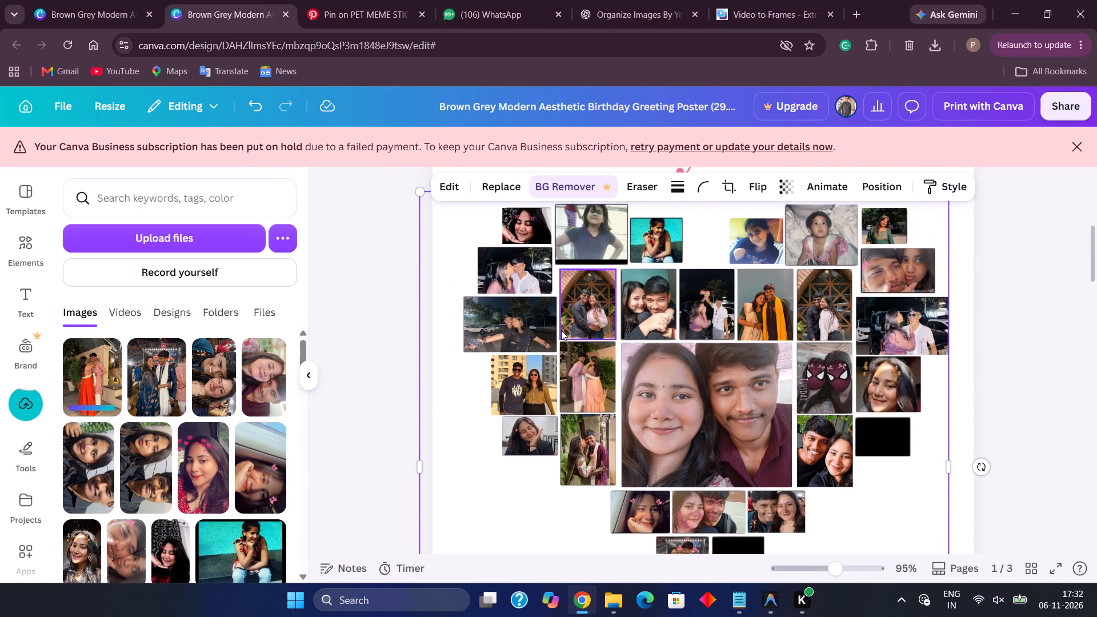
pyautogui.scroll(-1, 561, 330)
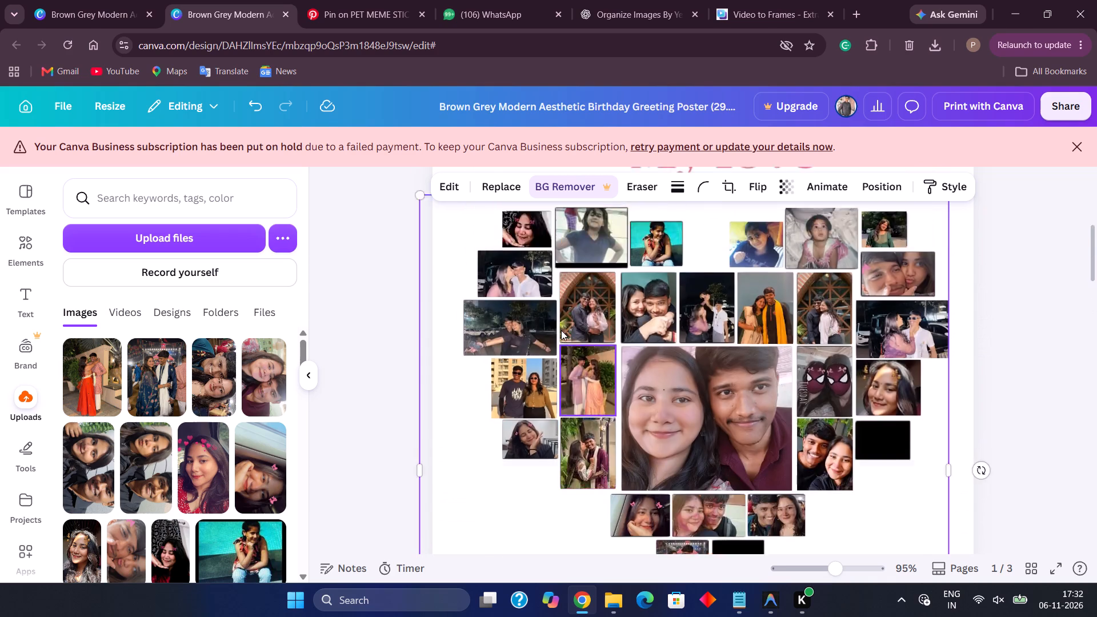
pyautogui.scroll(-6, 561, 330)
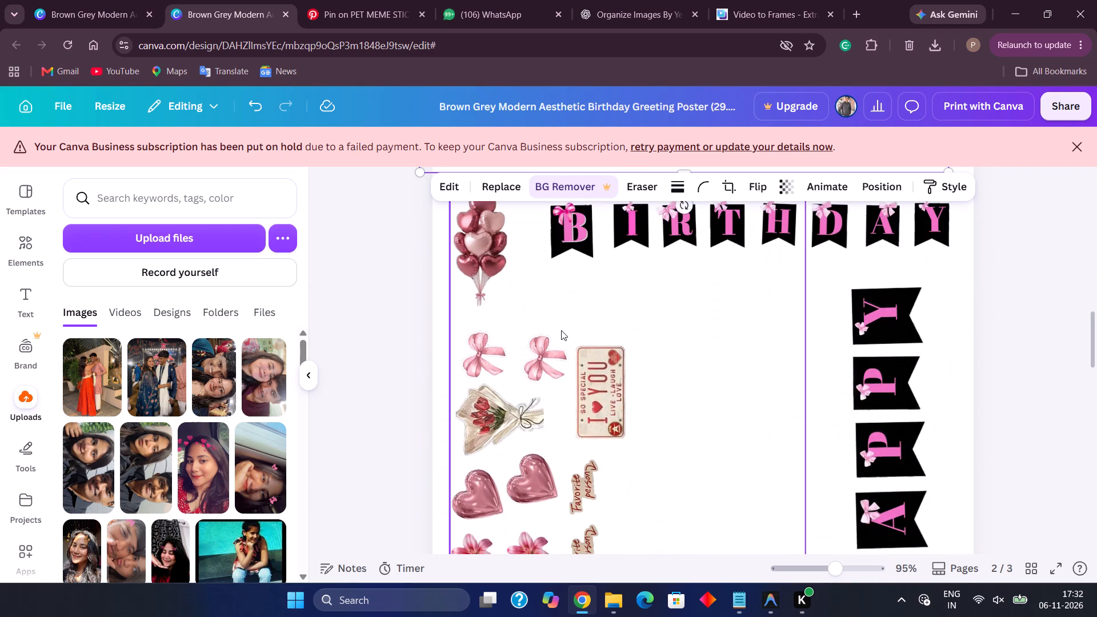
pyautogui.scroll(6, 561, 330)
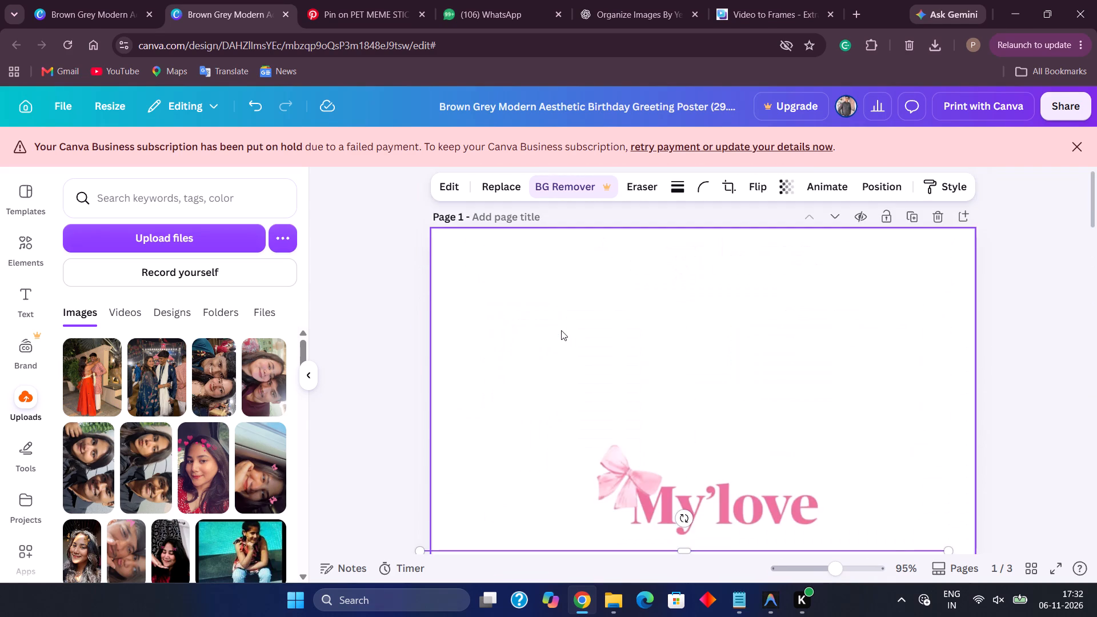
pyautogui.scroll(-6, 561, 330)
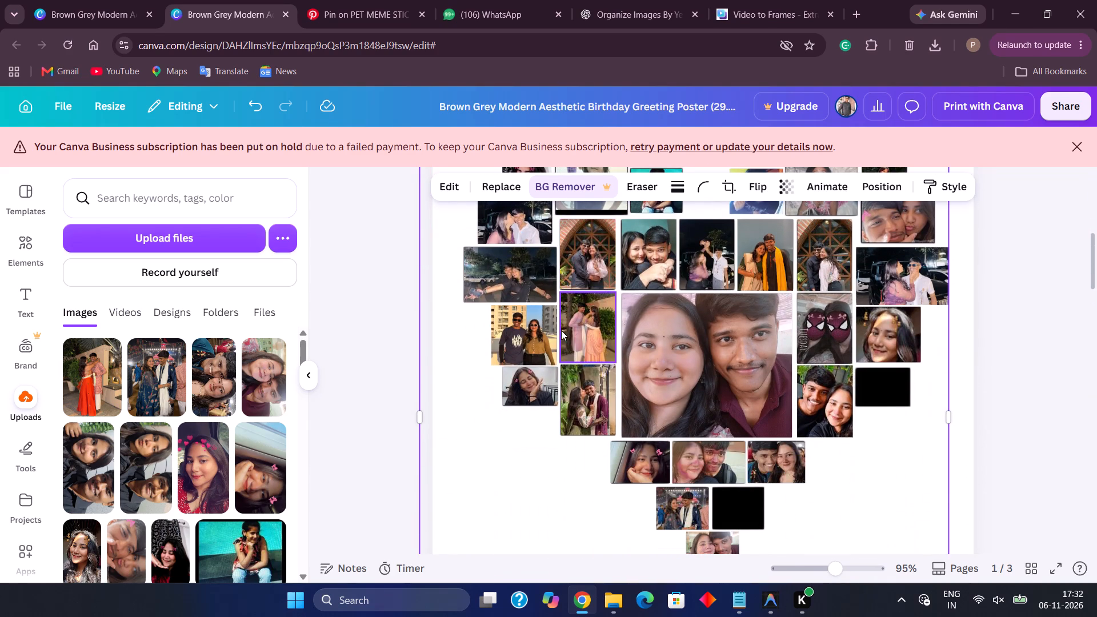
# Add the uploaded photo of the couple in red and patterned outfits to page 1 and shrink it narrower than the collage's central portrait.
pyautogui.click(101, 393)
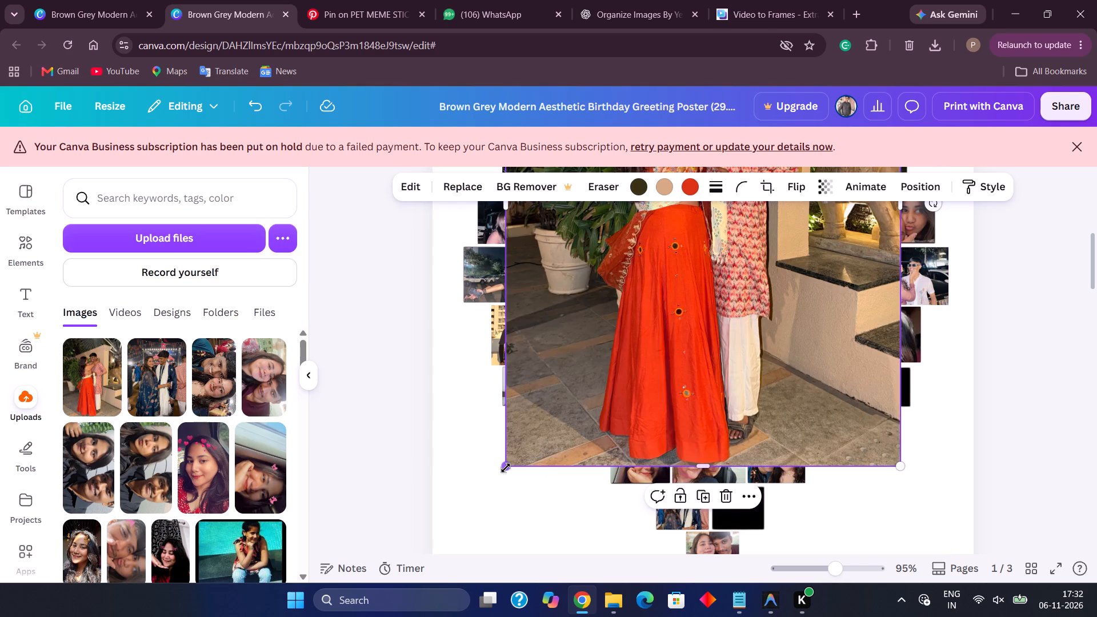
pyautogui.moveTo(506, 468); pyautogui.dragTo(714, 237)
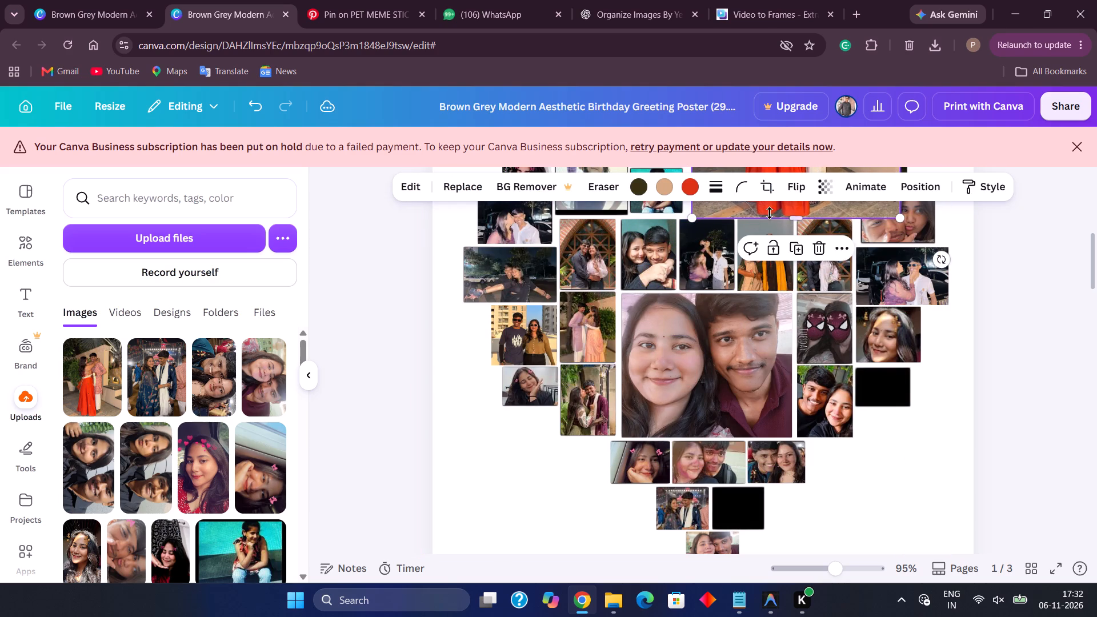
pyautogui.moveTo(806, 206); pyautogui.dragTo(750, 324)
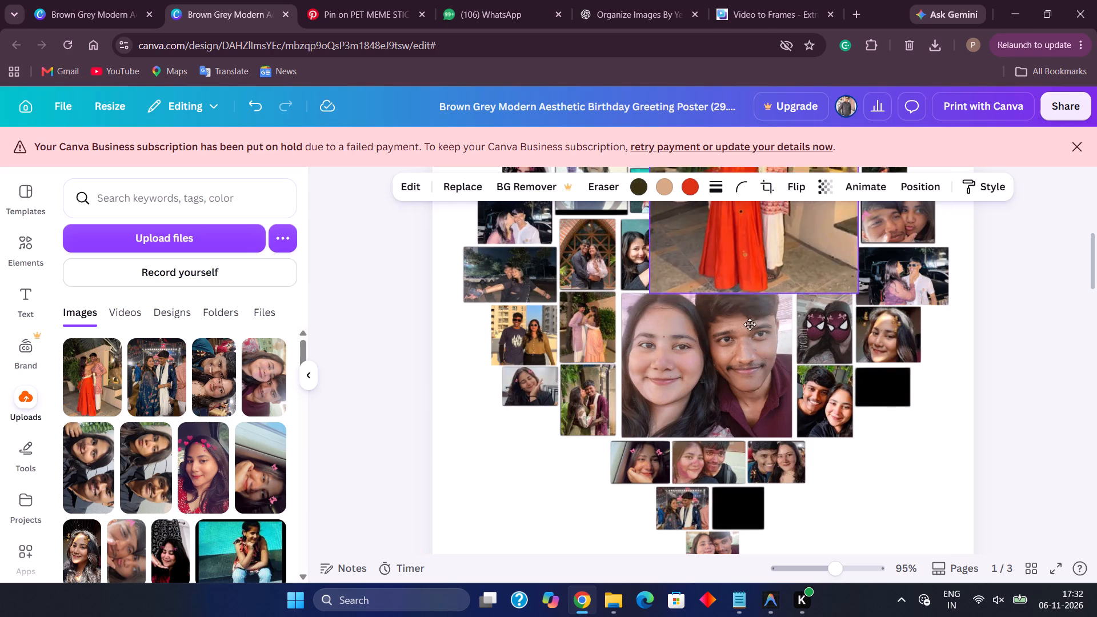
pyautogui.moveTo(750, 324); pyautogui.dragTo(759, 480)
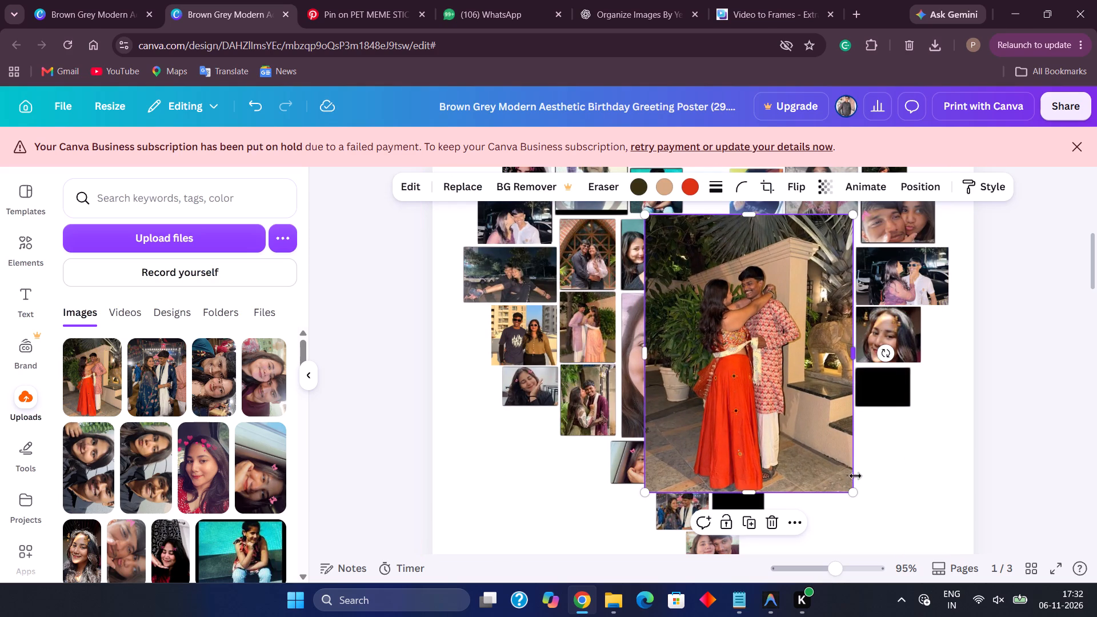
pyautogui.click(852, 496)
pyautogui.click(854, 492)
pyautogui.moveTo(854, 492); pyautogui.dragTo(799, 419)
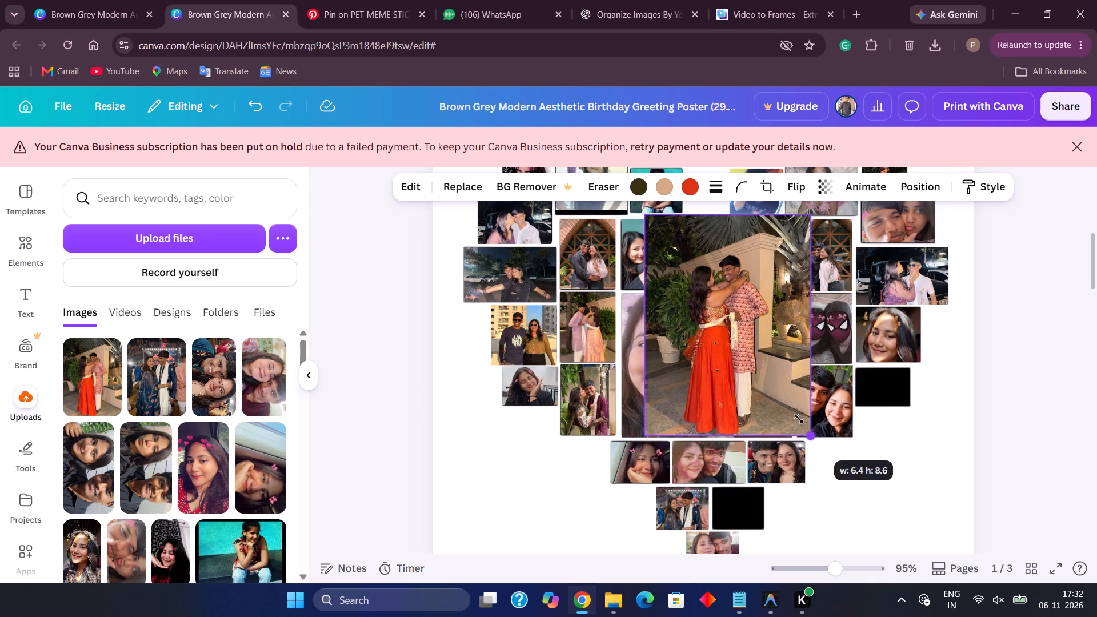
pyautogui.moveTo(799, 419); pyautogui.dragTo(775, 330)
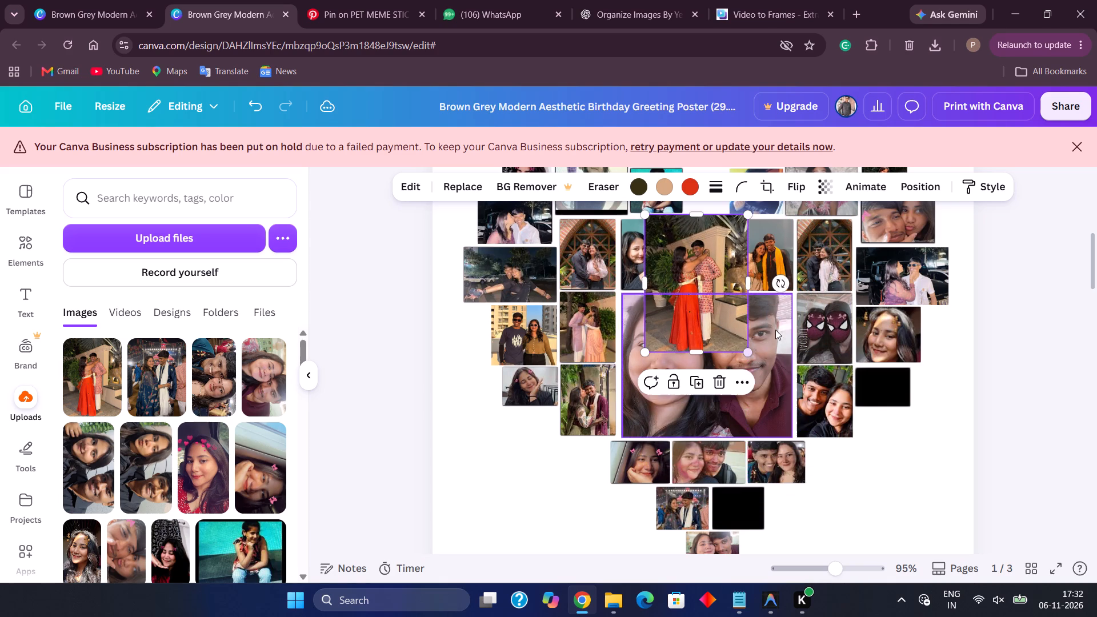
# Bring the couple photo down to the collage's lower rows and shrink it to slightly wider than the black placeholder beside the festival photo.
pyautogui.moveTo(710, 292); pyautogui.dragTo(760, 422)
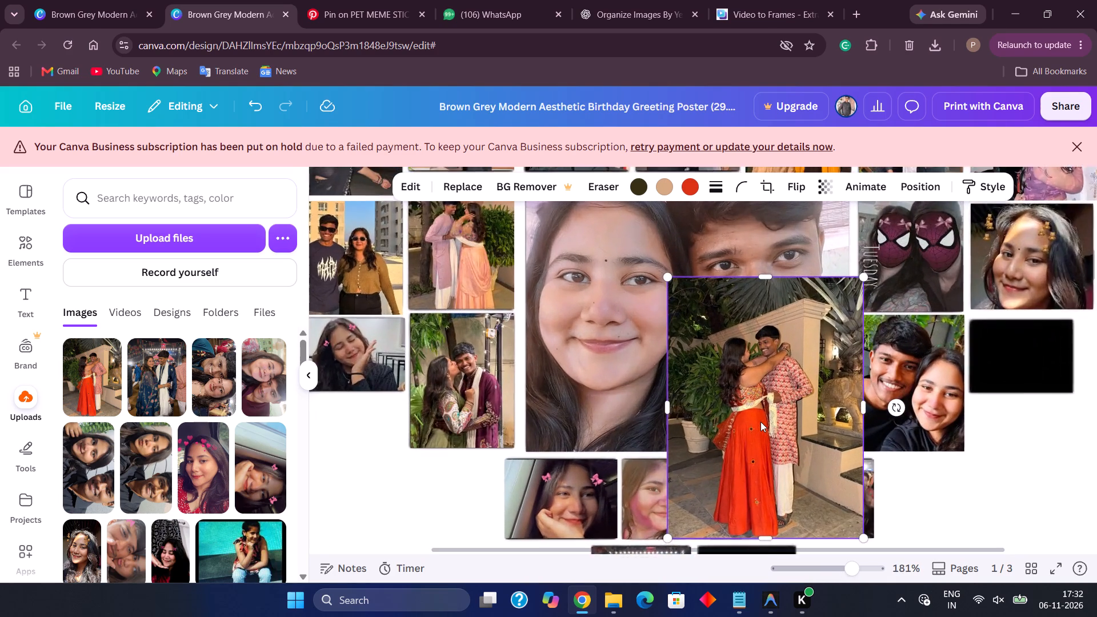
pyautogui.scroll(-3, 760, 420)
pyautogui.moveTo(775, 262); pyautogui.dragTo(734, 410)
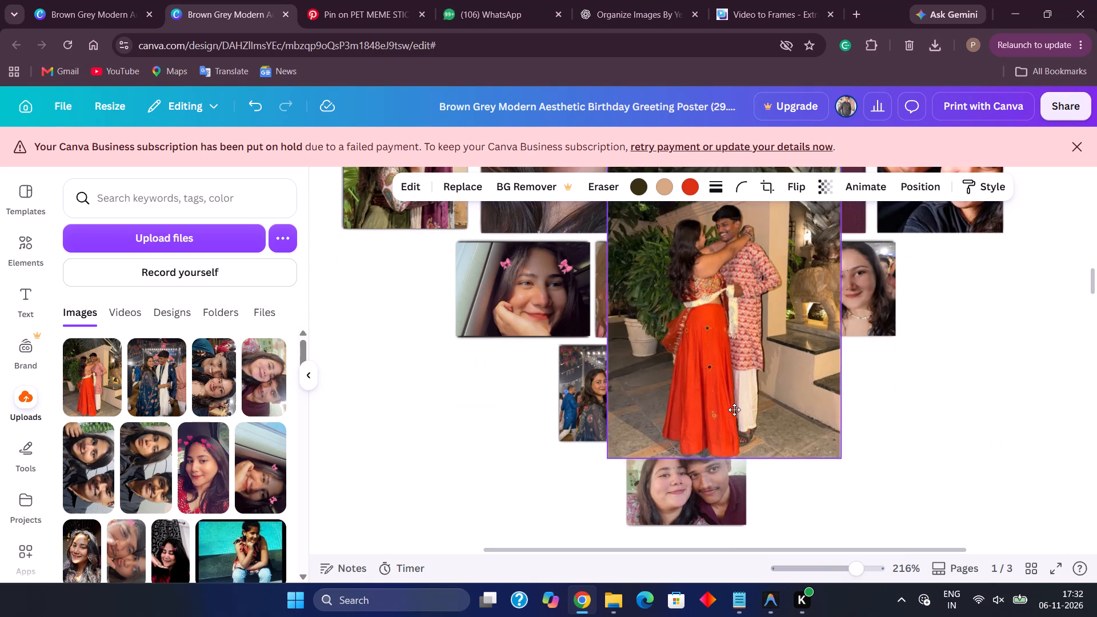
pyautogui.moveTo(734, 410); pyautogui.dragTo(734, 414)
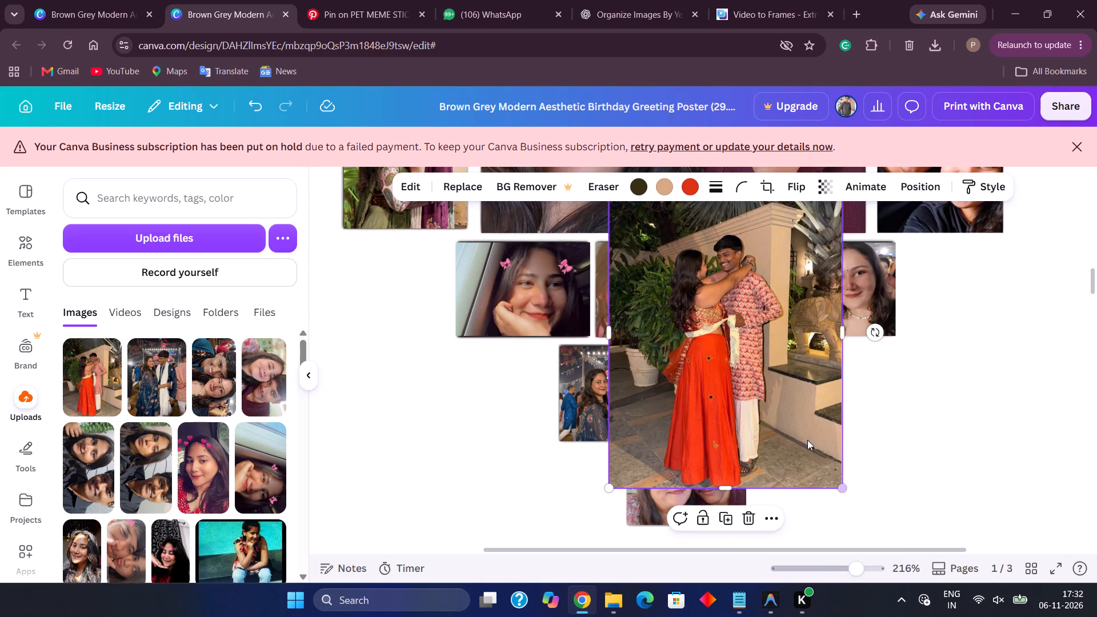
pyautogui.click(845, 489)
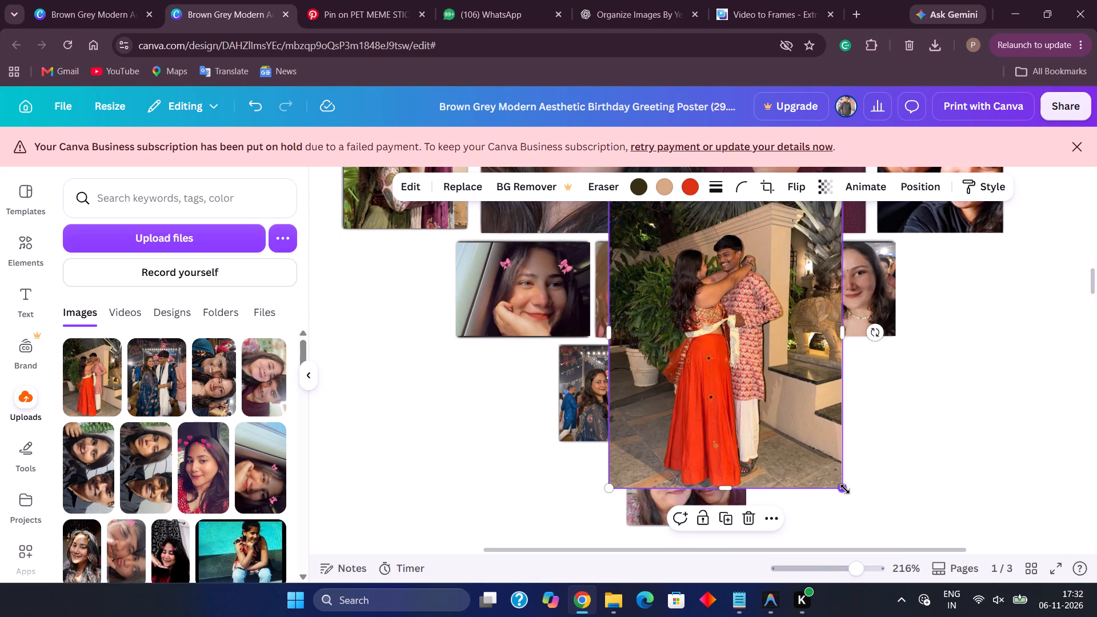
pyautogui.click(840, 485)
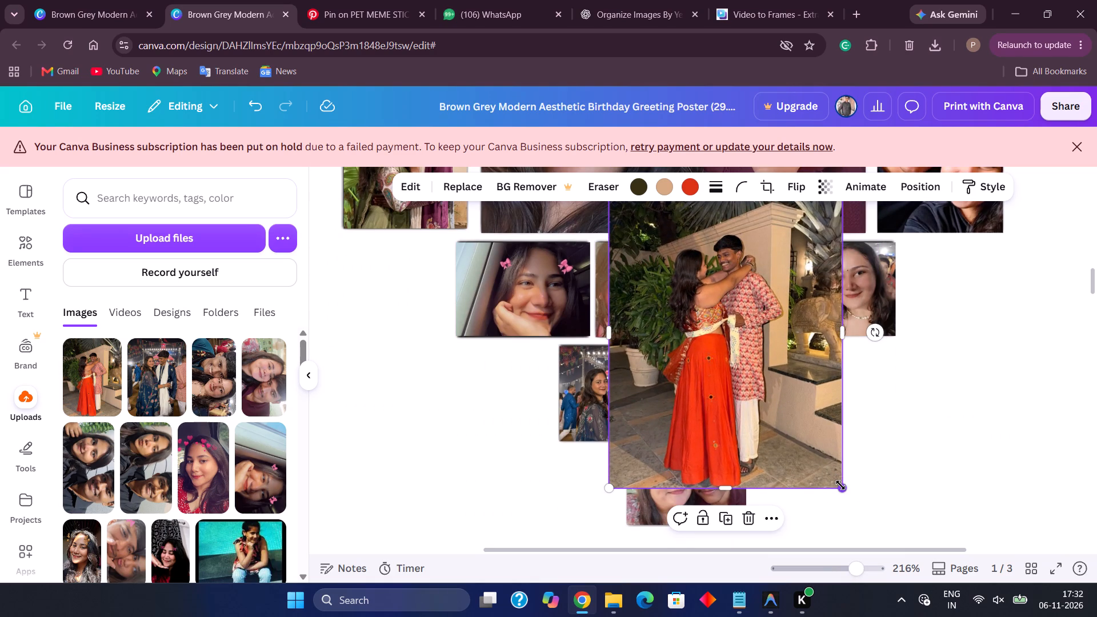
pyautogui.doubleClick(839, 488)
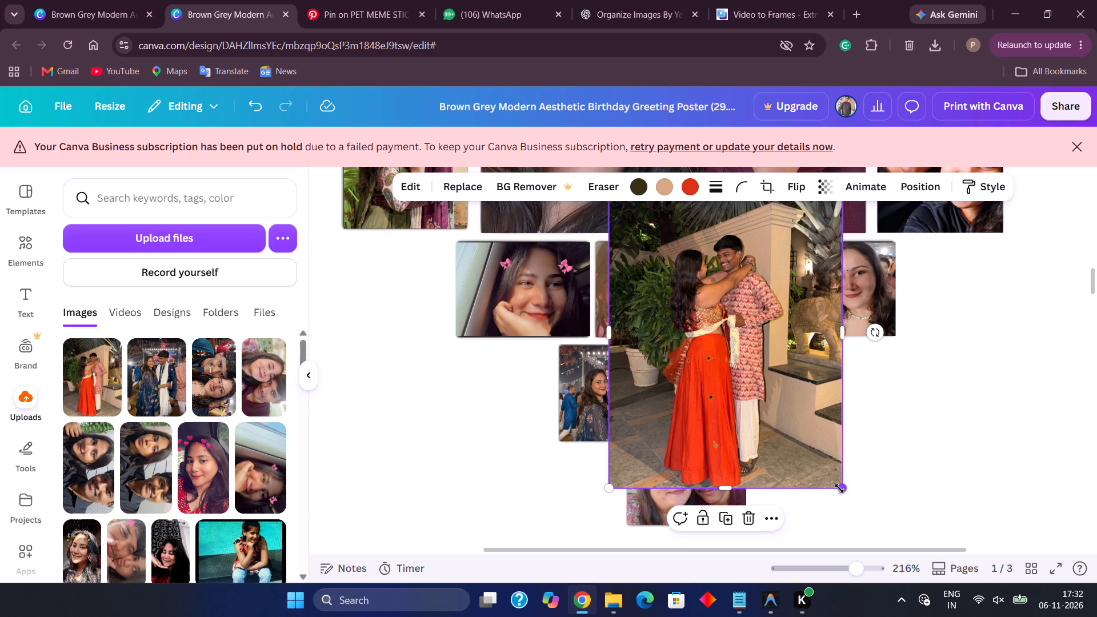
pyautogui.click(842, 487)
pyautogui.moveTo(842, 487); pyautogui.dragTo(804, 454)
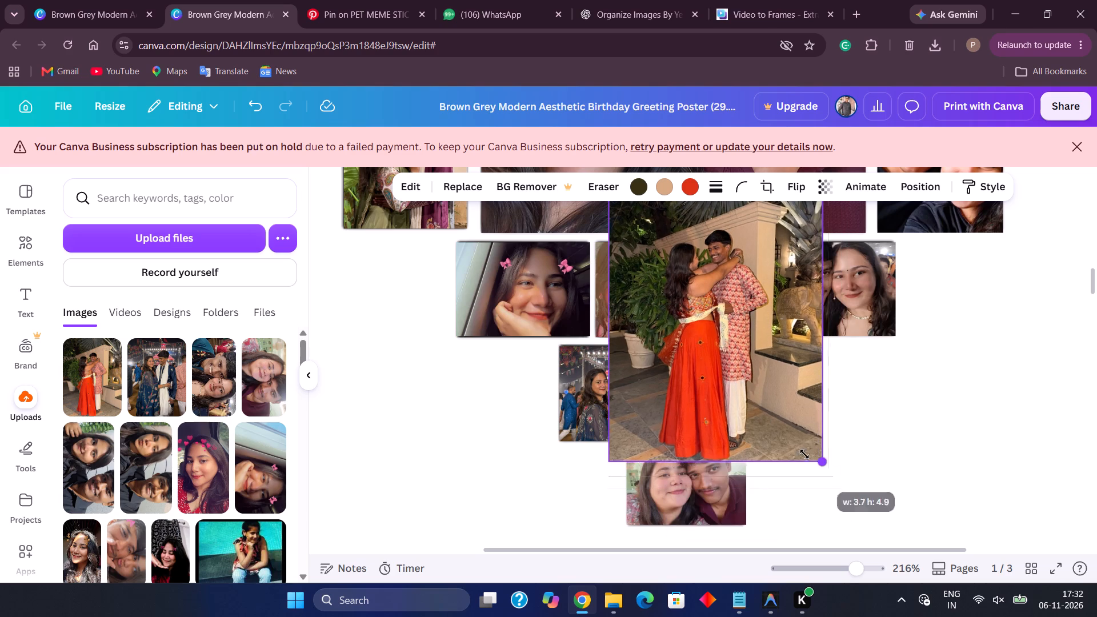
pyautogui.moveTo(804, 454); pyautogui.dragTo(739, 338)
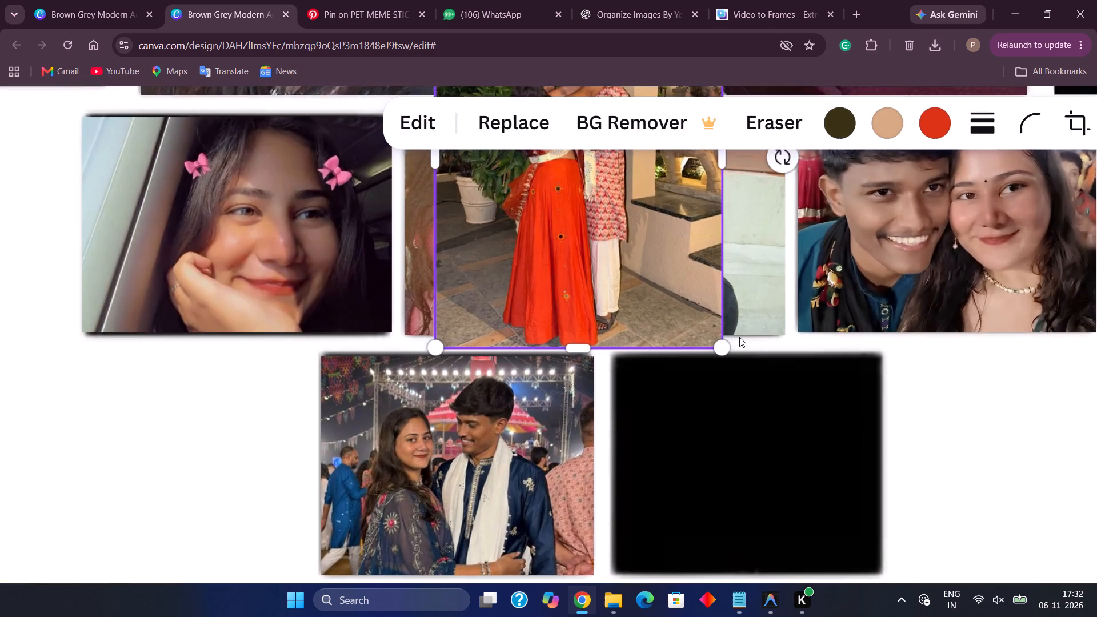
# Move the couple photo over the black placeholder beside the festival photo, aligning its left edge with the placeholder's.
pyautogui.scroll(-1, 739, 337)
pyautogui.moveTo(600, 221); pyautogui.dragTo(752, 378)
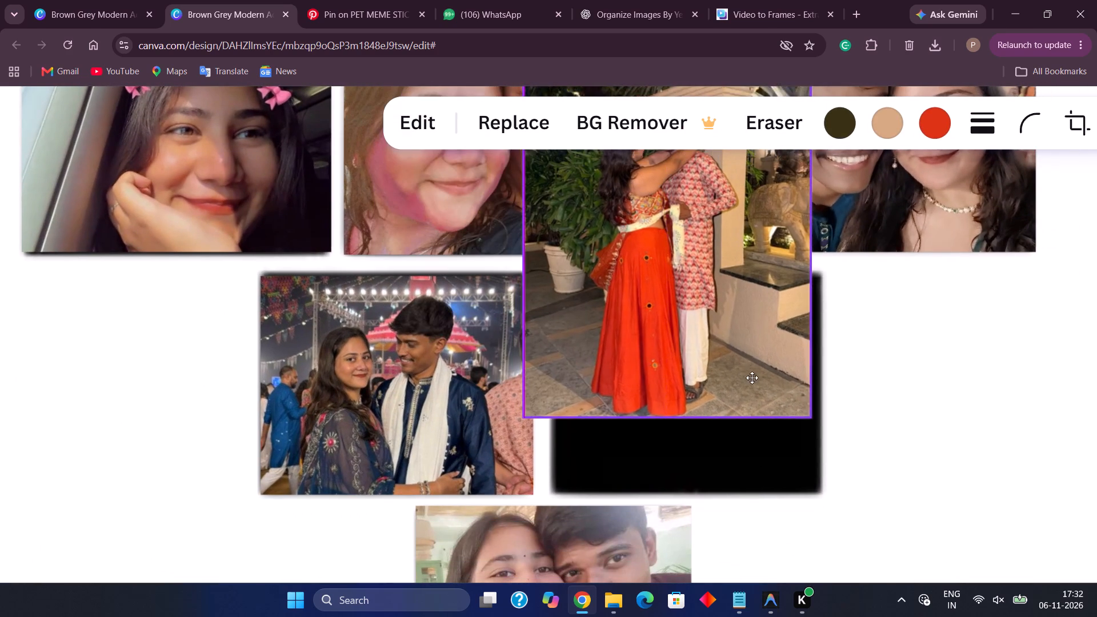
pyautogui.moveTo(752, 378); pyautogui.dragTo(765, 419)
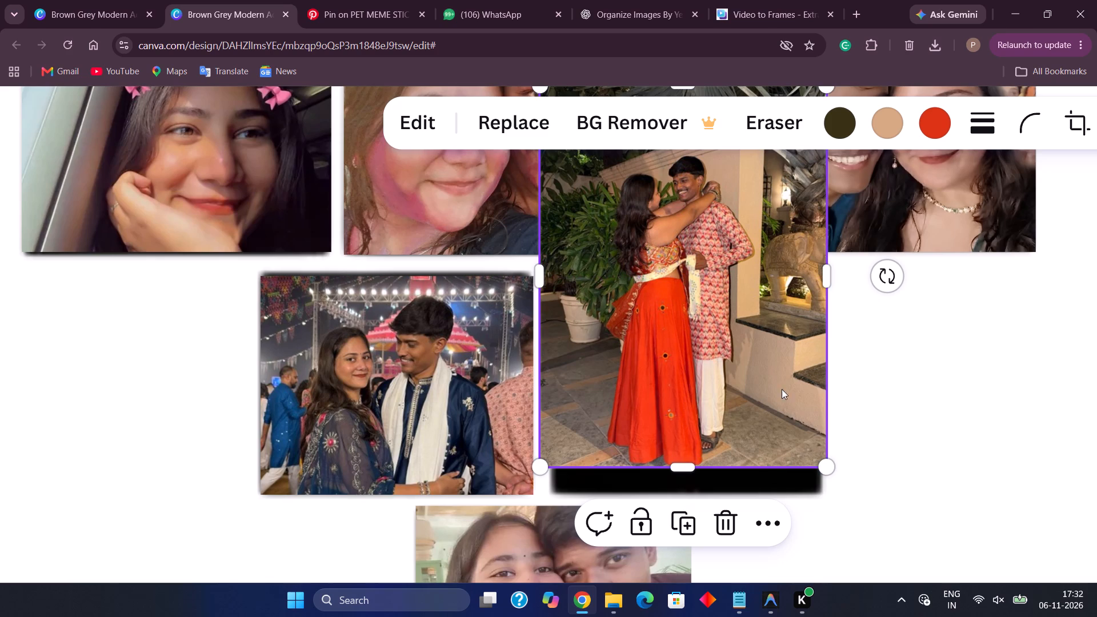
pyautogui.moveTo(740, 331); pyautogui.dragTo(752, 430)
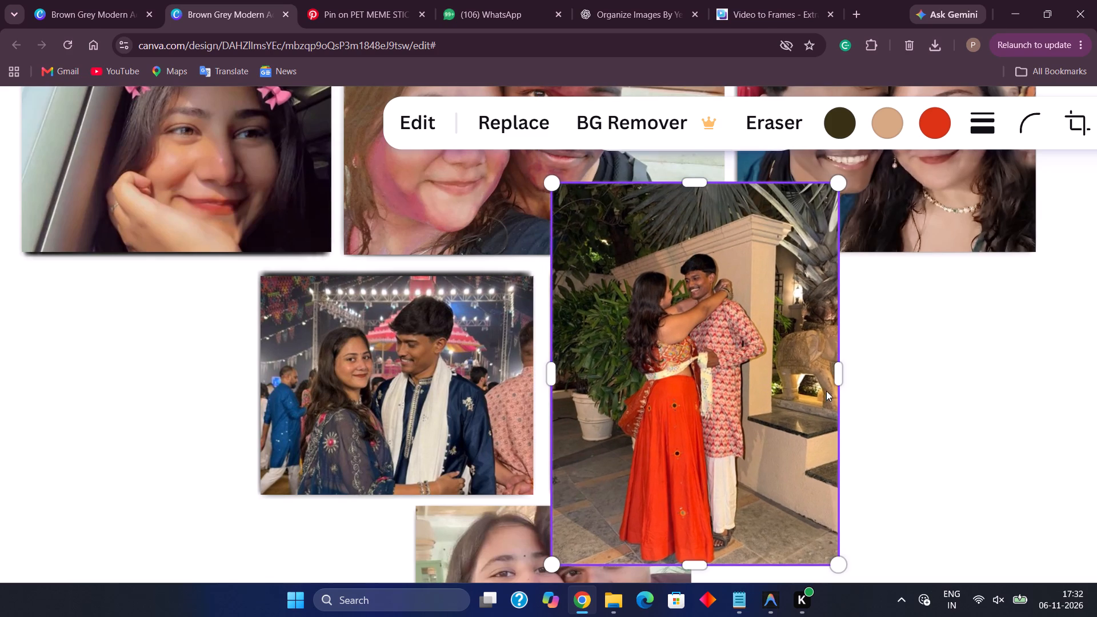
# Crop the bottom and both sides of the couple photo to a roughly square frame around the pair's upper bodies.
pyautogui.doubleClick(799, 363)
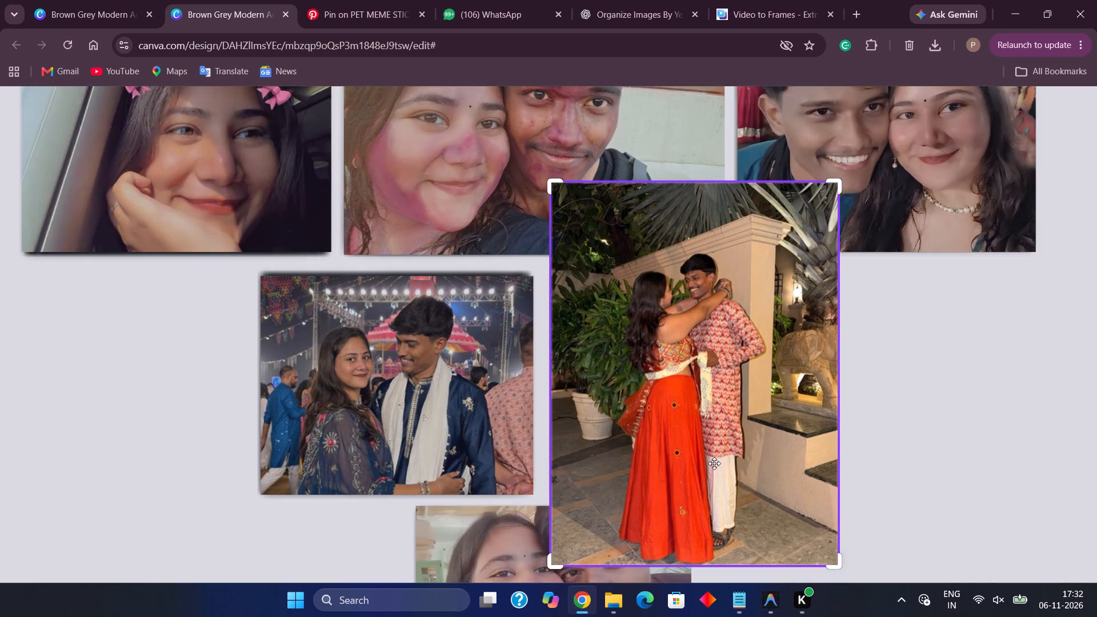
pyautogui.click(836, 567)
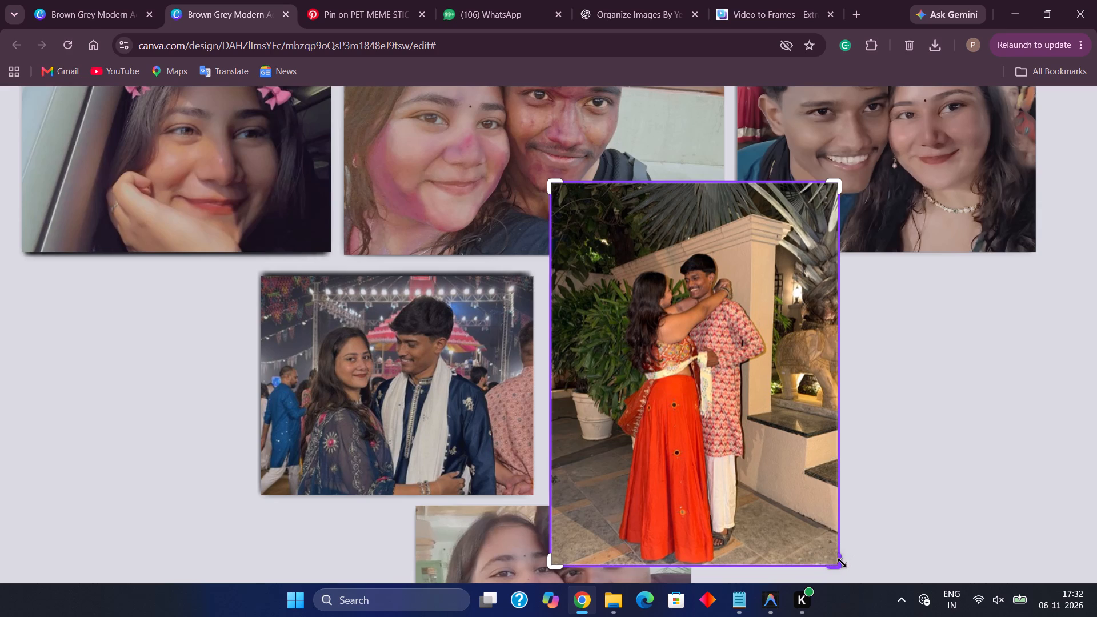
pyautogui.click(842, 563)
pyautogui.click(843, 564)
pyautogui.moveTo(843, 564); pyautogui.dragTo(839, 560)
pyautogui.moveTo(839, 560); pyautogui.dragTo(788, 387)
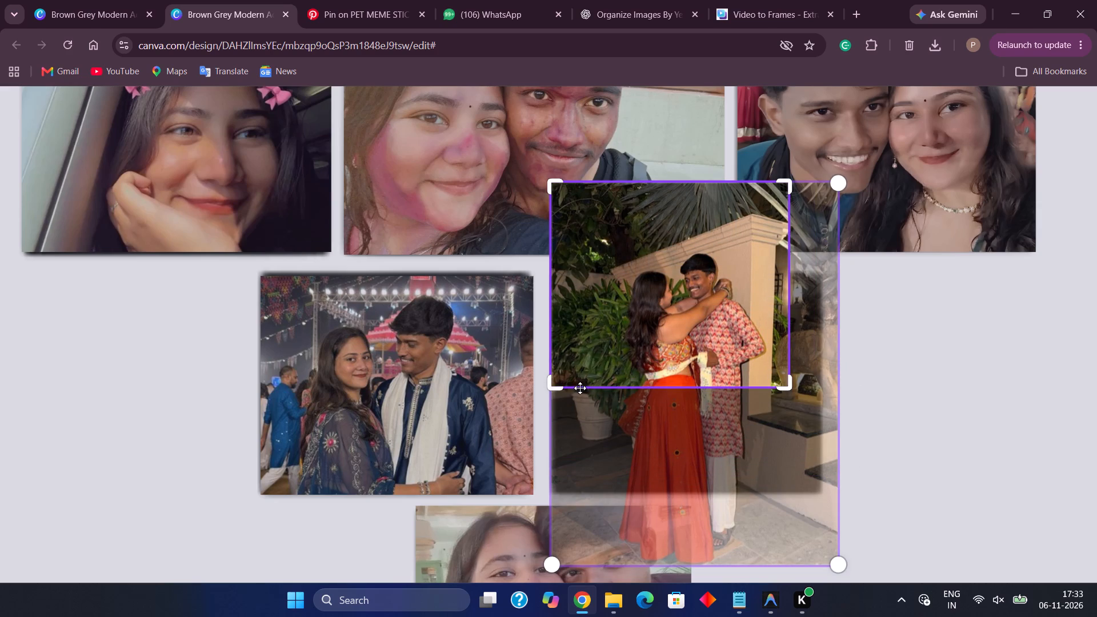
pyautogui.moveTo(560, 387); pyautogui.dragTo(587, 386)
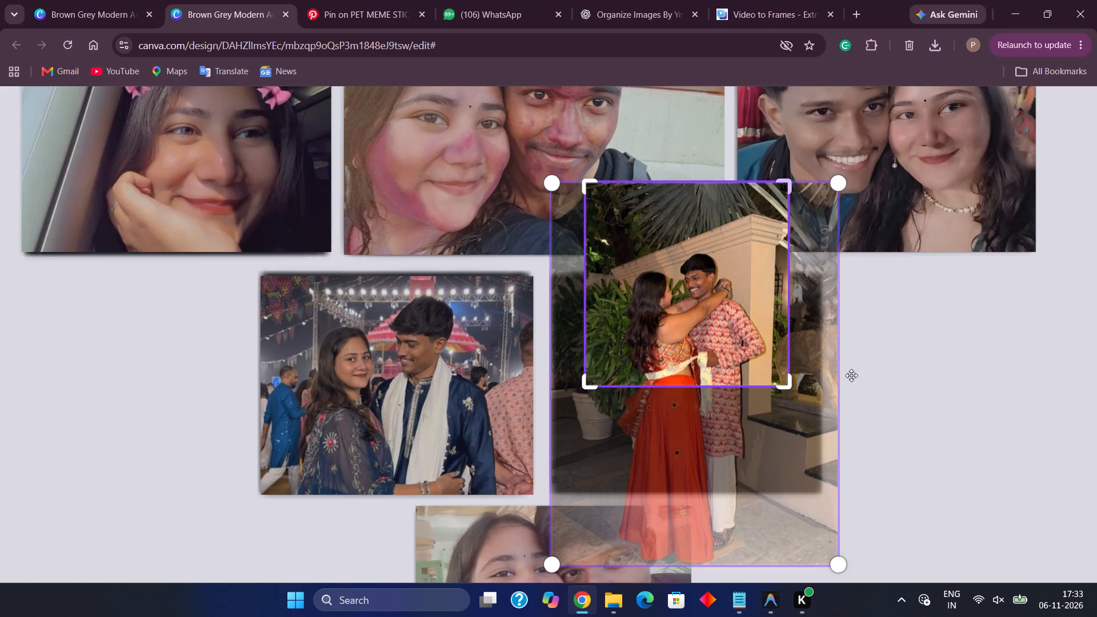
pyautogui.click(869, 435)
# Move the cropped couple photo down so it lies within the black placeholder beside the festival photo.
pyautogui.scroll(-2, 869, 435)
pyautogui.click(827, 0)
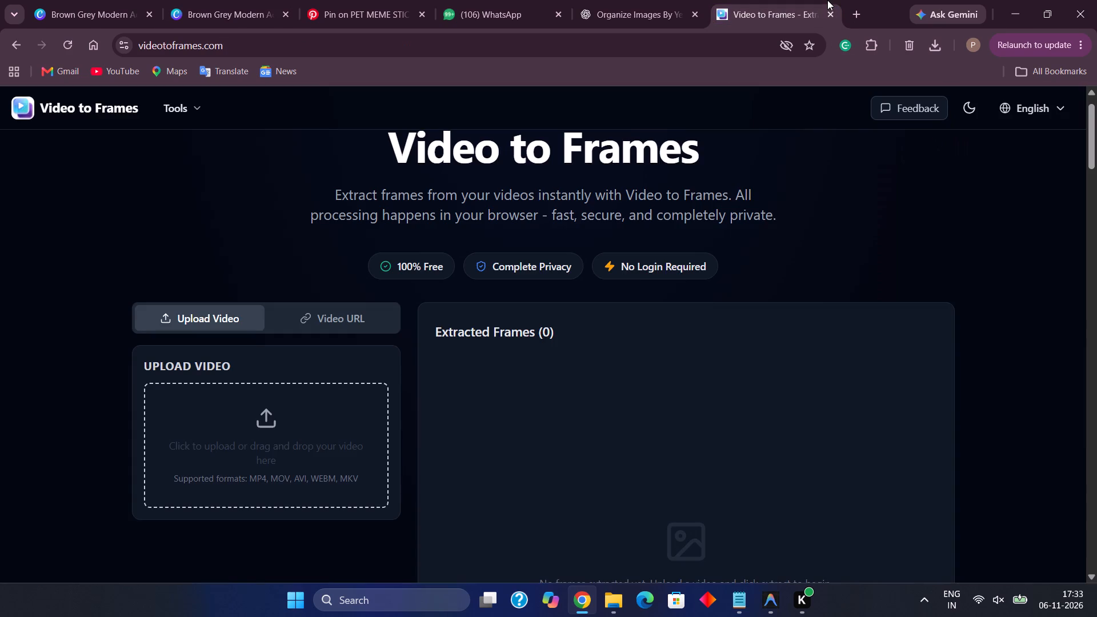
pyautogui.click(243, 0)
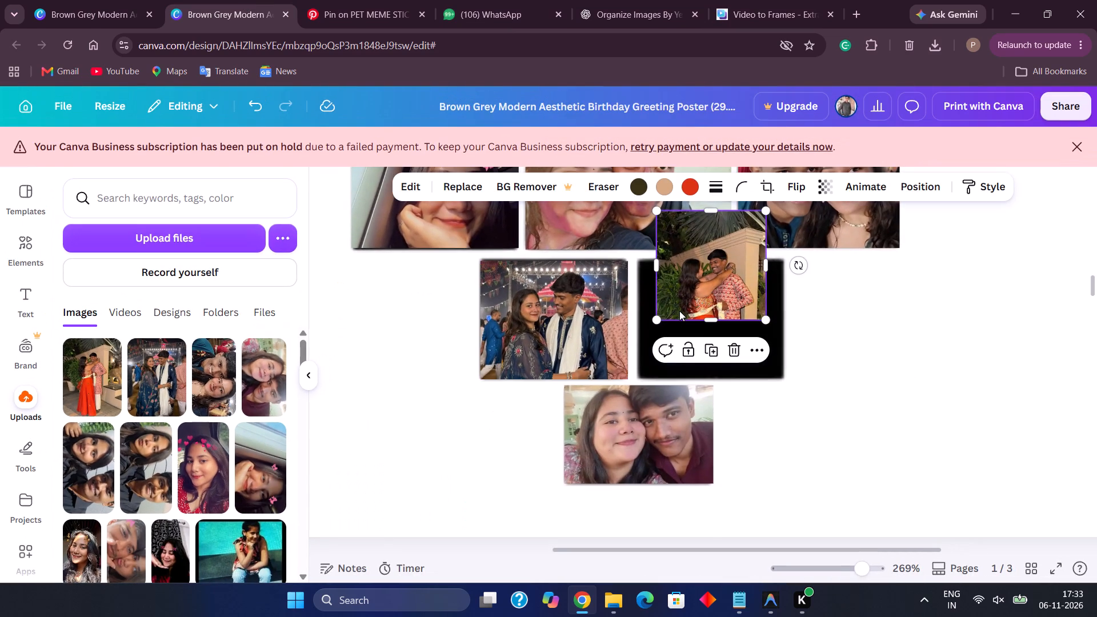
pyautogui.moveTo(696, 235); pyautogui.dragTo(693, 286)
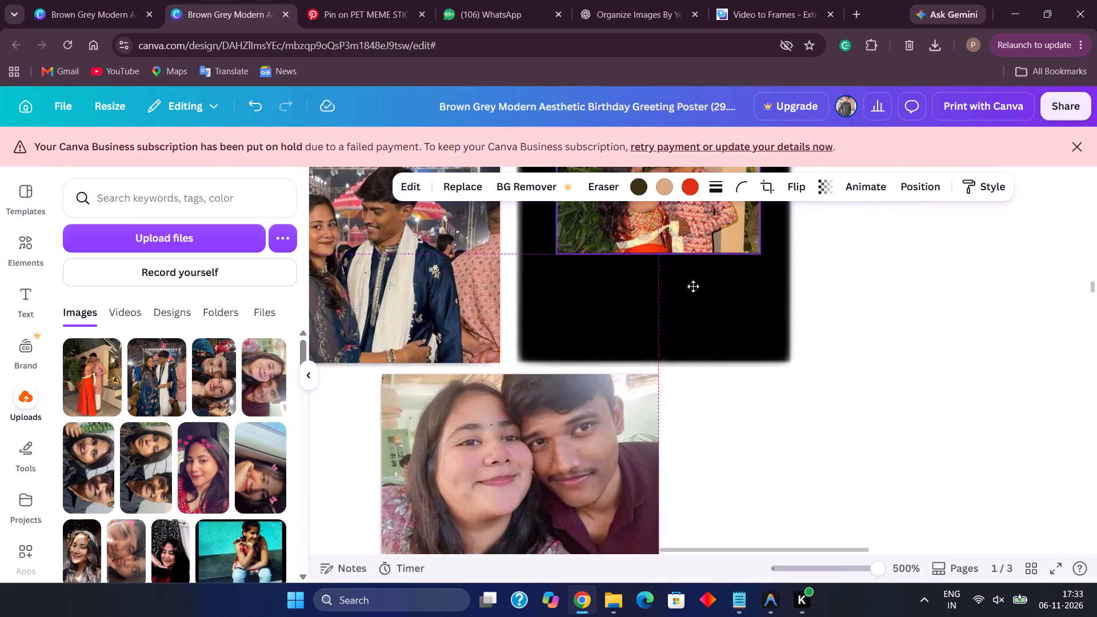
pyautogui.moveTo(693, 286); pyautogui.dragTo(688, 311)
pyautogui.scroll(1, 688, 311)
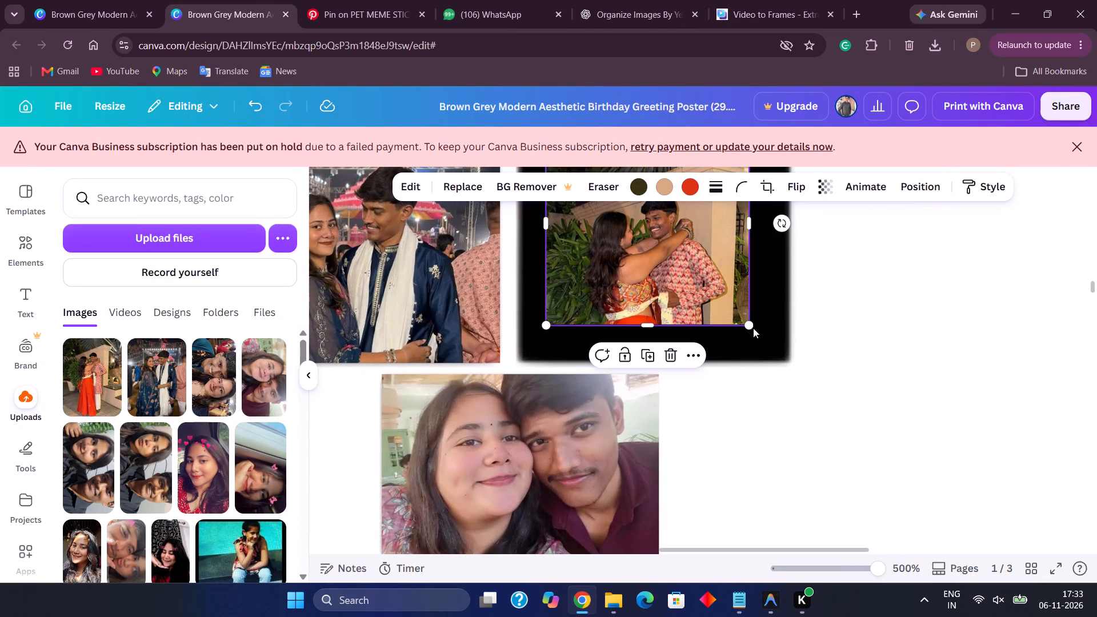
# Enlarge the cropped couple photo to nearly the black placeholder's width and align its left edge with the placeholder's.
pyautogui.doubleClick(752, 327)
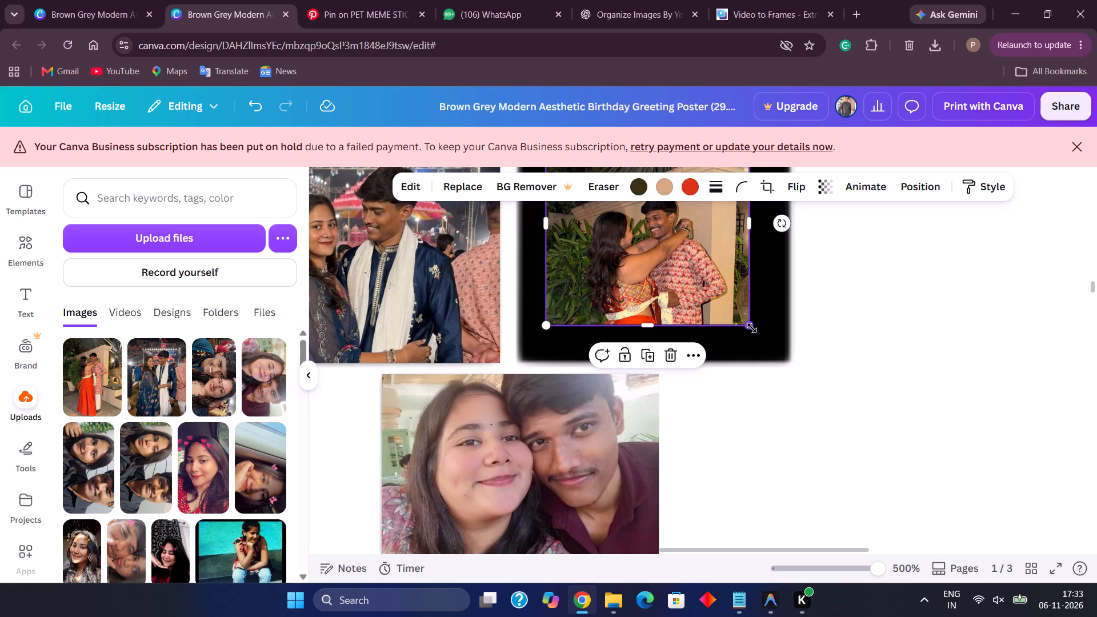
pyautogui.click(752, 328)
pyautogui.moveTo(752, 328); pyautogui.dragTo(795, 358)
pyautogui.moveTo(725, 336); pyautogui.dragTo(707, 289)
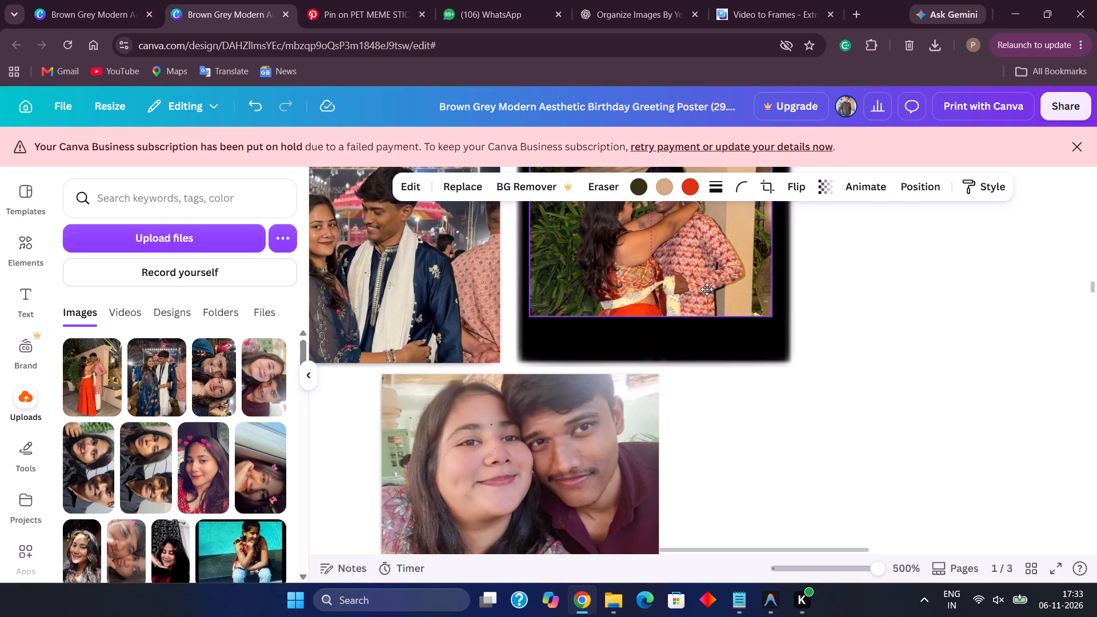
pyautogui.moveTo(707, 289); pyautogui.dragTo(697, 290)
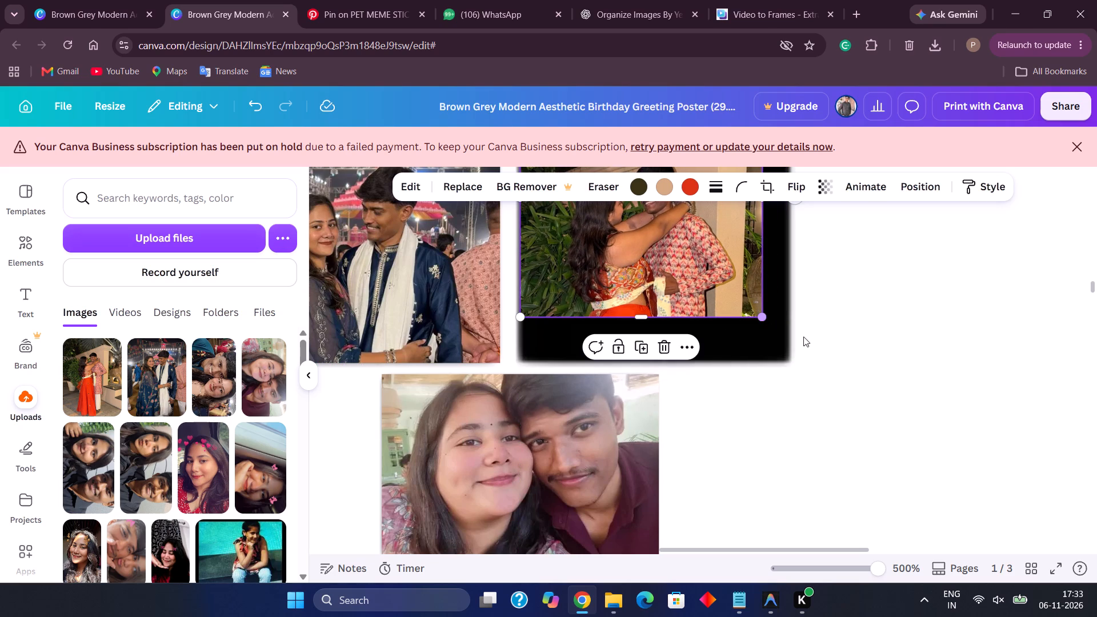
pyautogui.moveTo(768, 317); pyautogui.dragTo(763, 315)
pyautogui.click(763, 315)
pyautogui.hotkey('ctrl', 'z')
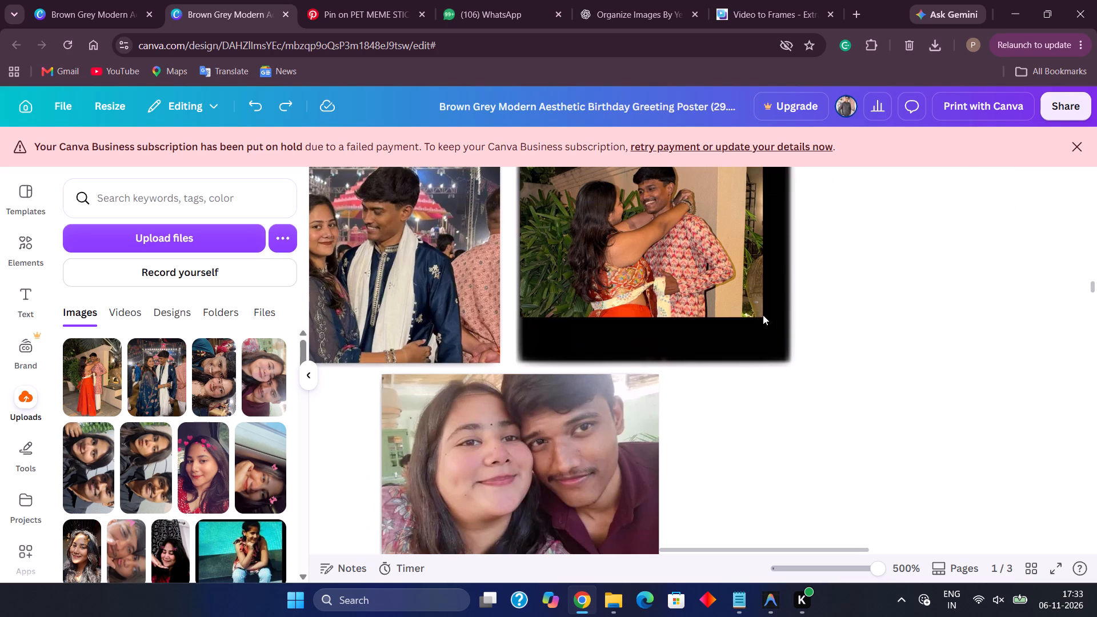
# Enlarge the cropped couple photo to the black placeholder's full width and shift it down to cover the placeholder's lower edge.
pyautogui.click(747, 300)
pyautogui.click(763, 312)
pyautogui.moveTo(763, 312); pyautogui.dragTo(786, 352)
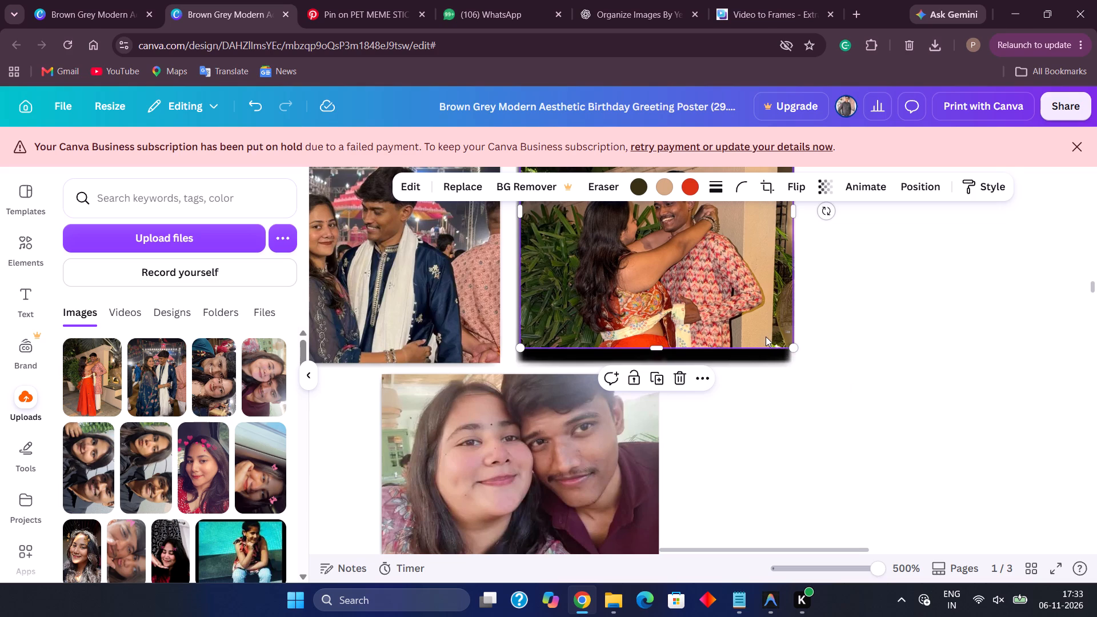
pyautogui.moveTo(760, 338); pyautogui.dragTo(753, 349)
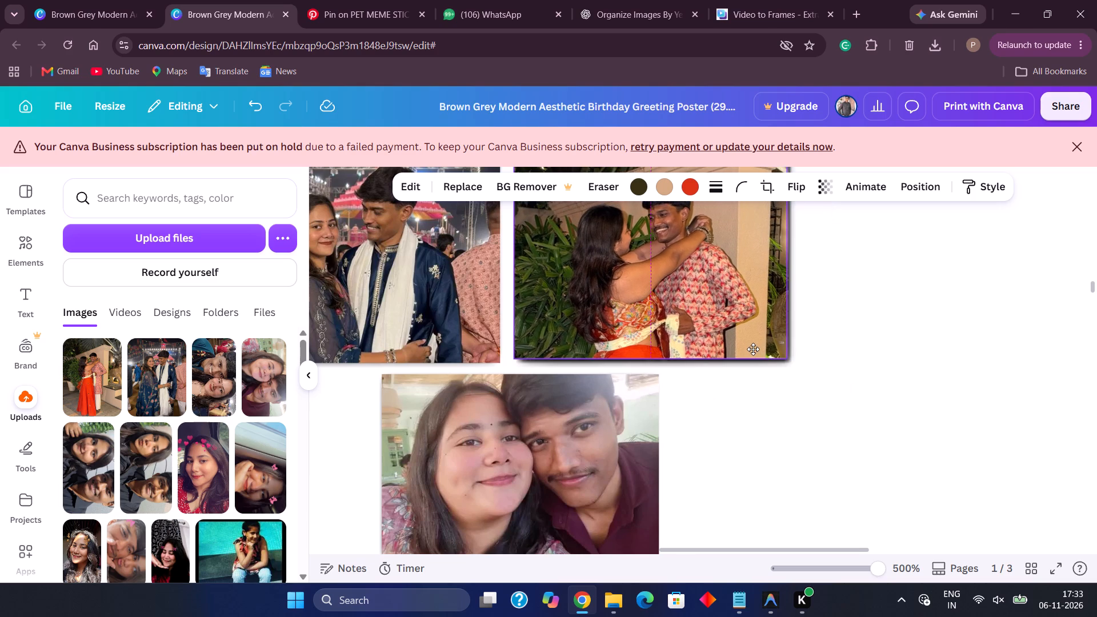
pyautogui.moveTo(753, 349); pyautogui.dragTo(759, 350)
# Crop the top of the couple photo down to the black placeholder's upper edge, to about 2 wide by 1.6 high.
pyautogui.scroll(1, 759, 350)
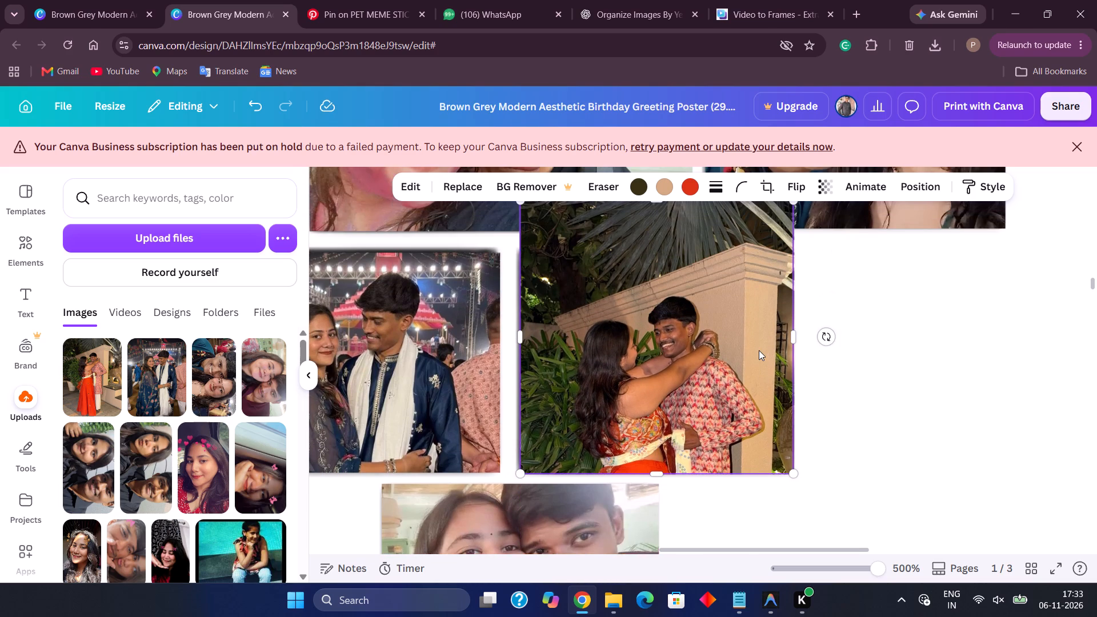
pyautogui.scroll(2, 759, 350)
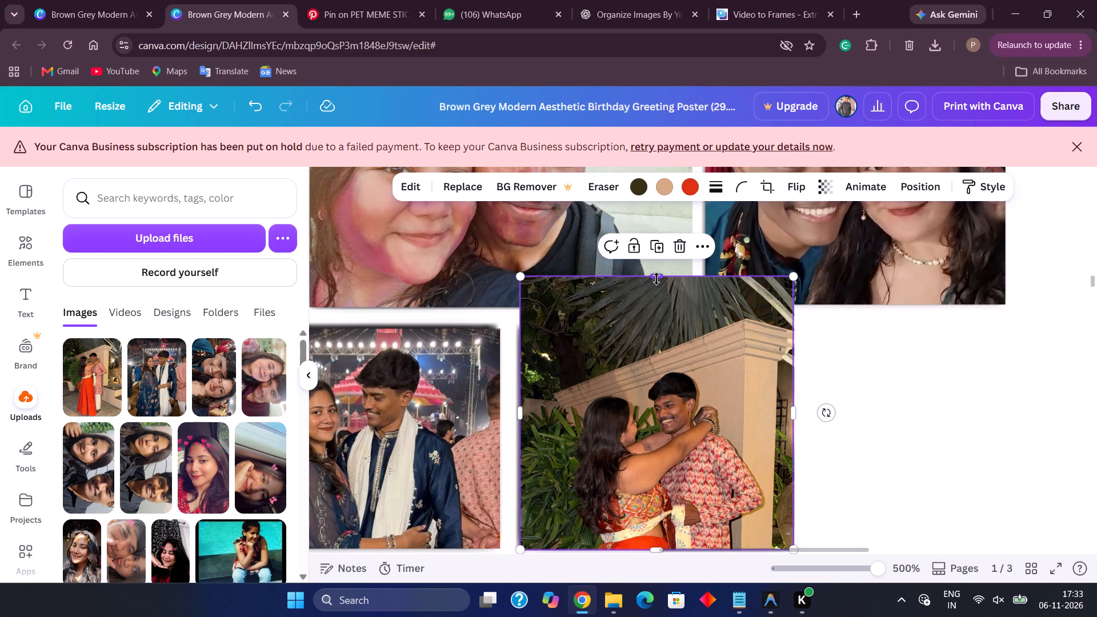
pyautogui.doubleClick(656, 279)
pyautogui.moveTo(656, 279); pyautogui.dragTo(664, 334)
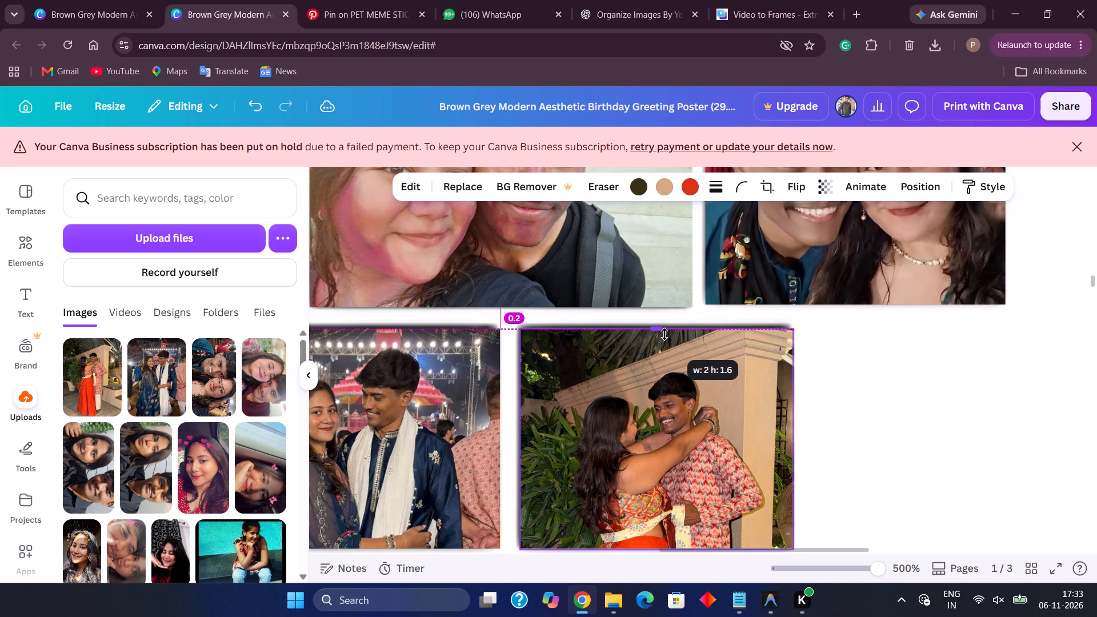
pyautogui.moveTo(664, 334); pyautogui.dragTo(664, 327)
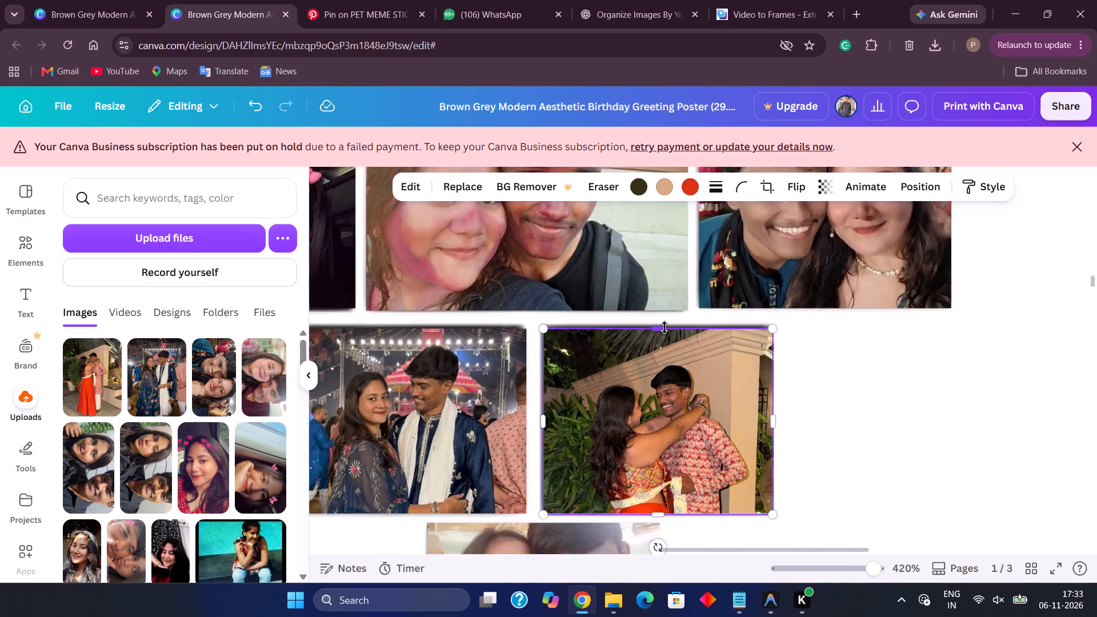
pyautogui.click(846, 402)
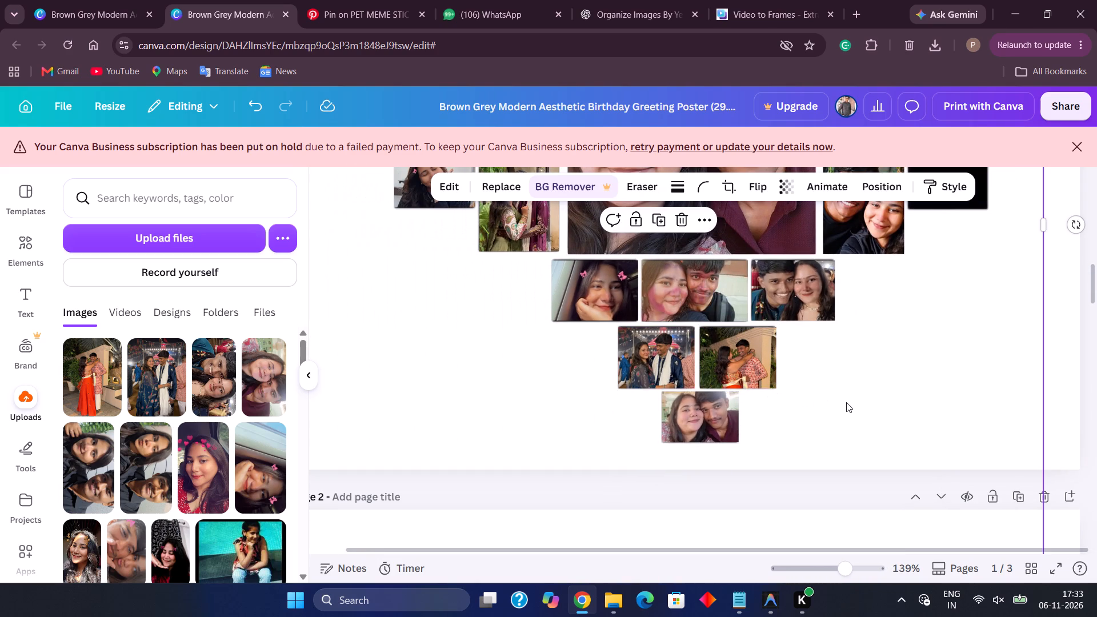
# Locate the remaining black placeholder in the collage, beneath the woman's portrait.
pyautogui.scroll(3, 846, 402)
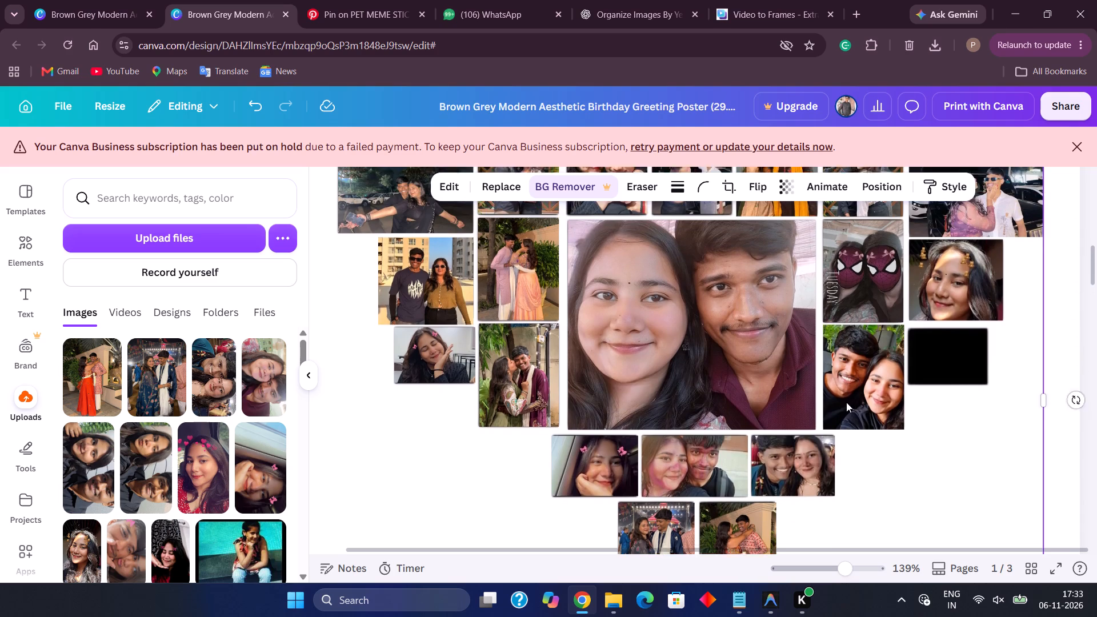
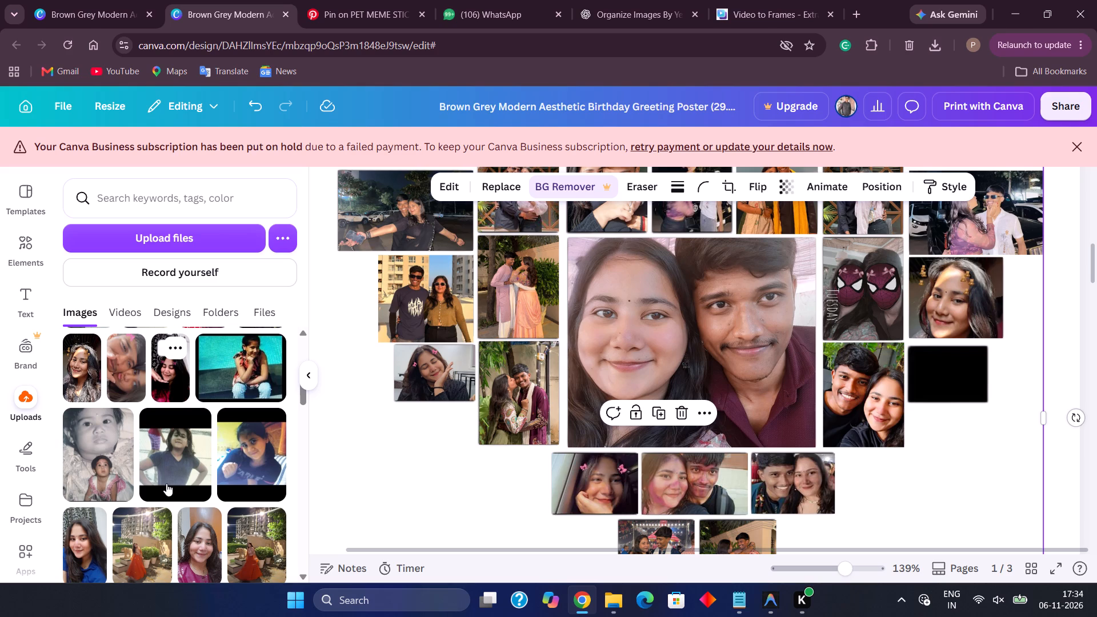
# Look through the uploaded images for a photo to fill the black placeholder below the woman's portrait with the golden butterfly filter.
pyautogui.scroll(-2, 166, 483)
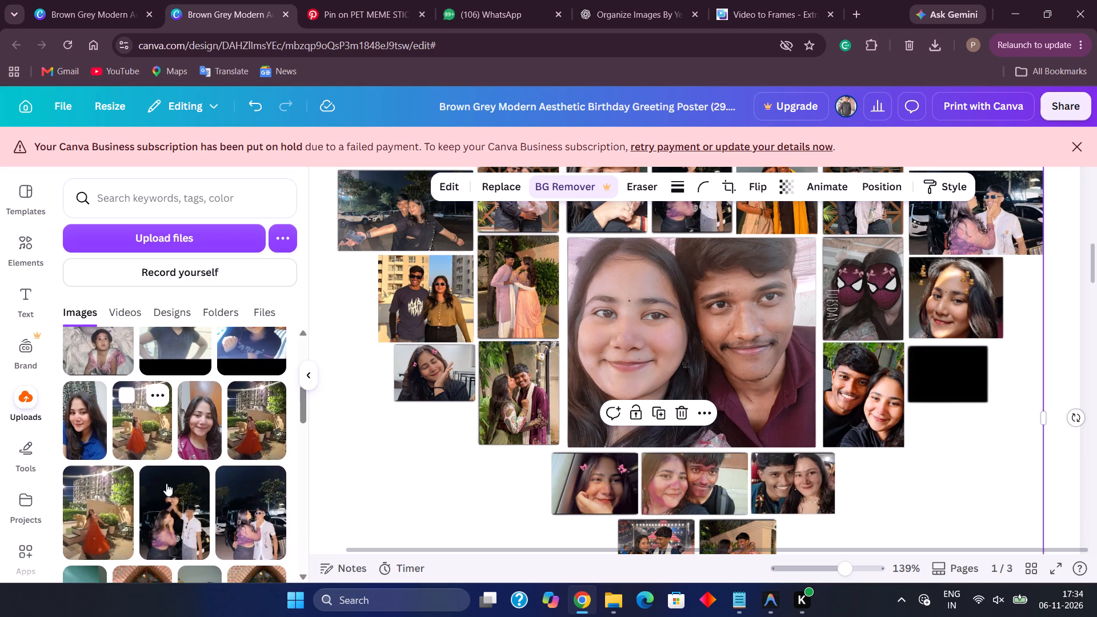
pyautogui.scroll(-2, 166, 483)
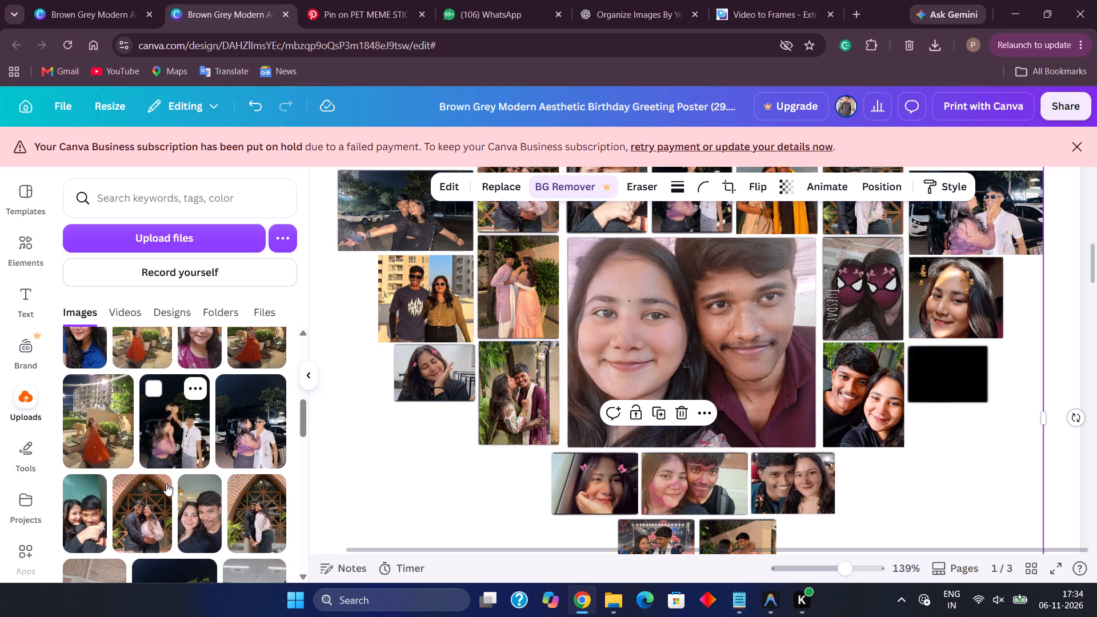
pyautogui.scroll(-2, 166, 483)
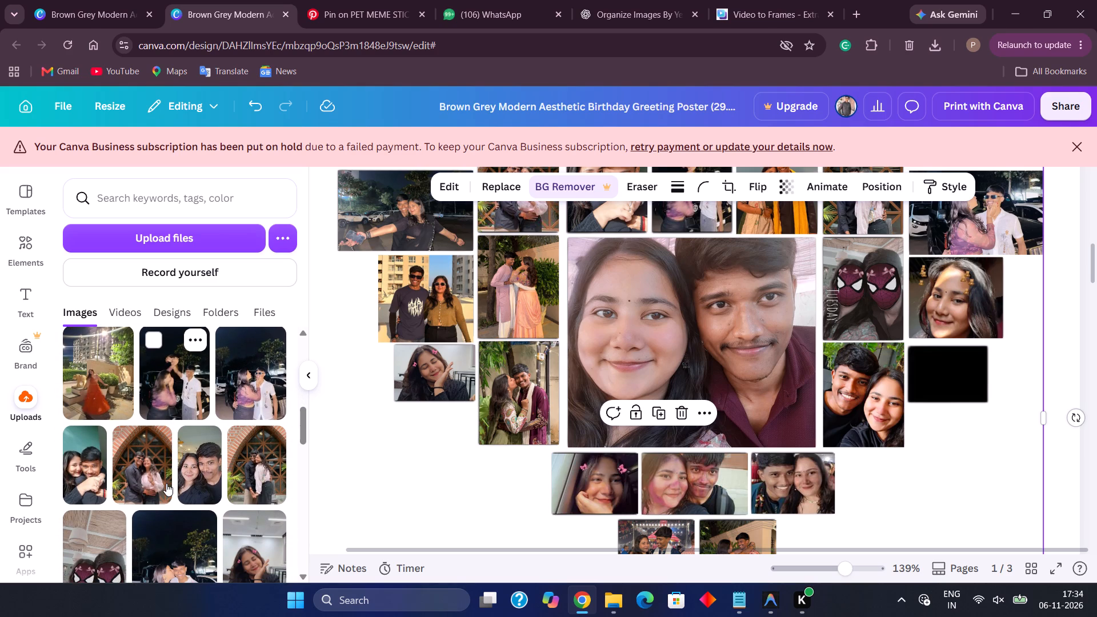
# Add the uploaded selfie of the long-haired woman against a green-grey background to the poster.
pyautogui.scroll(-1, 166, 483)
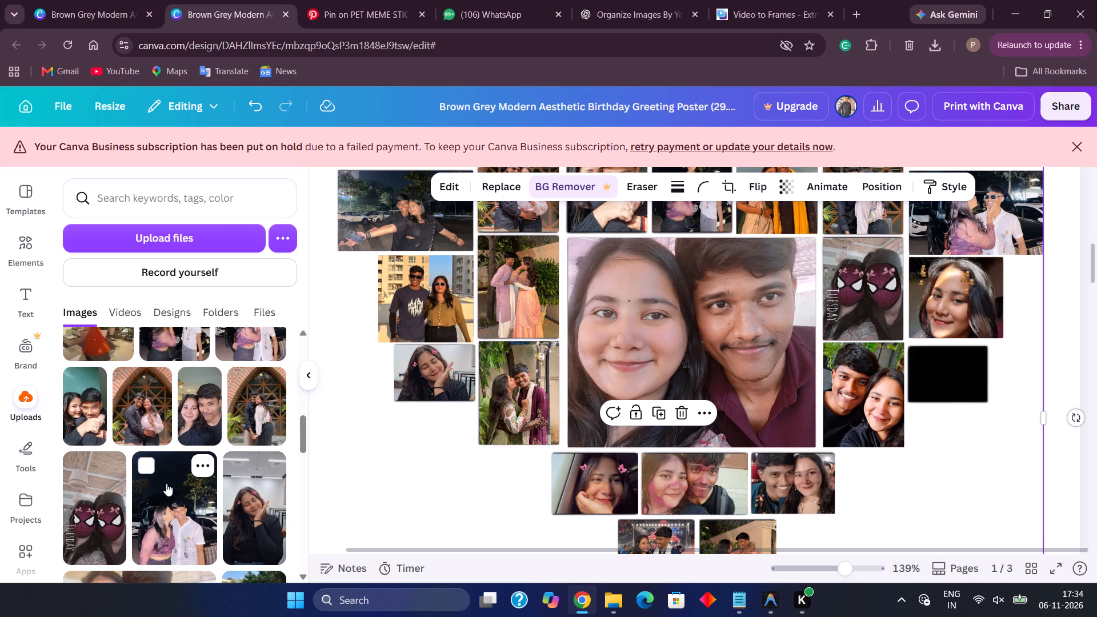
pyautogui.scroll(-3, 166, 483)
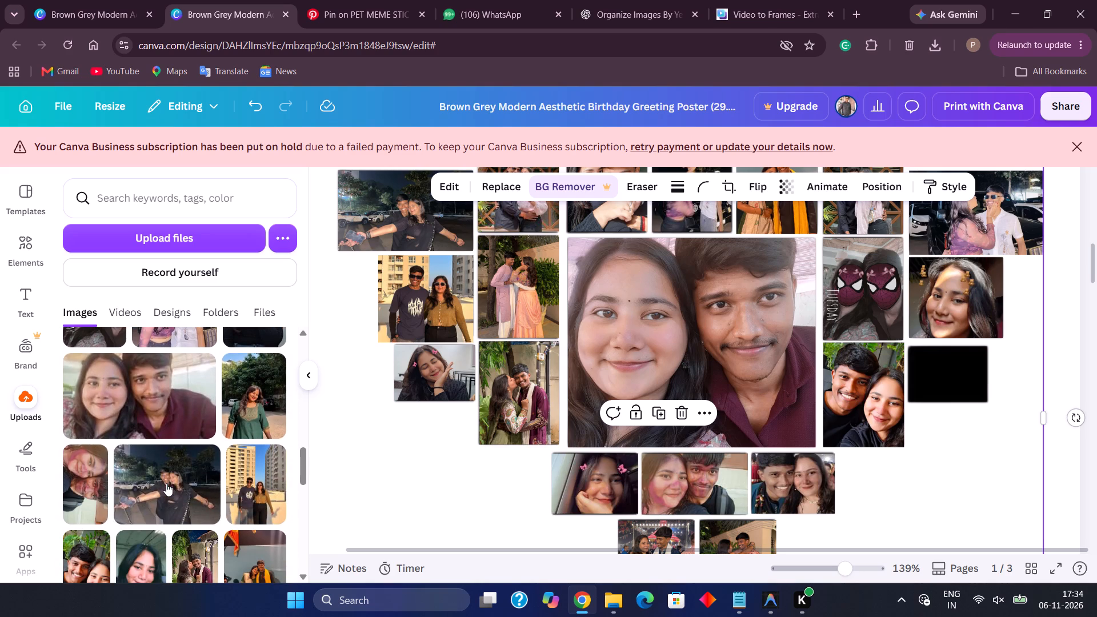
pyautogui.scroll(-3, 166, 483)
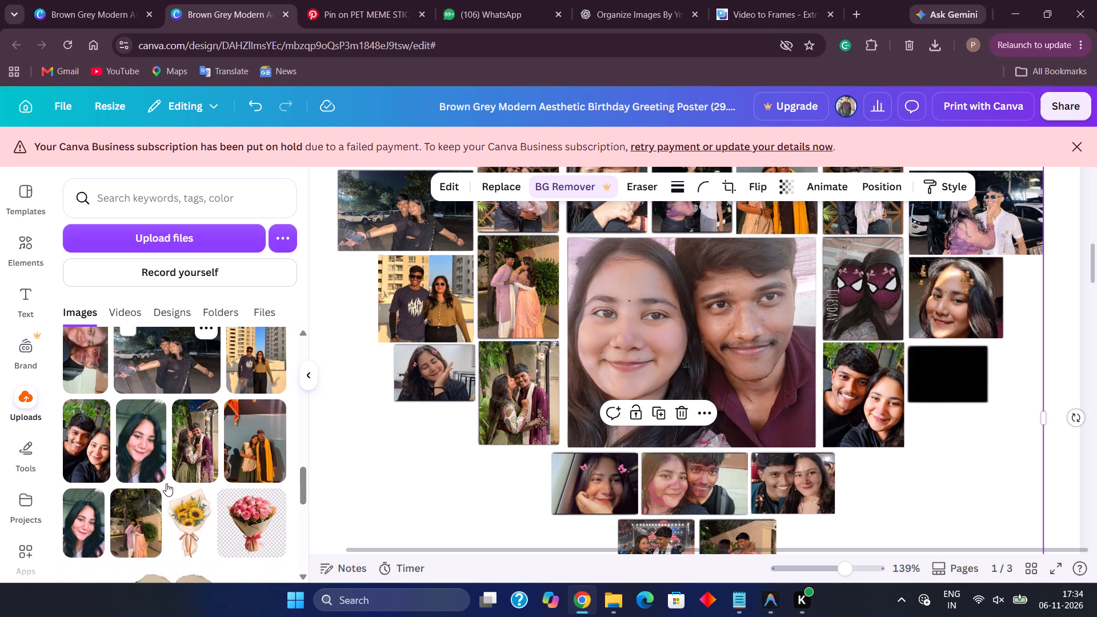
pyautogui.scroll(-1, 166, 483)
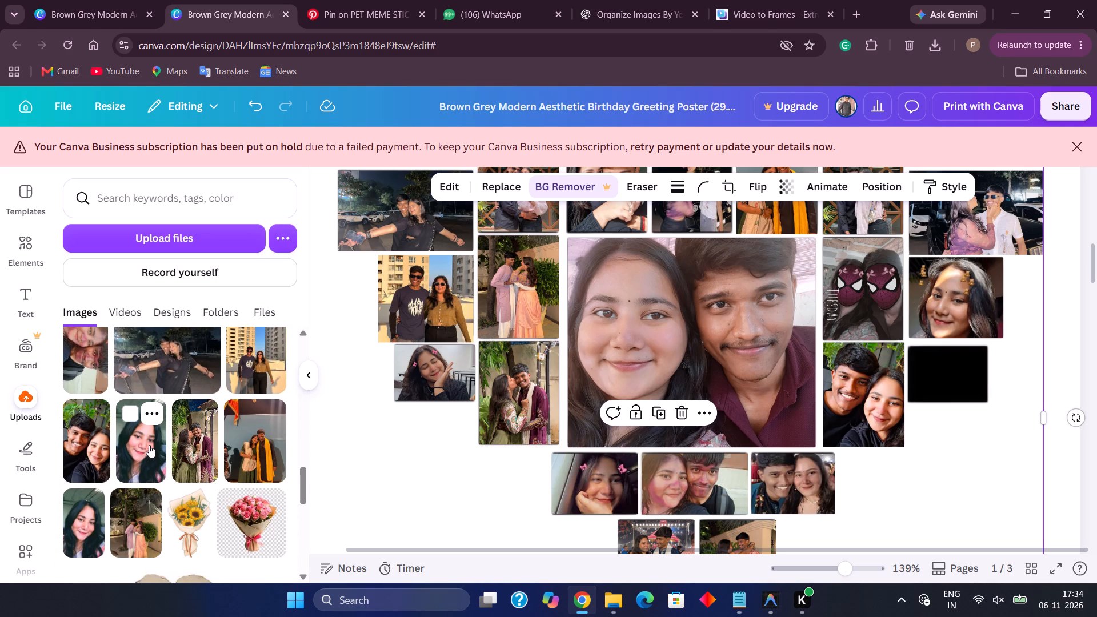
pyautogui.click(149, 445)
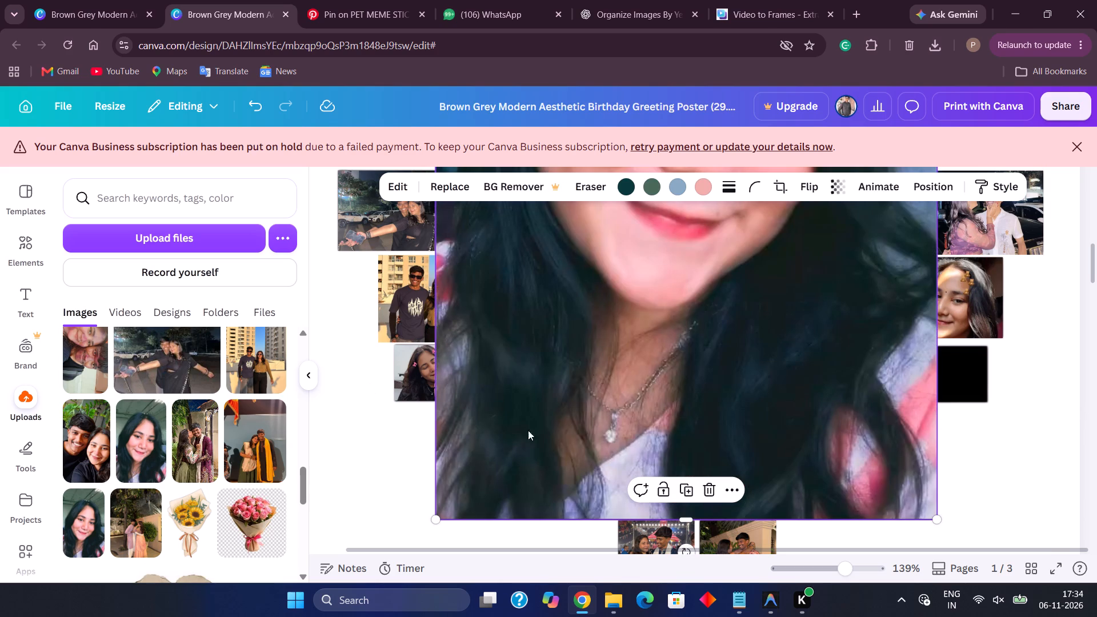
# Shrink the added selfie proportionally to just under half the width of the large centre photo.
pyautogui.moveTo(438, 518); pyautogui.dragTo(578, 329)
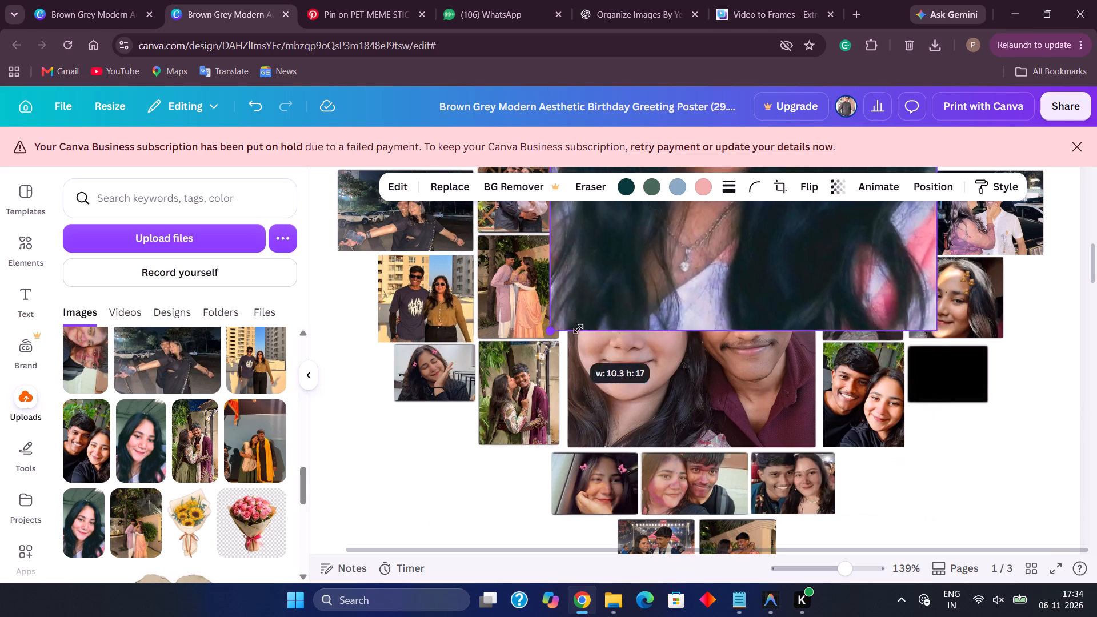
pyautogui.moveTo(578, 329); pyautogui.dragTo(651, 265)
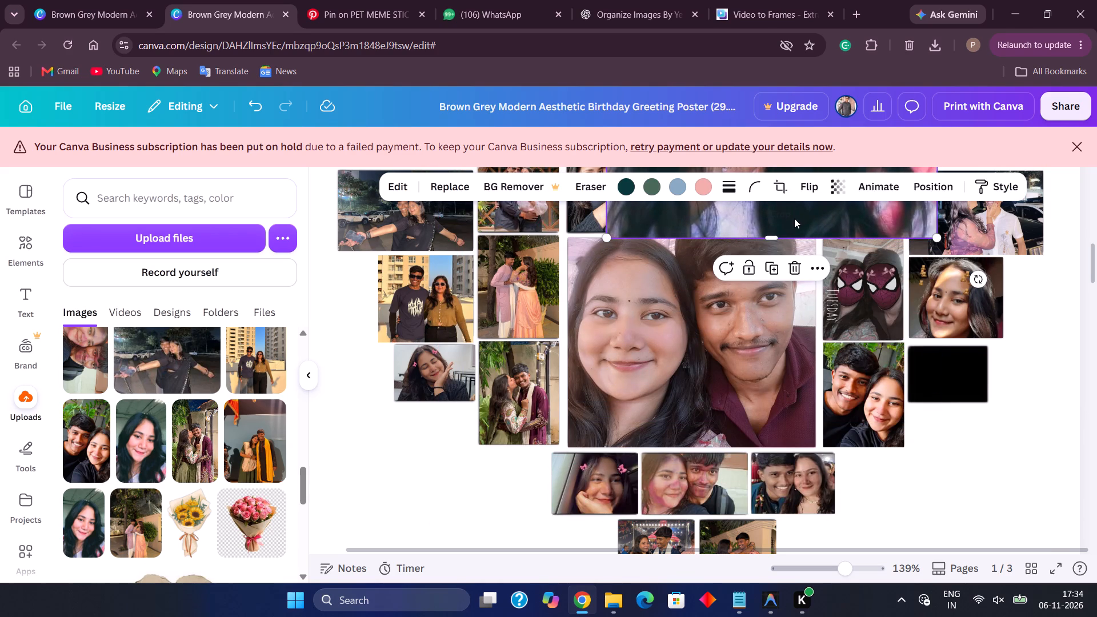
pyautogui.moveTo(805, 214); pyautogui.dragTo(797, 390)
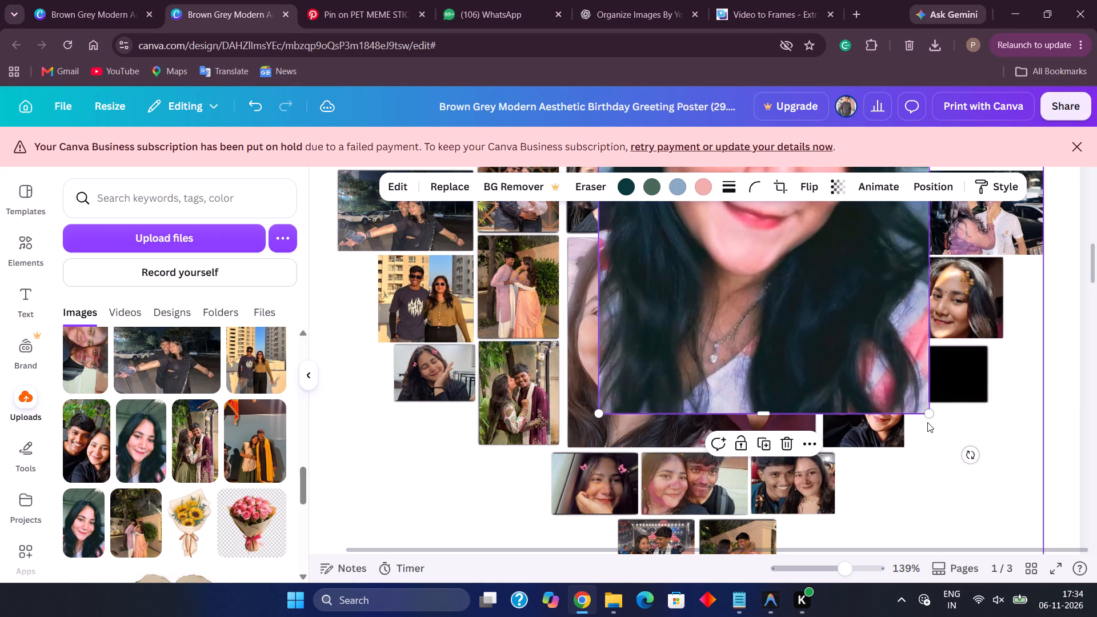
pyautogui.click(930, 418)
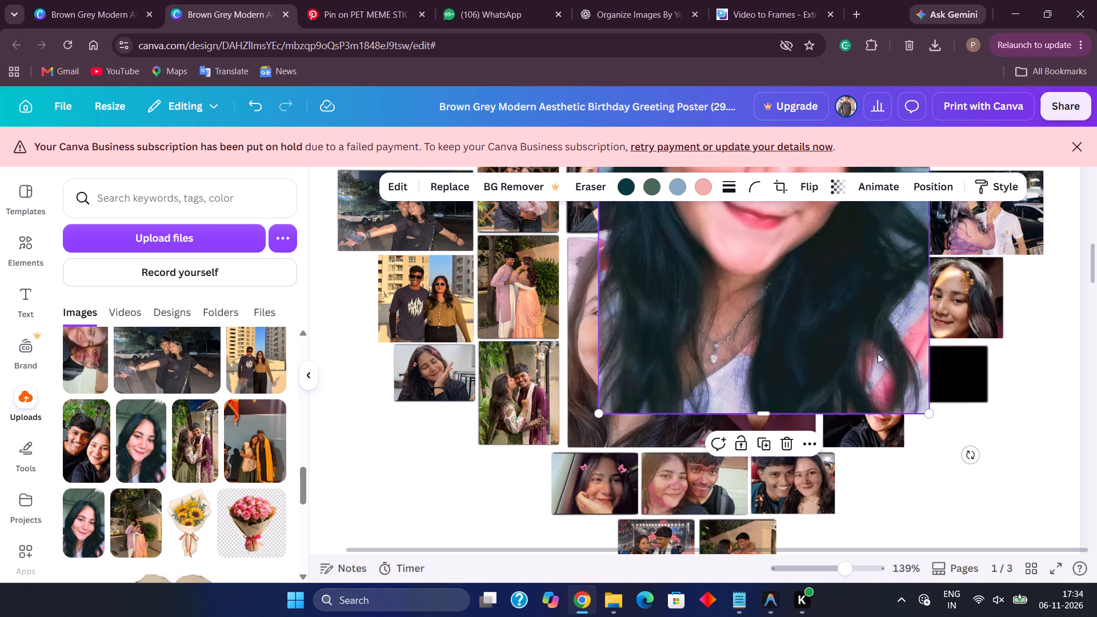
pyautogui.doubleClick(931, 410)
pyautogui.click(927, 407)
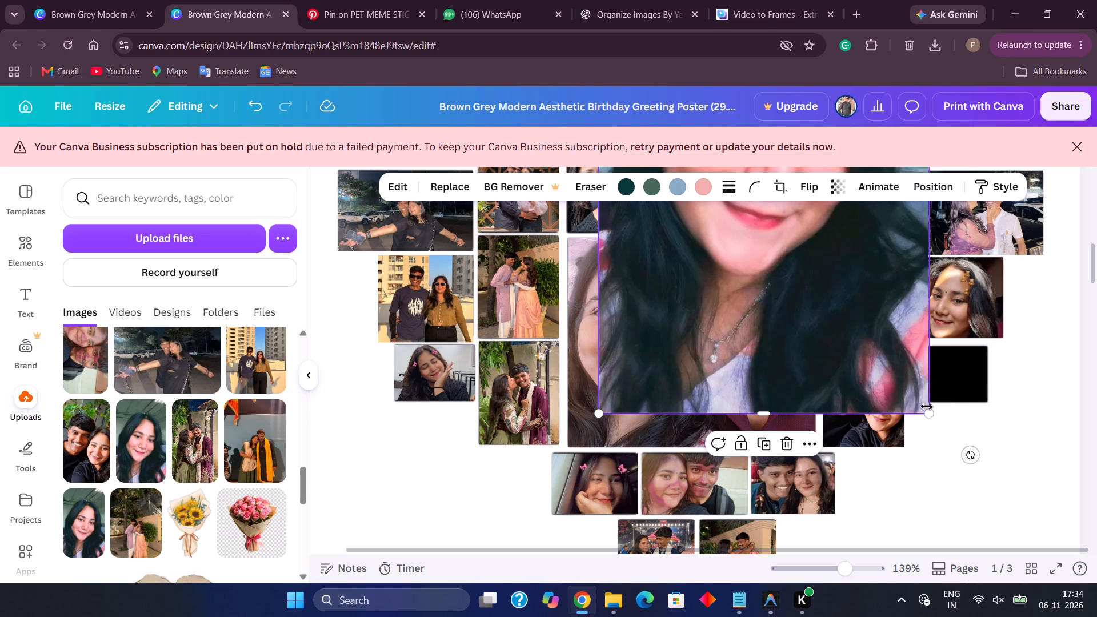
pyautogui.click(930, 413)
pyautogui.moveTo(930, 413); pyautogui.dragTo(831, 280)
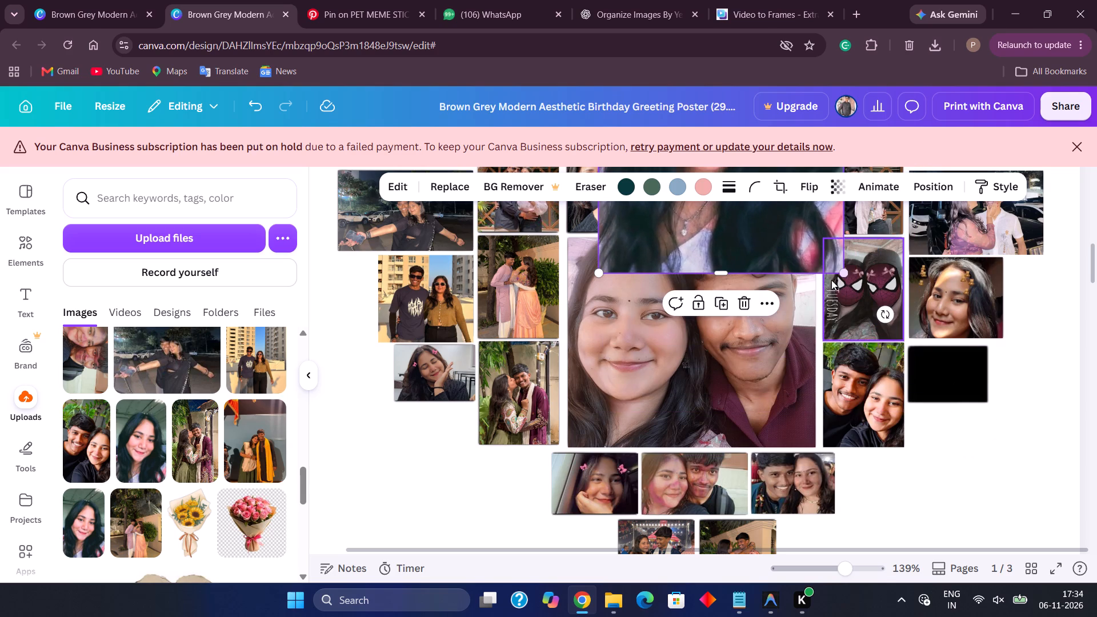
pyautogui.moveTo(783, 219); pyautogui.dragTo(819, 421)
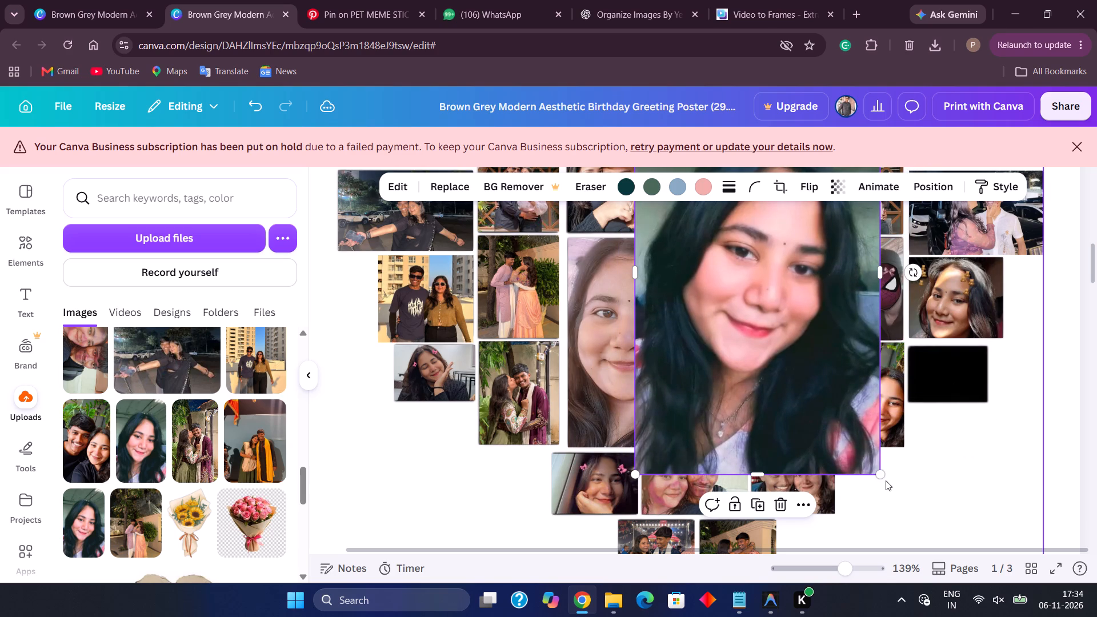
pyautogui.click(882, 474)
pyautogui.moveTo(882, 474); pyautogui.dragTo(762, 295)
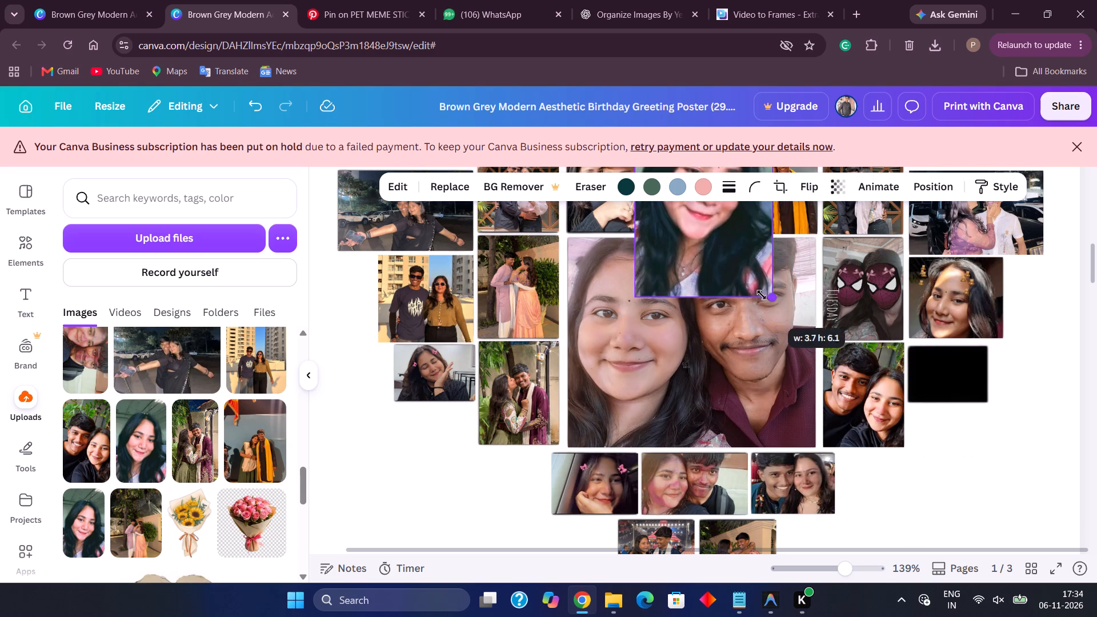
pyautogui.moveTo(762, 295); pyautogui.dragTo(756, 258)
# Move the selfie towards the last black placeholder beside the couple selfie and shrink it to less than the placeholder's width.
pyautogui.hscroll(-2, 916, 316)
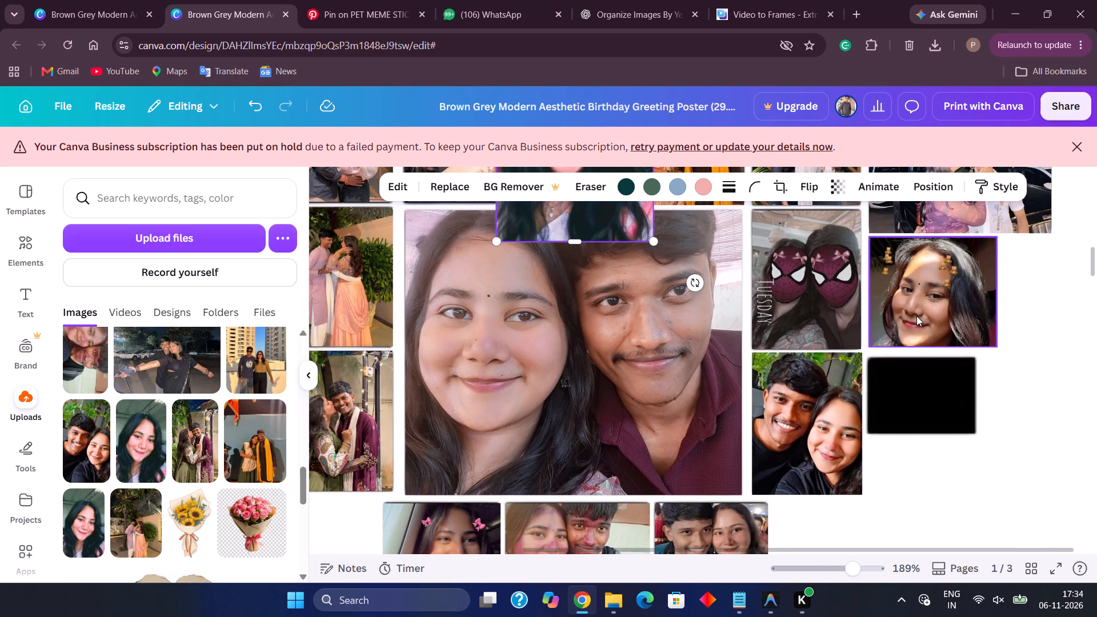
pyautogui.hscroll(-1, 916, 316)
pyautogui.moveTo(606, 223); pyautogui.dragTo(693, 351)
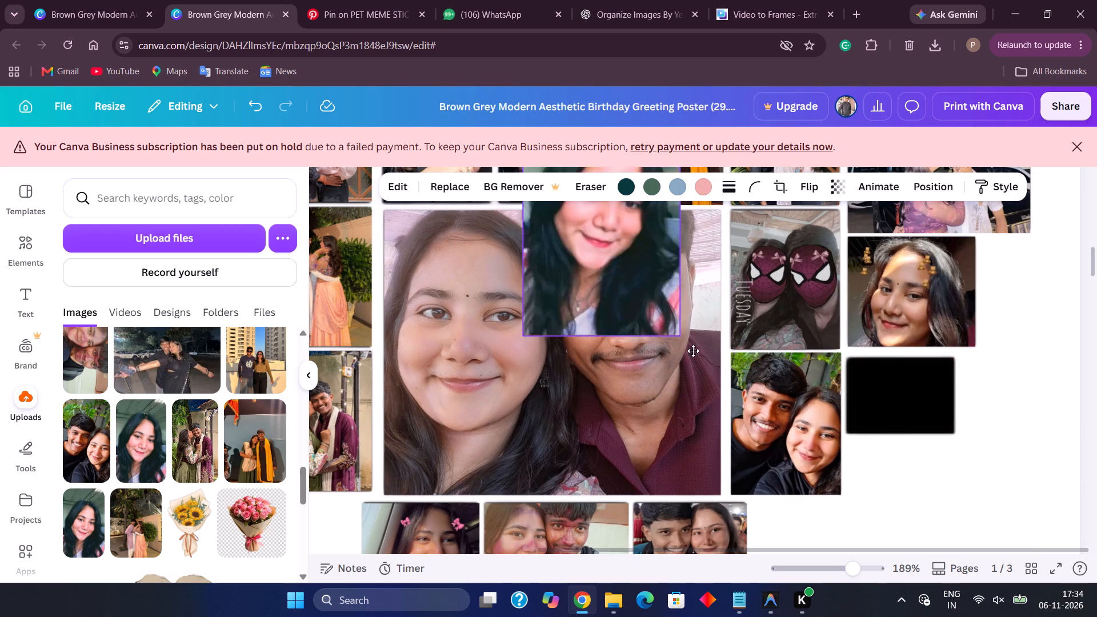
pyautogui.moveTo(693, 351); pyautogui.dragTo(924, 455)
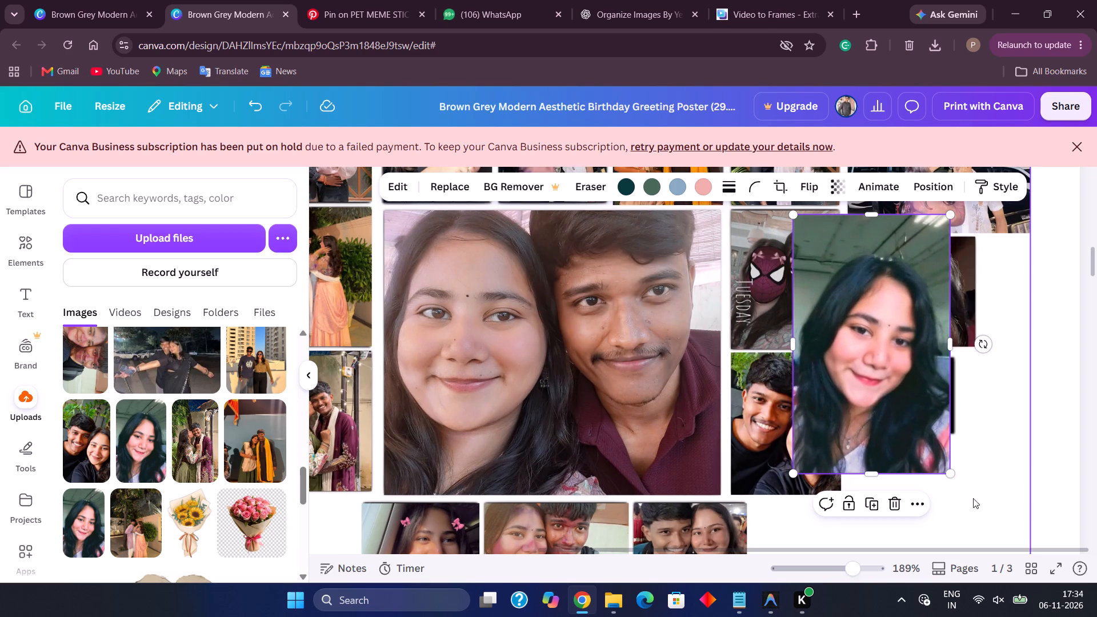
pyautogui.doubleClick(951, 475)
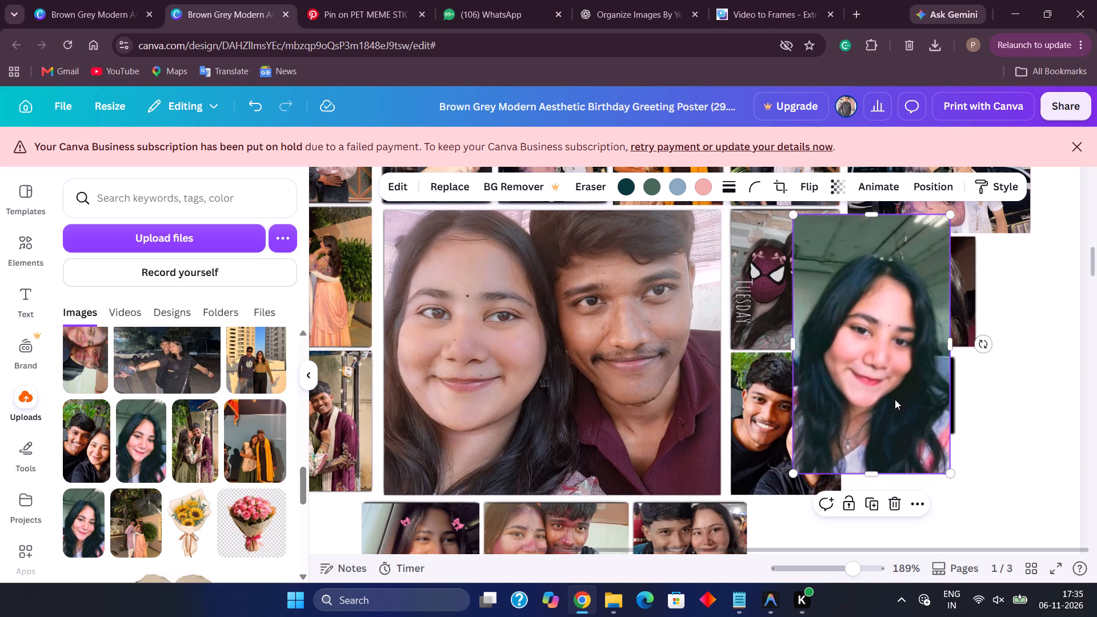
pyautogui.click(953, 476)
pyautogui.moveTo(953, 476); pyautogui.dragTo(849, 362)
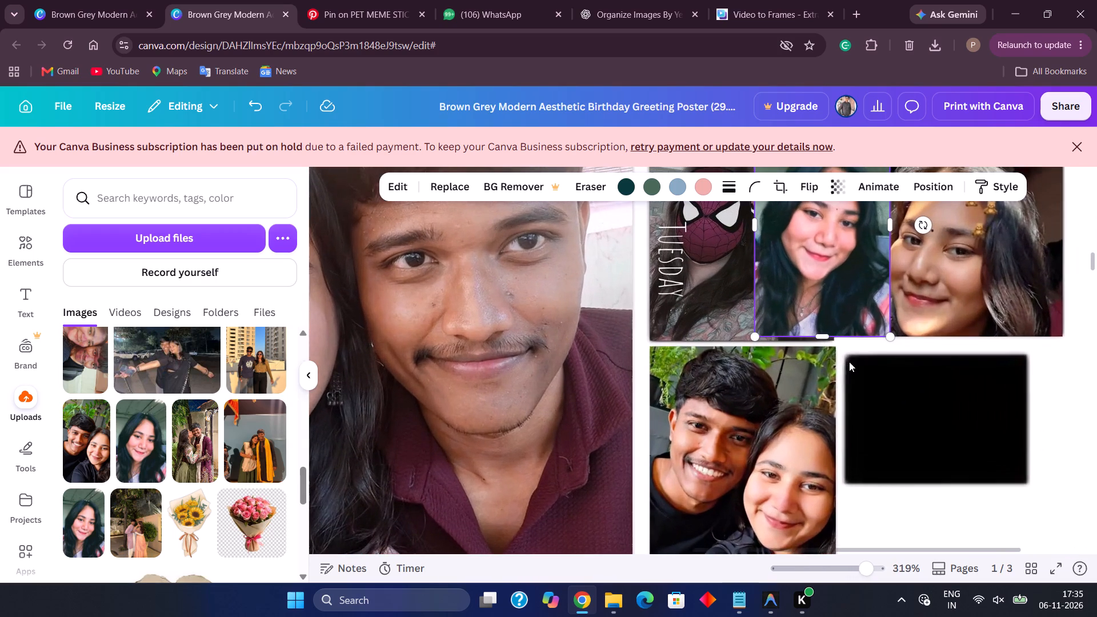
# Position the selfie over the black placeholder so the woman's face lies within the placeholder's area.
pyautogui.hscroll(-5, 847, 359)
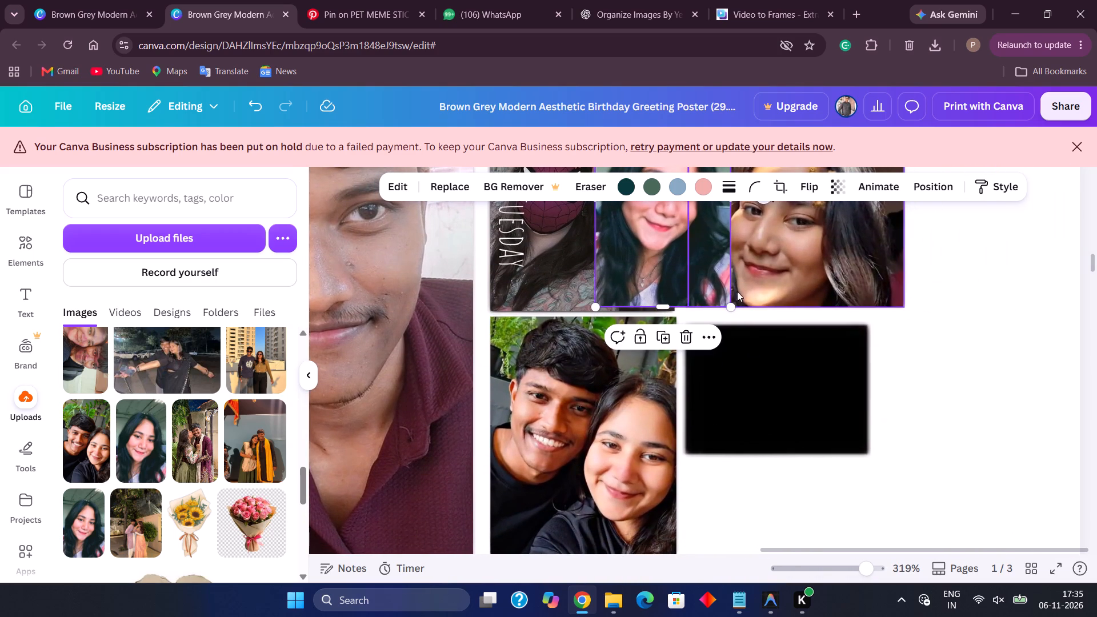
pyautogui.moveTo(679, 273); pyautogui.dragTo(780, 423)
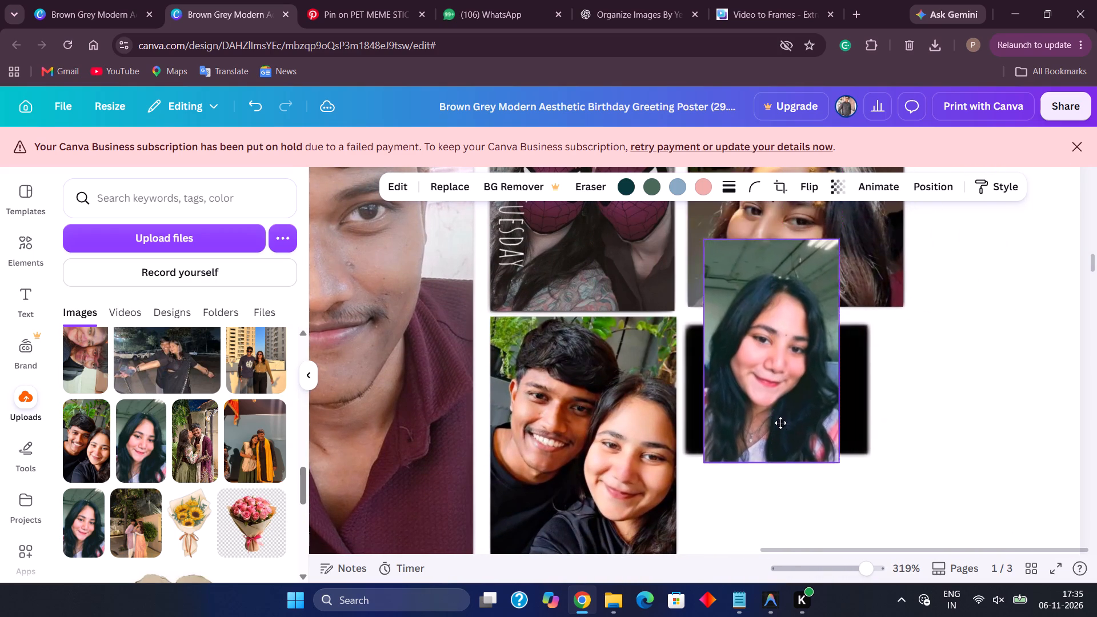
pyautogui.moveTo(780, 423); pyautogui.dragTo(787, 448)
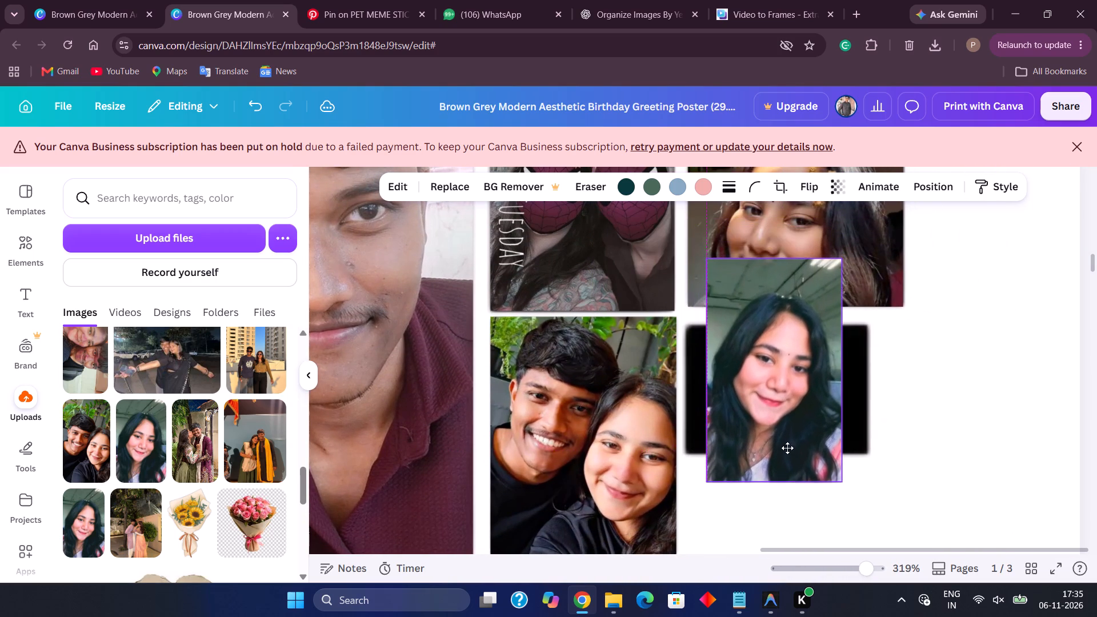
pyautogui.moveTo(787, 448); pyautogui.dragTo(788, 478)
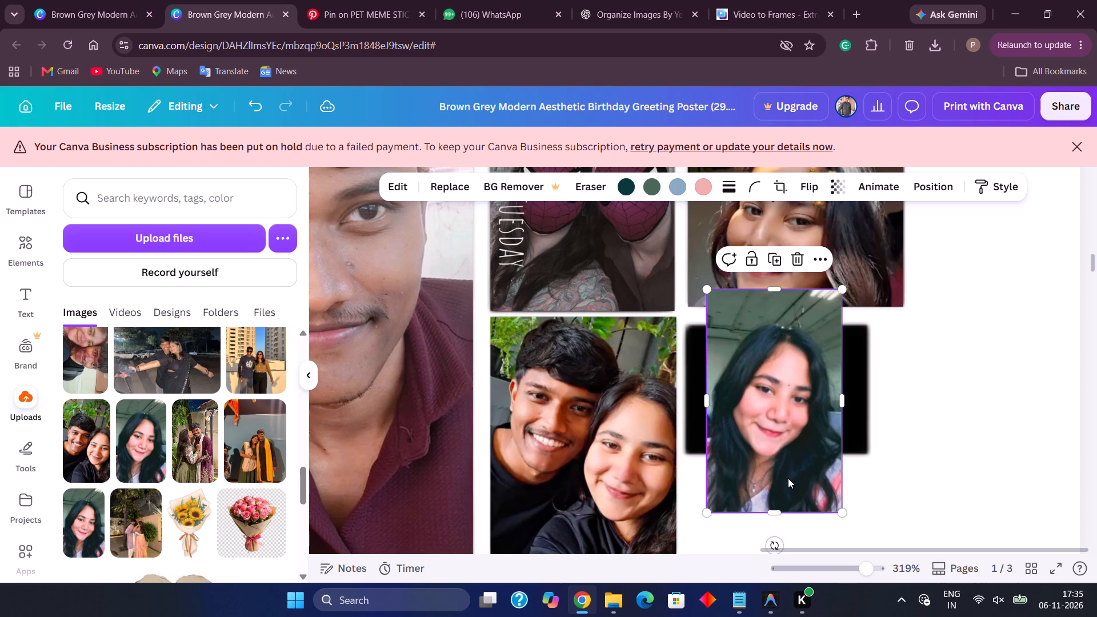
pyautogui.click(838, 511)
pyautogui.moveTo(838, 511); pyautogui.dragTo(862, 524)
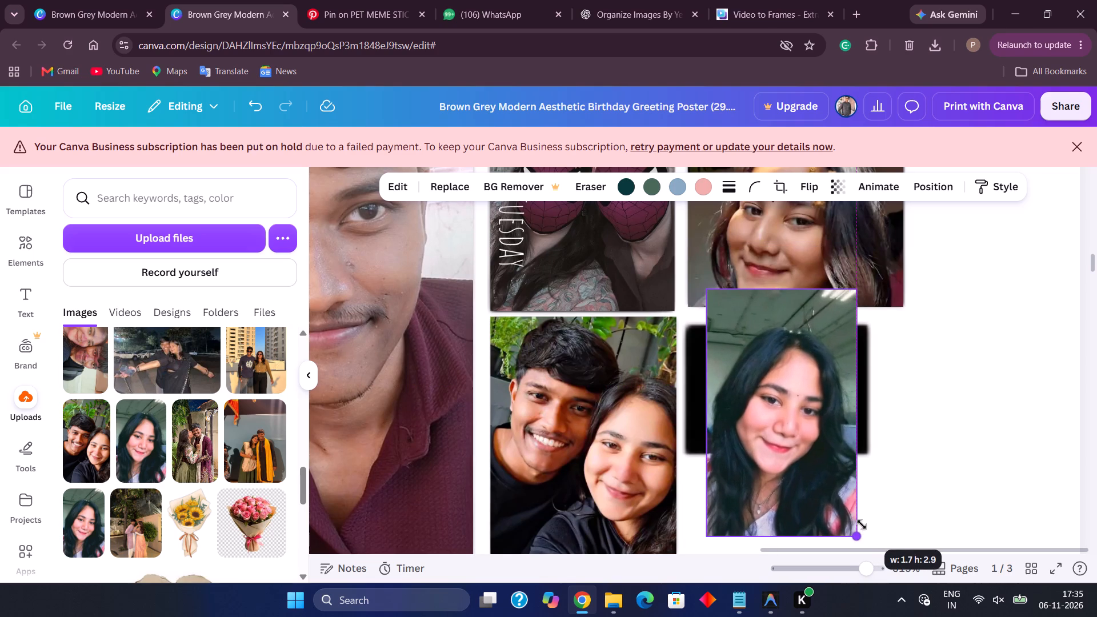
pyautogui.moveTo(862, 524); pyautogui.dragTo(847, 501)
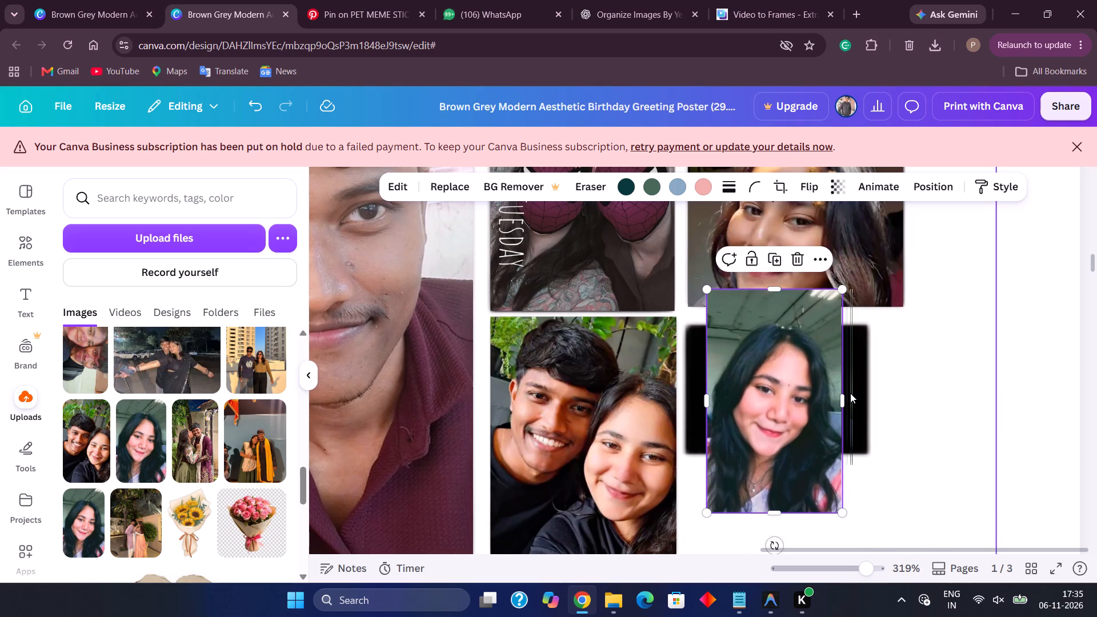
# Widen the selfie's frame on both sides to about 2.2 so it spans the full width of the black placeholder.
pyautogui.moveTo(843, 399); pyautogui.dragTo(876, 399)
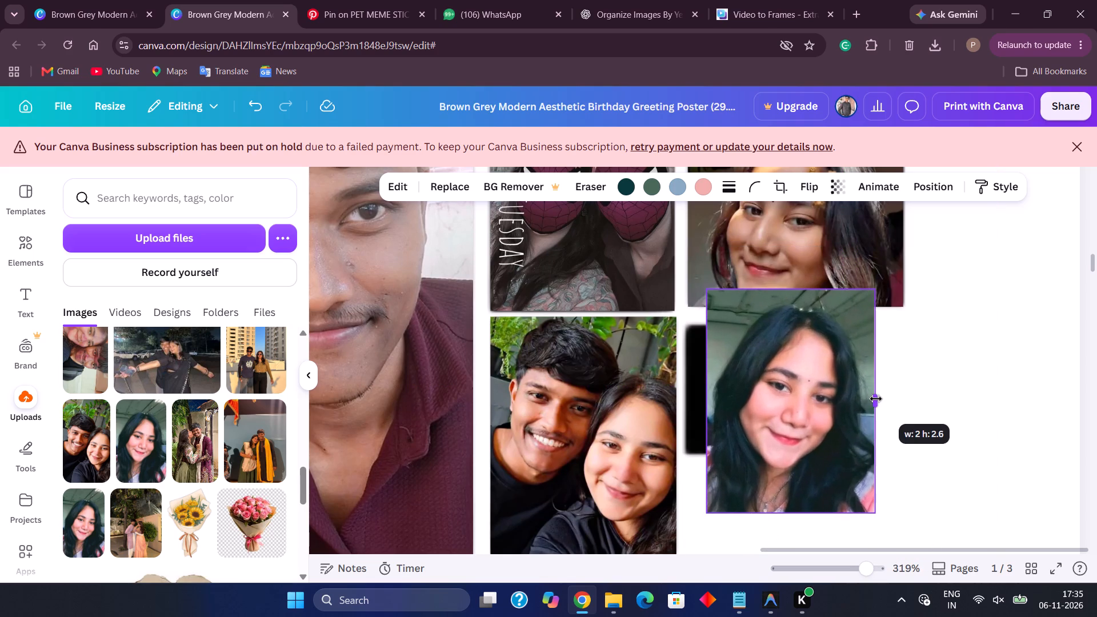
pyautogui.moveTo(876, 399); pyautogui.dragTo(870, 399)
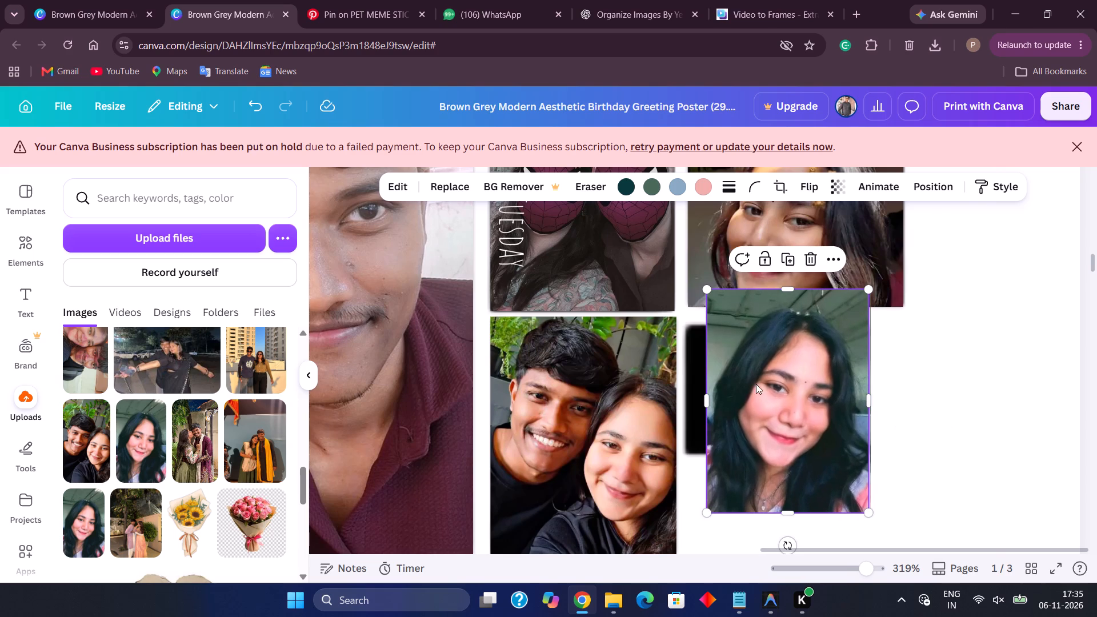
pyautogui.click(706, 397)
pyautogui.moveTo(706, 397); pyautogui.dragTo(696, 398)
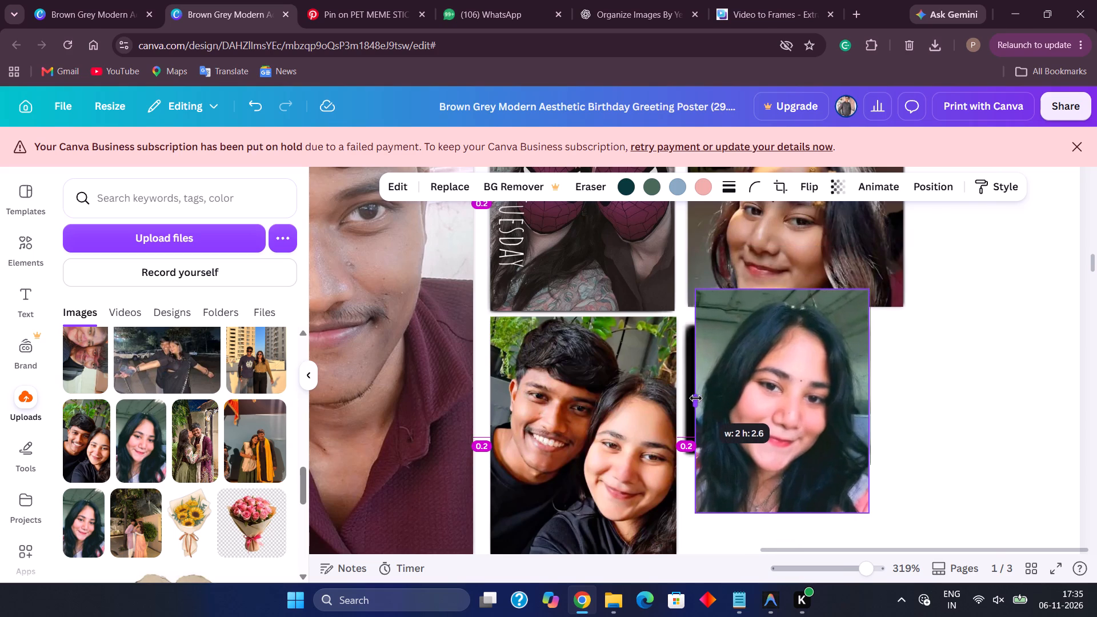
pyautogui.moveTo(696, 398); pyautogui.dragTo(681, 398)
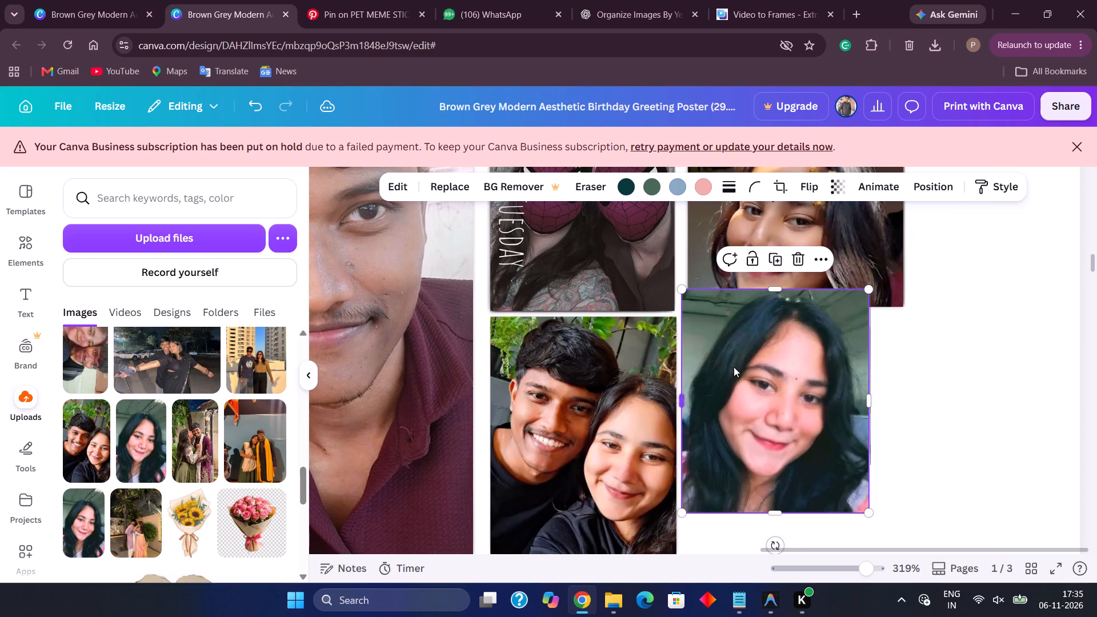
# Crop the selfie's top and bottom to the black placeholder's height, framing the woman's face, and deselect it.
pyautogui.click(775, 287)
pyautogui.doubleClick(783, 288)
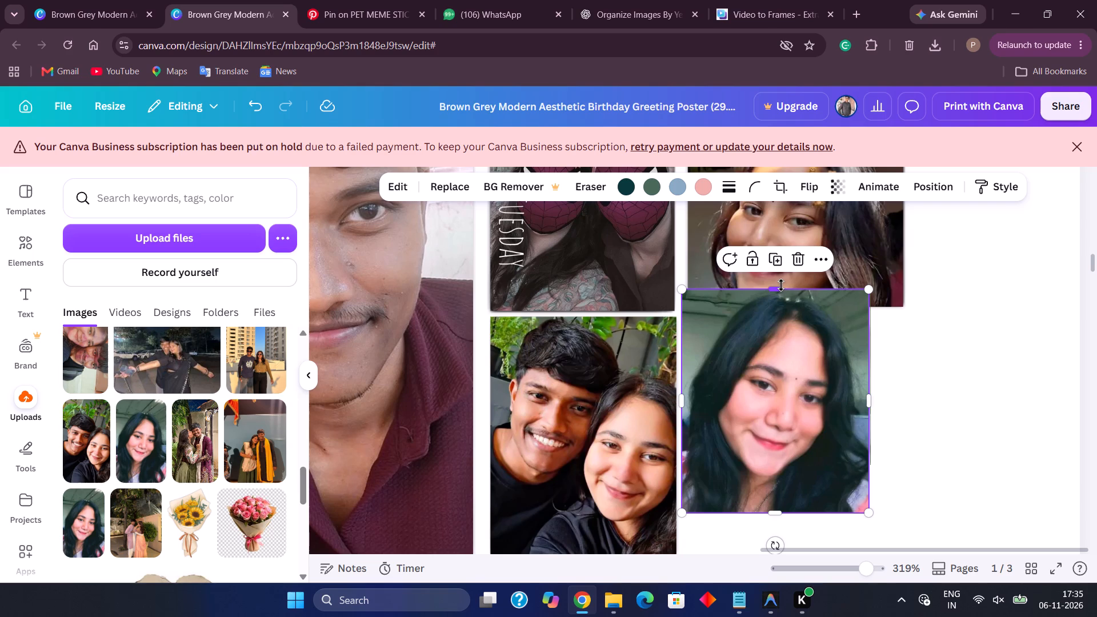
pyautogui.doubleClick(781, 285)
pyautogui.moveTo(781, 285); pyautogui.dragTo(788, 326)
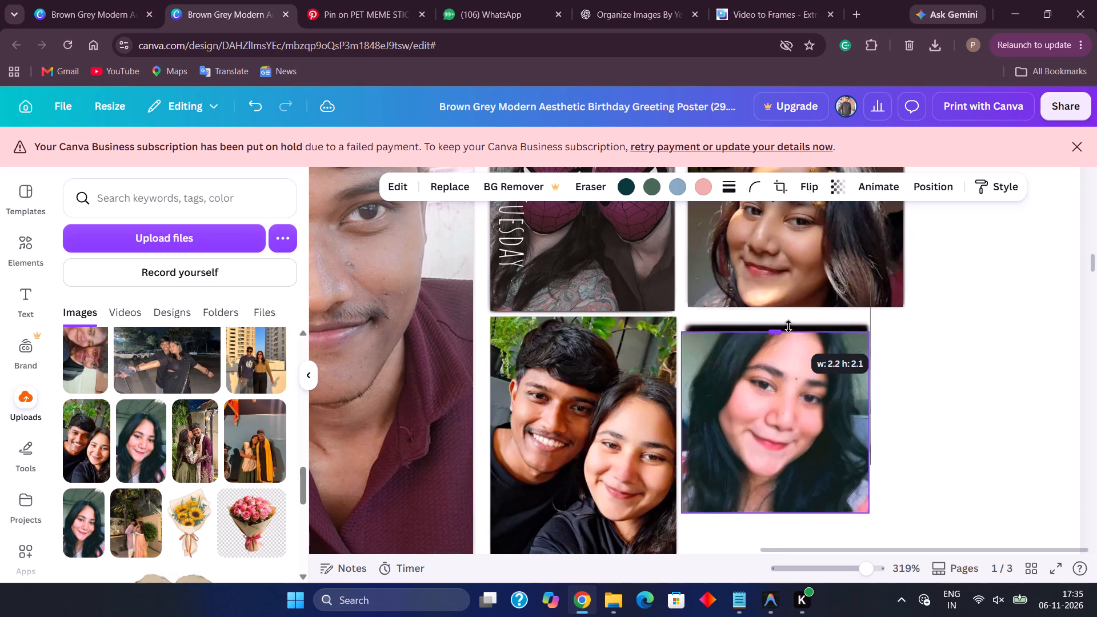
pyautogui.moveTo(788, 326); pyautogui.dragTo(790, 320)
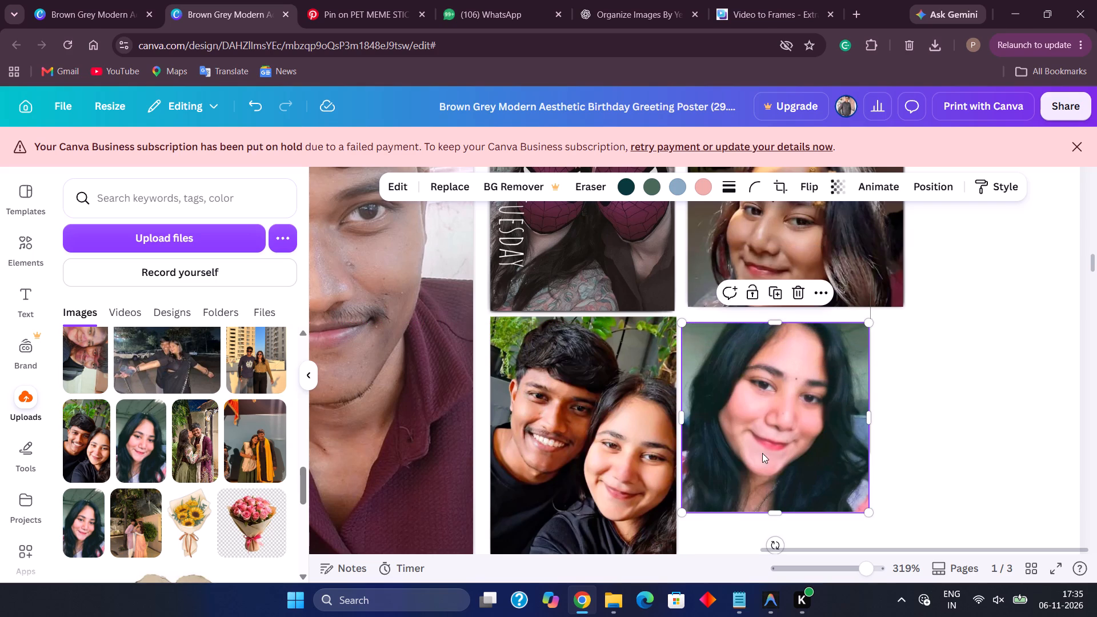
pyautogui.moveTo(776, 509); pyautogui.dragTo(776, 499)
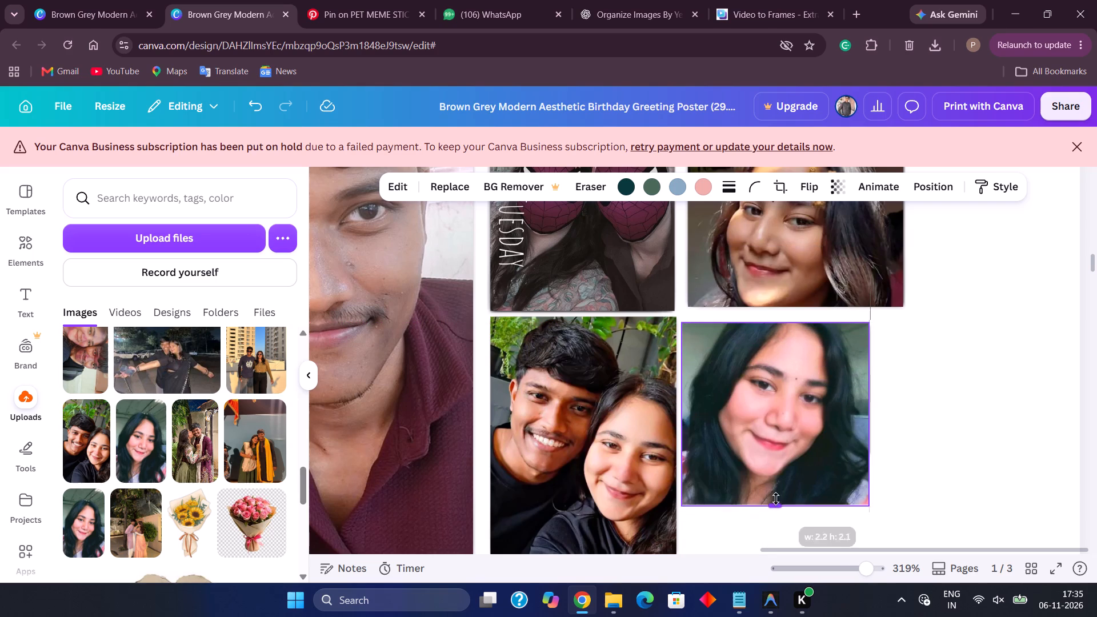
pyautogui.moveTo(776, 499); pyautogui.dragTo(782, 458)
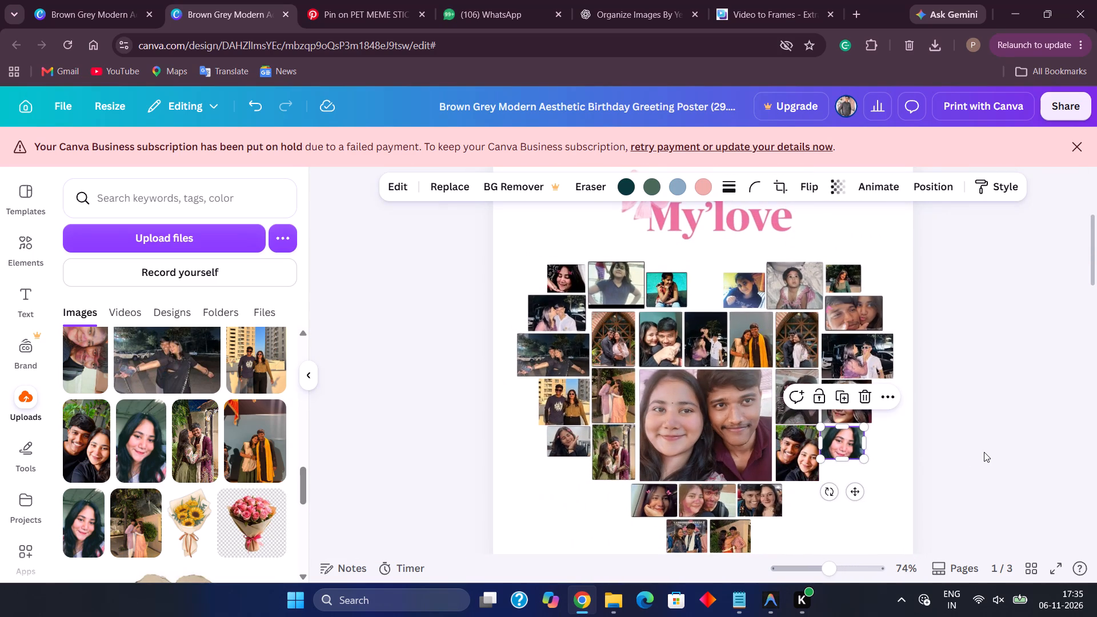
pyautogui.click(984, 452)
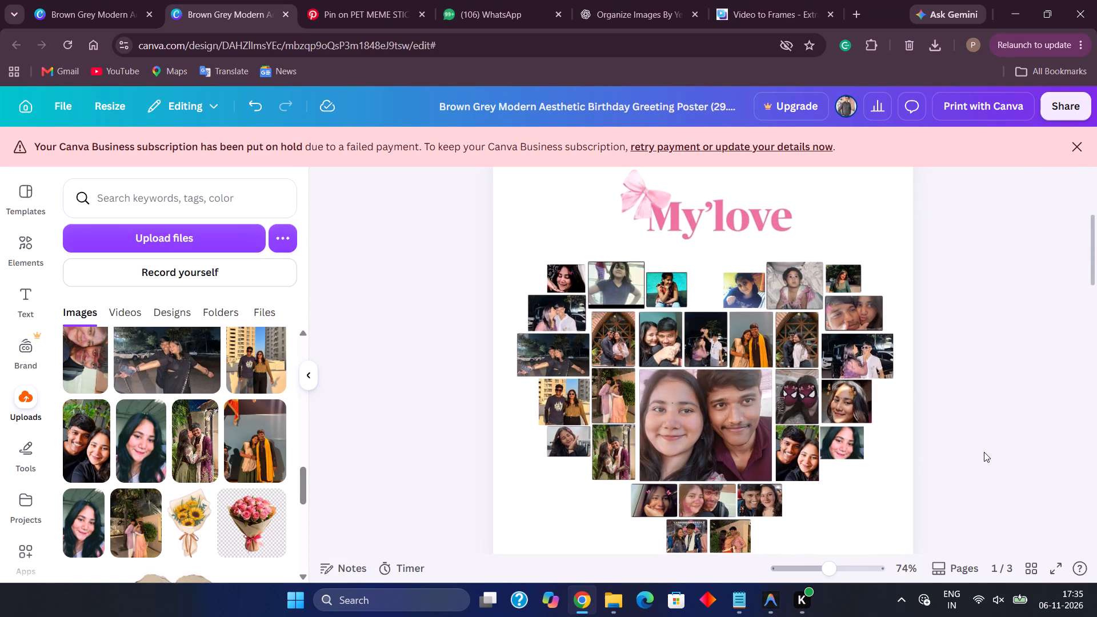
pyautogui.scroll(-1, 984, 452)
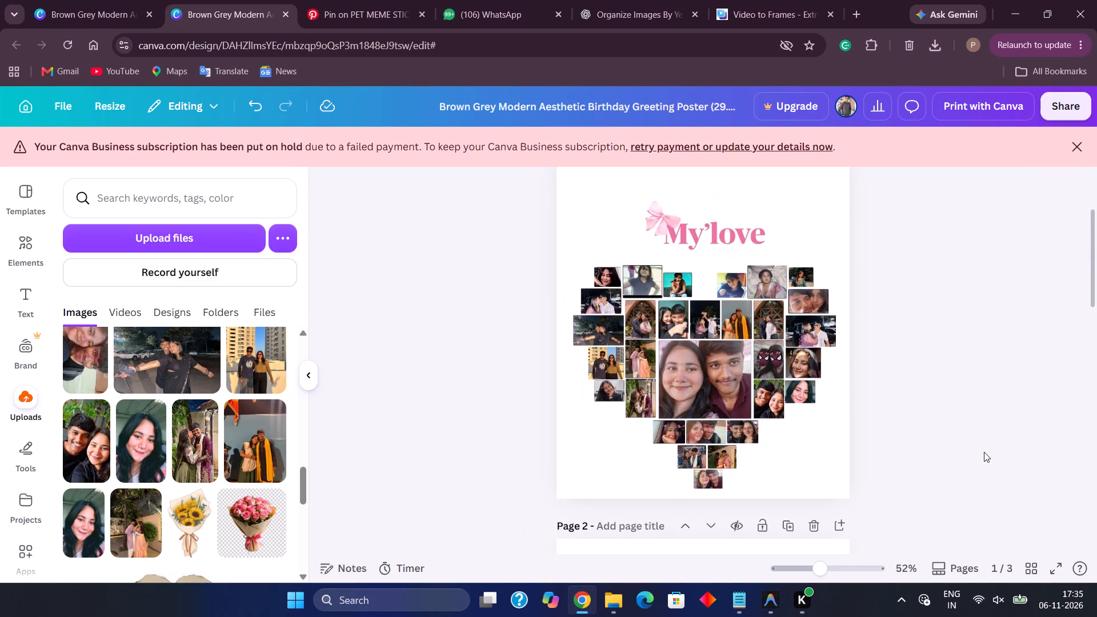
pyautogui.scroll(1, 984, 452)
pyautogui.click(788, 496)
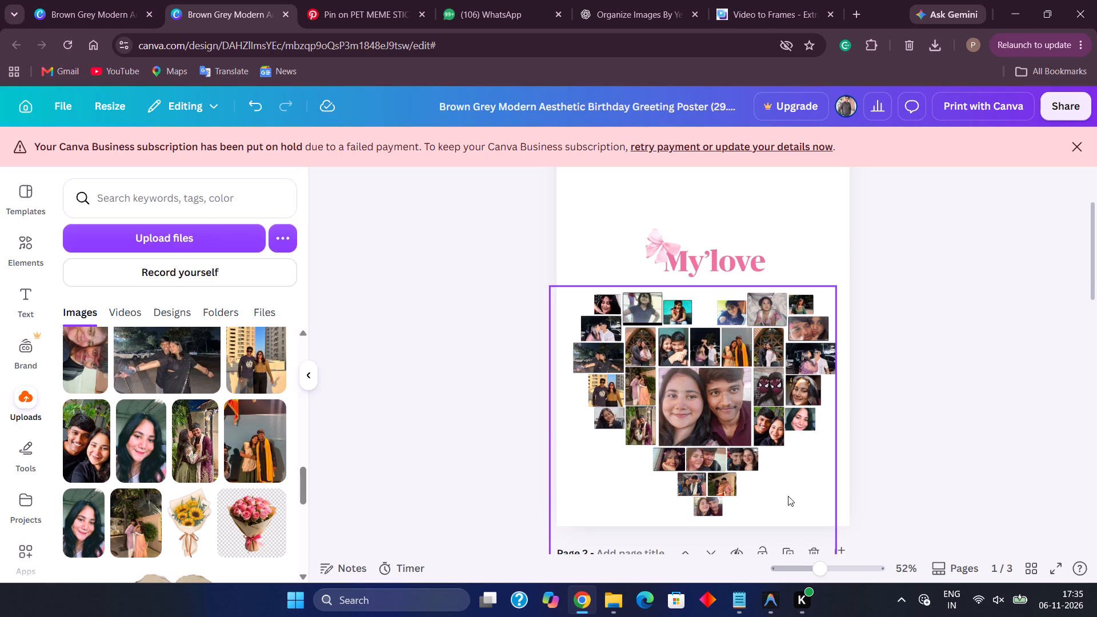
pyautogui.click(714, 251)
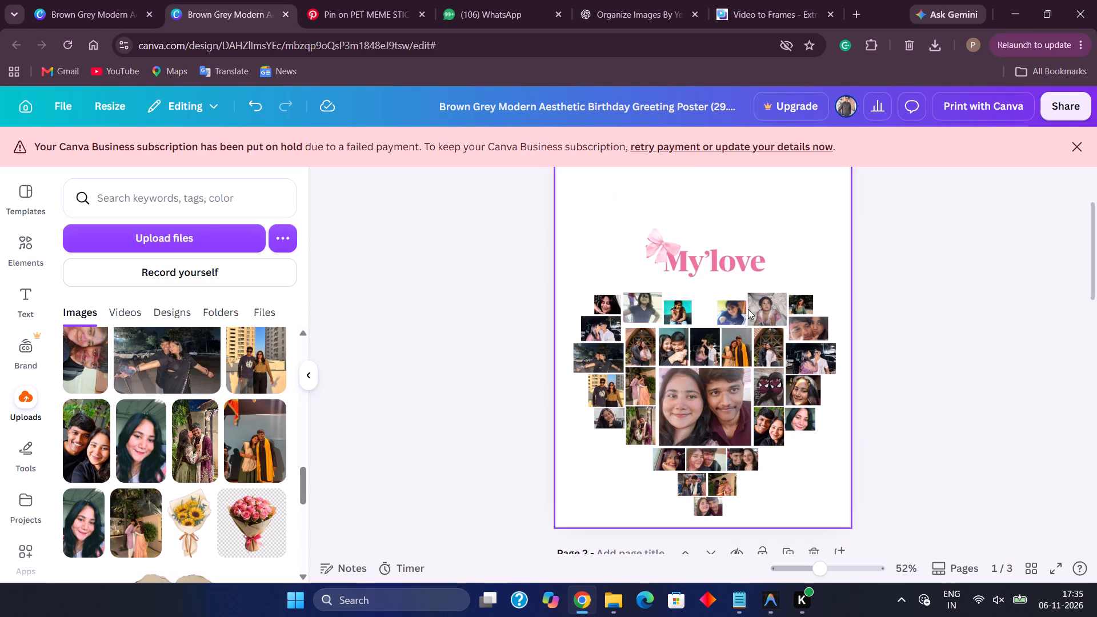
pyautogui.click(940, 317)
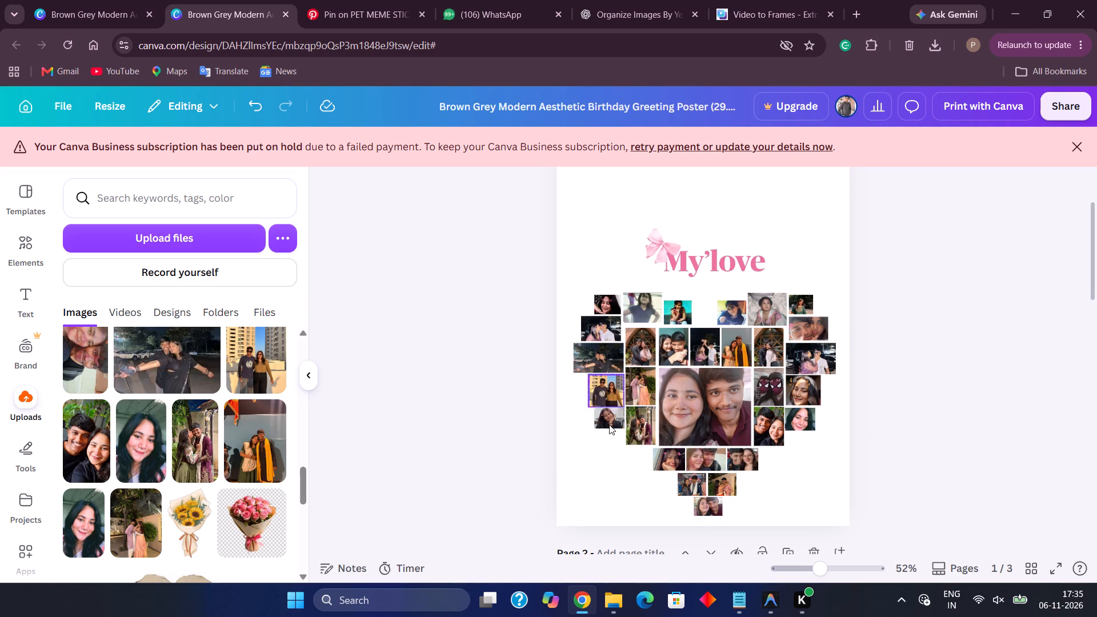
# Upscale the My'love title image above the heart collage, compare it with its original, and deselect it.
pyautogui.scroll(1, 759, 402)
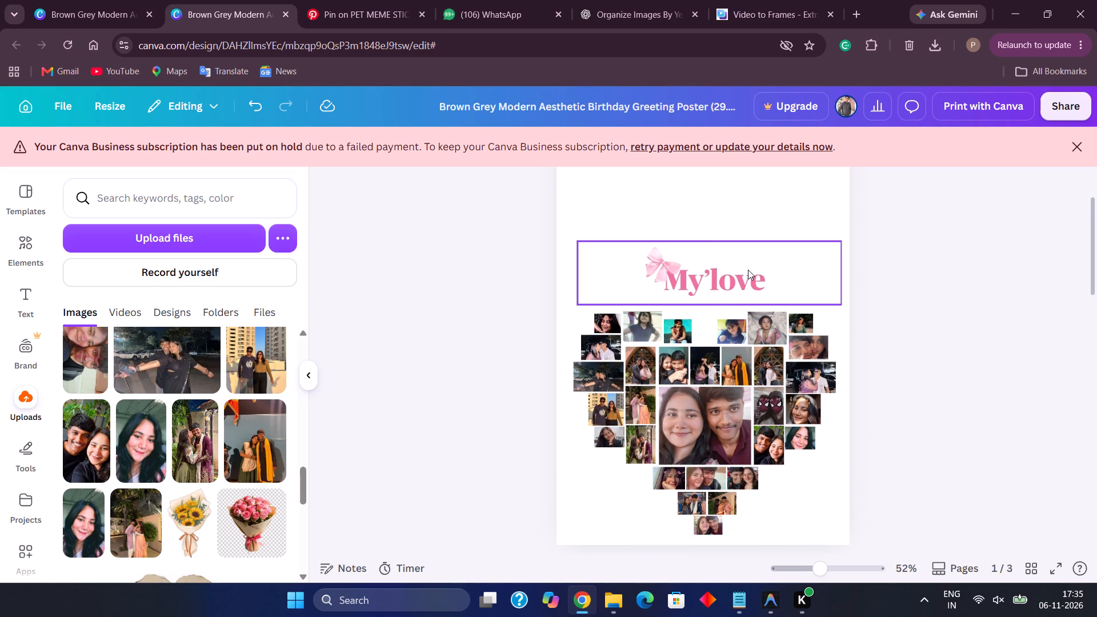
pyautogui.click(748, 270)
pyautogui.click(446, 182)
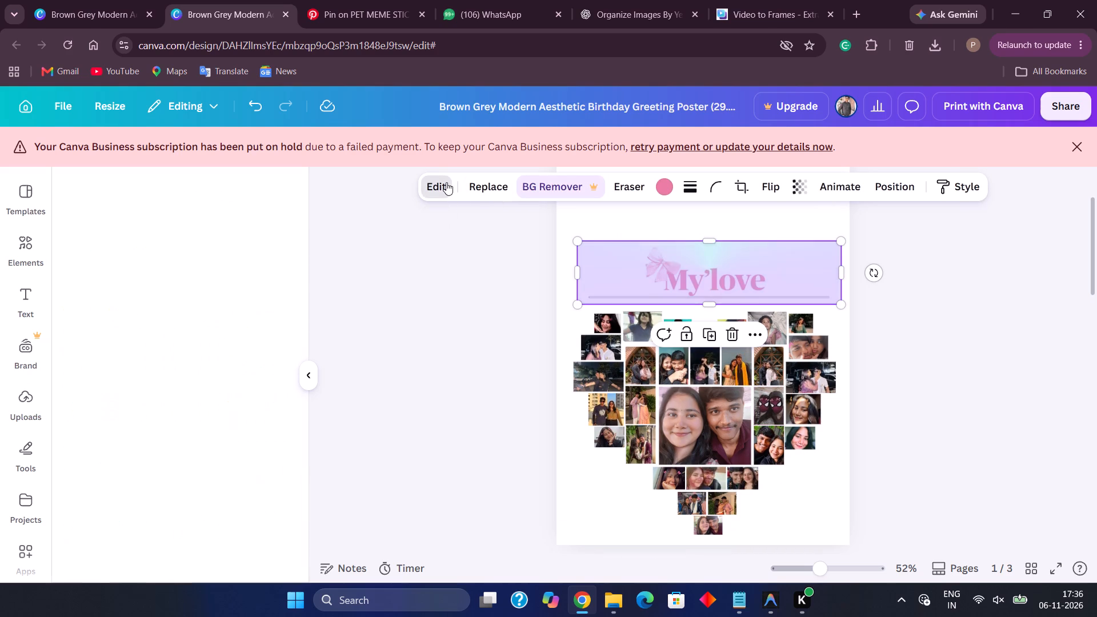
pyautogui.click(265, 330)
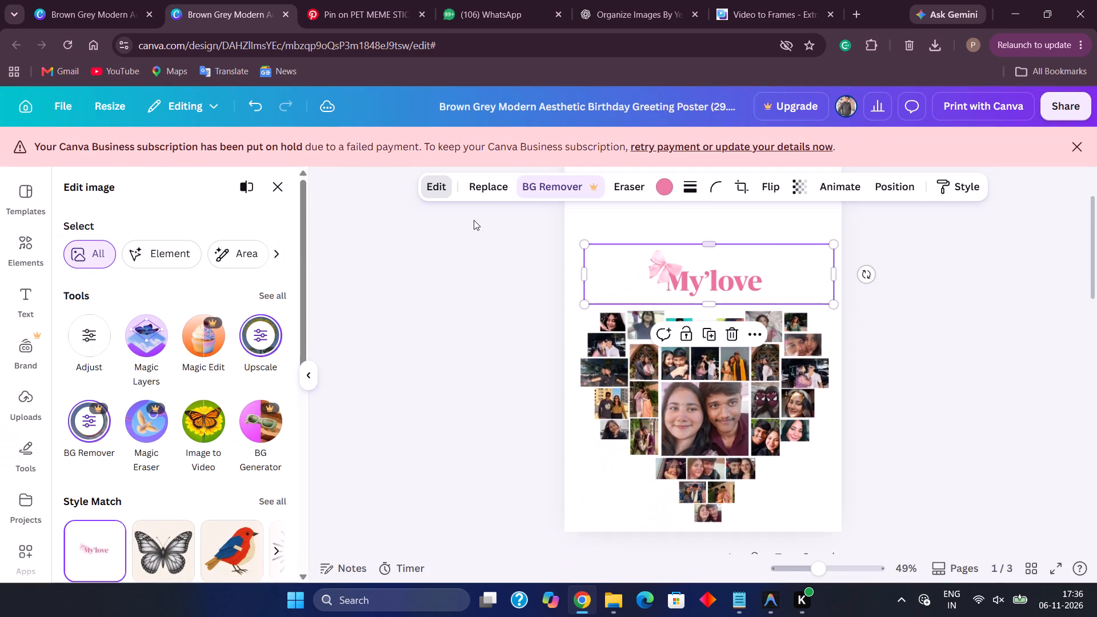
pyautogui.click(246, 182)
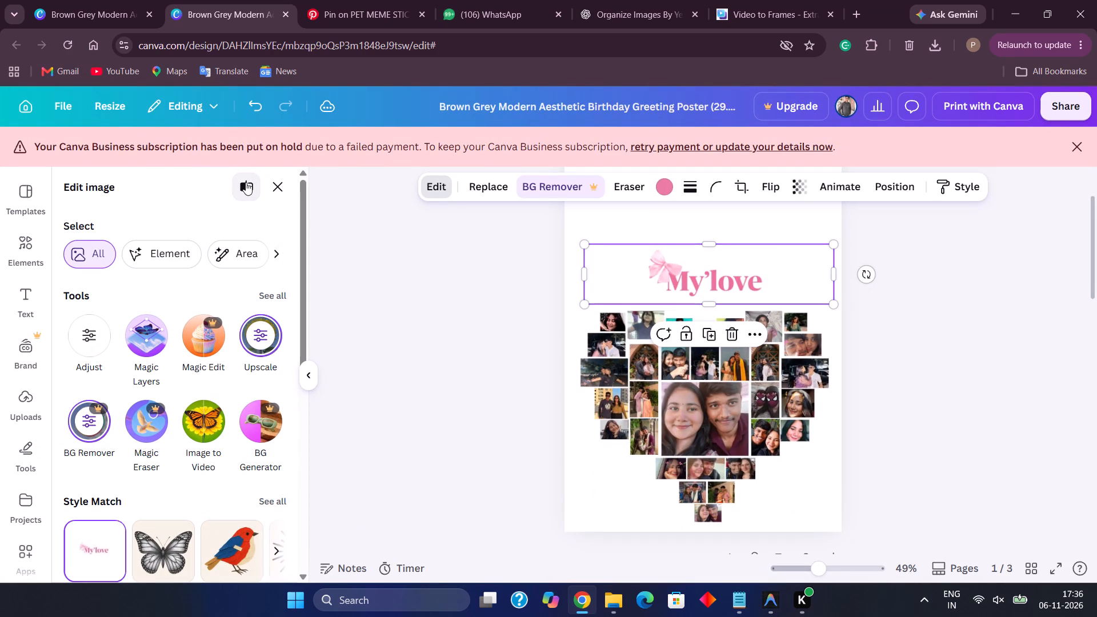
pyautogui.click(246, 182)
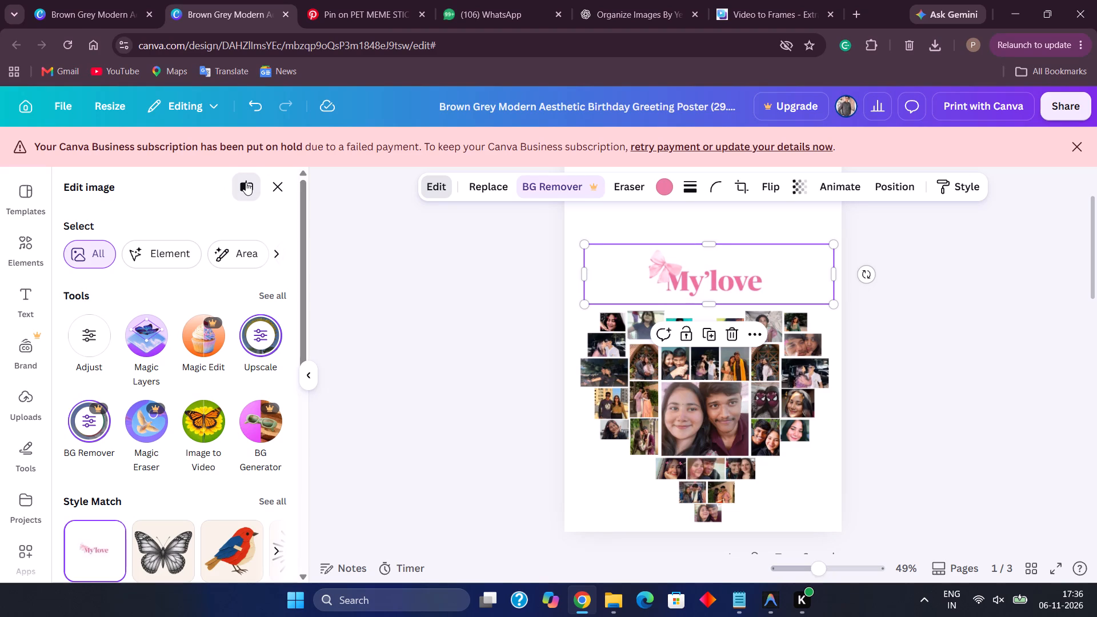
pyautogui.click(246, 182)
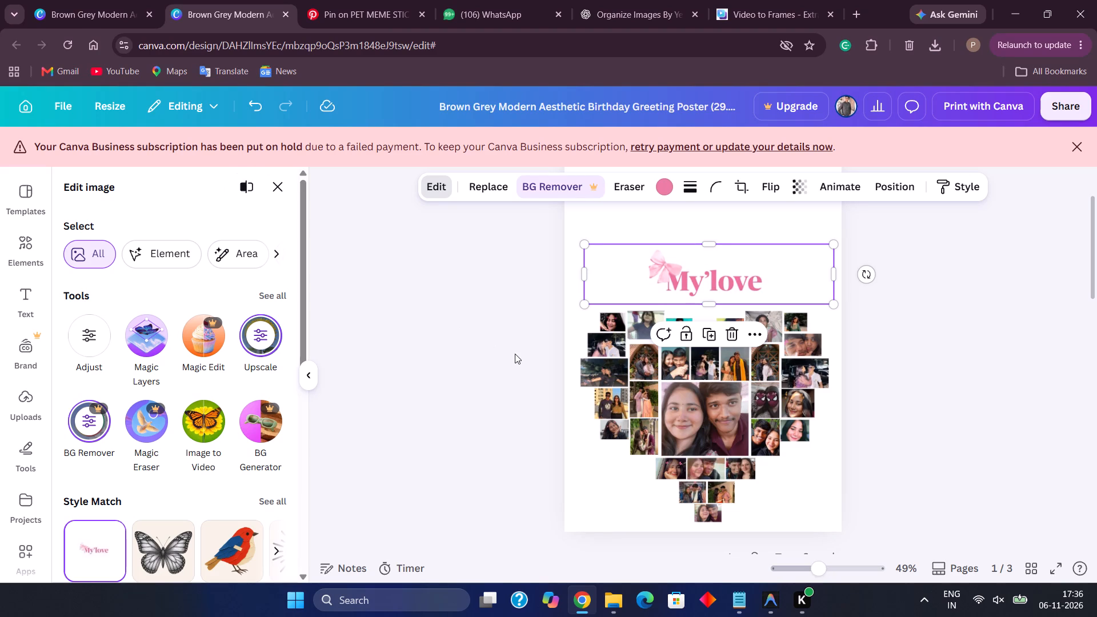
pyautogui.click(515, 354)
pyautogui.scroll(-1, 515, 354)
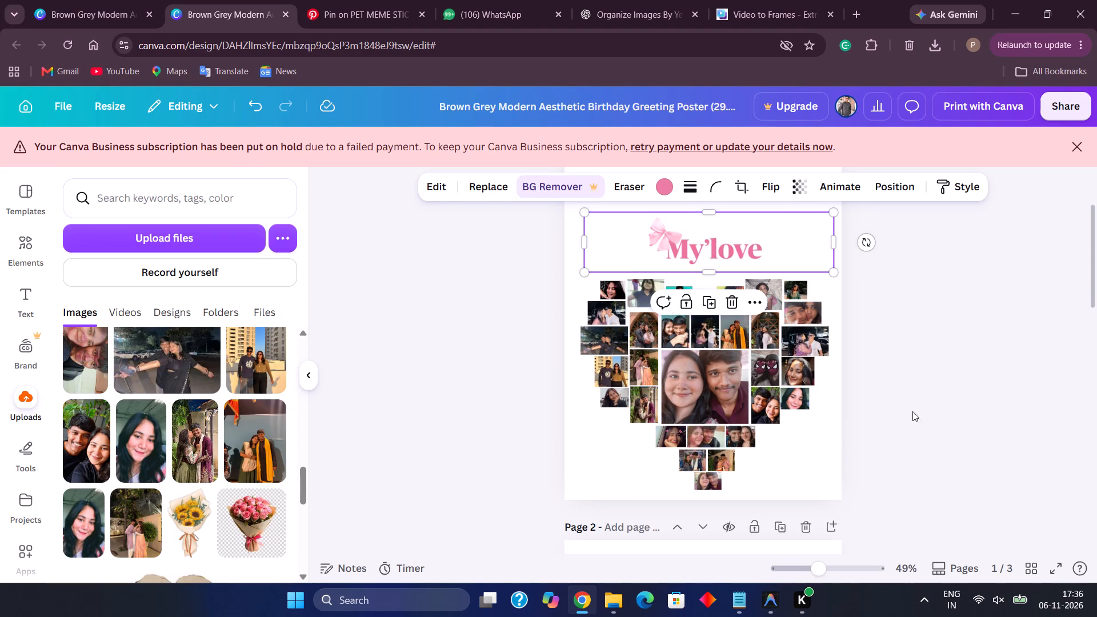
pyautogui.click(919, 411)
# Replace the photo in page 3's central wavy frame with the uploaded photo of the couple embracing, the woman in an orange-red skirt.
pyautogui.scroll(-6, 919, 411)
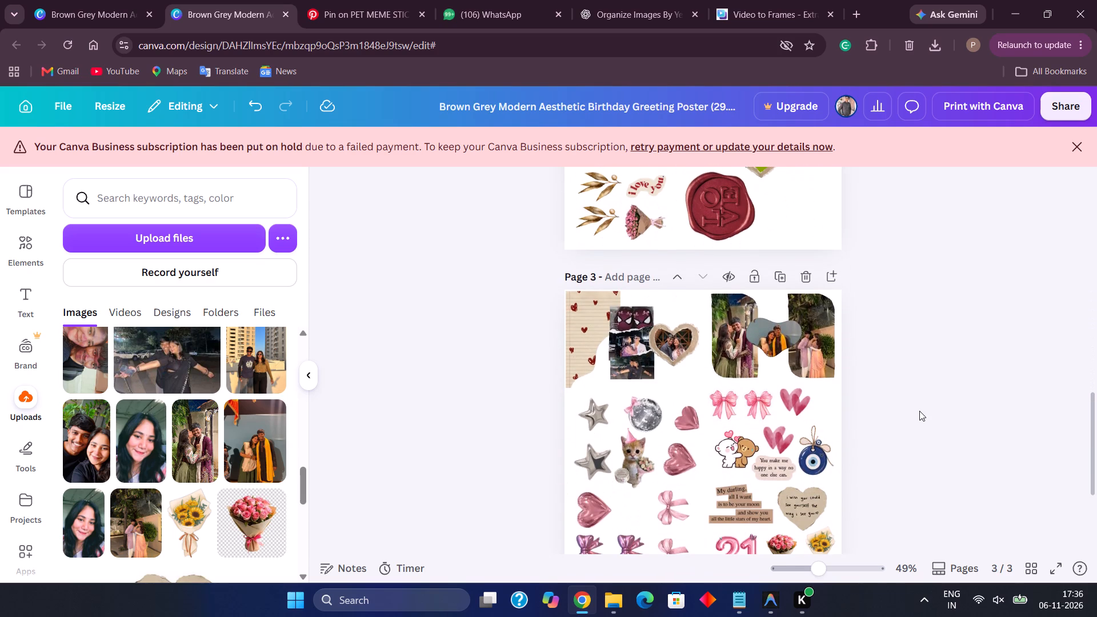
pyautogui.scroll(-1, 919, 411)
pyautogui.scroll(1, 919, 411)
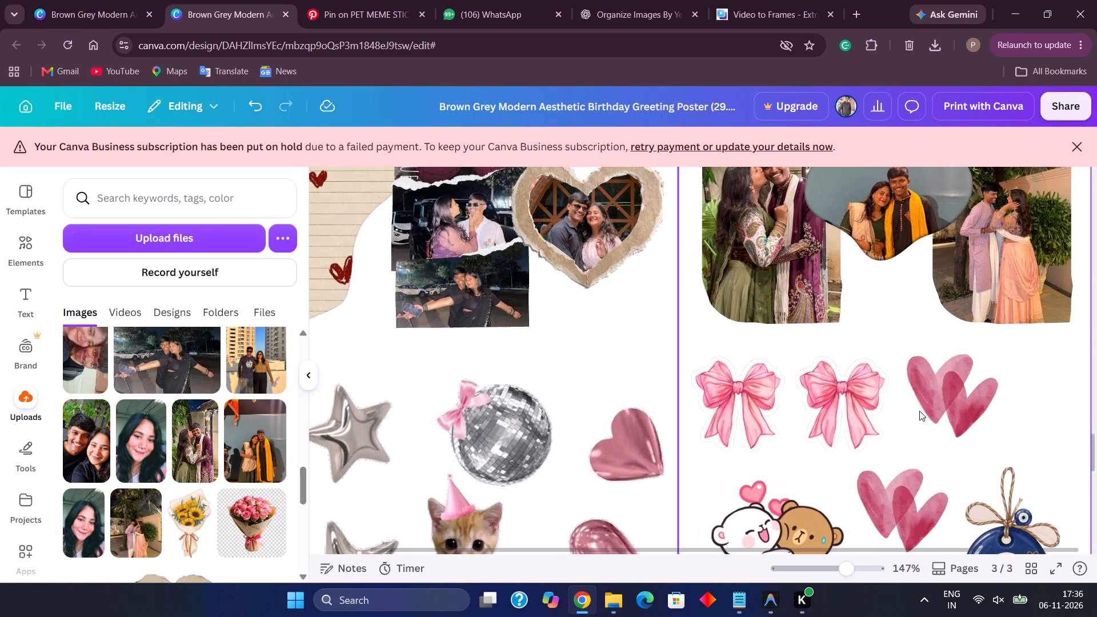
pyautogui.hscroll(-2, 919, 411)
pyautogui.scroll(3, 919, 411)
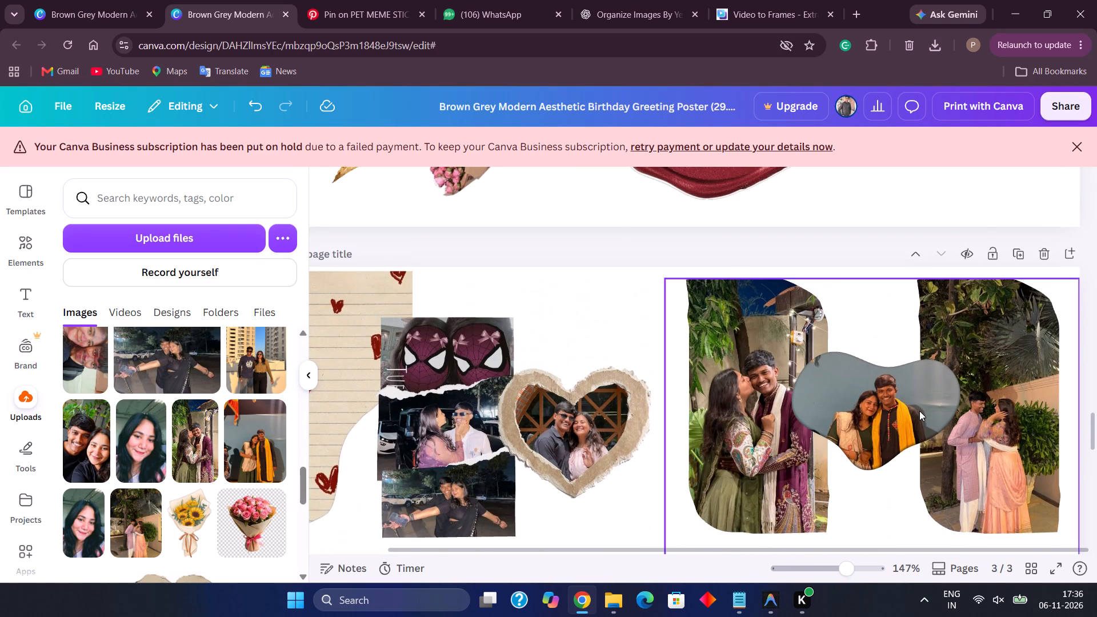
pyautogui.click(879, 411)
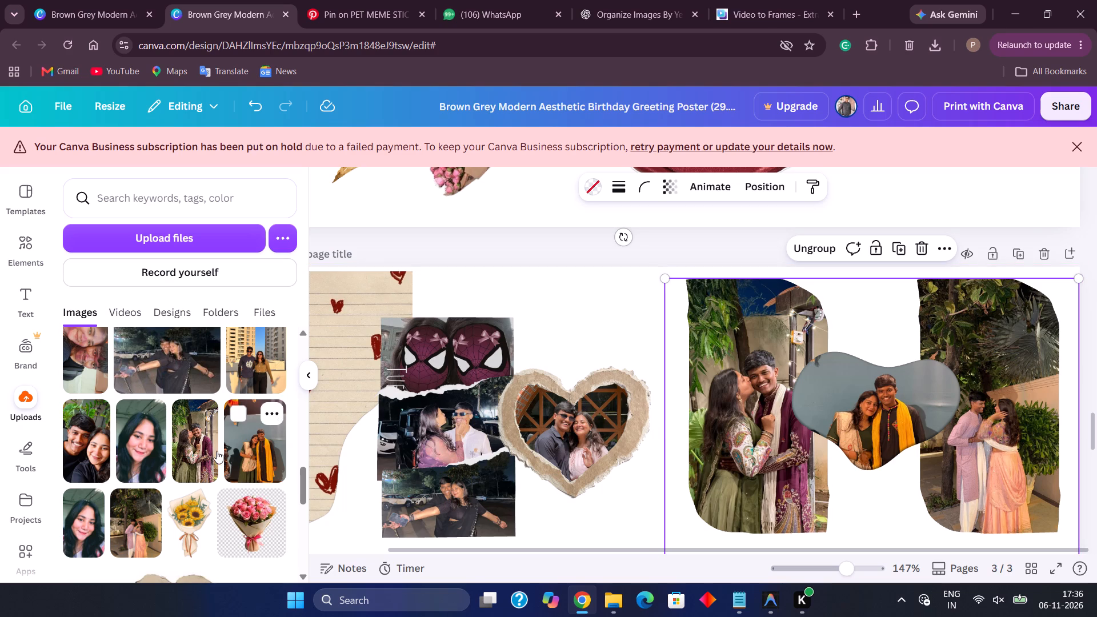
pyautogui.scroll(8, 214, 452)
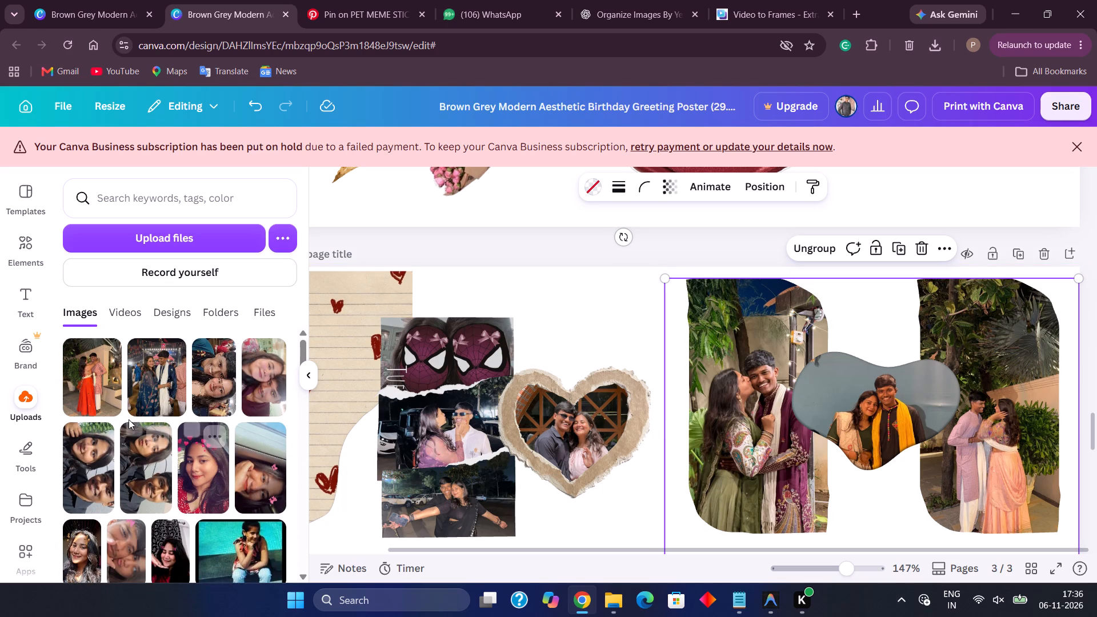
pyautogui.moveTo(100, 386); pyautogui.dragTo(493, 387)
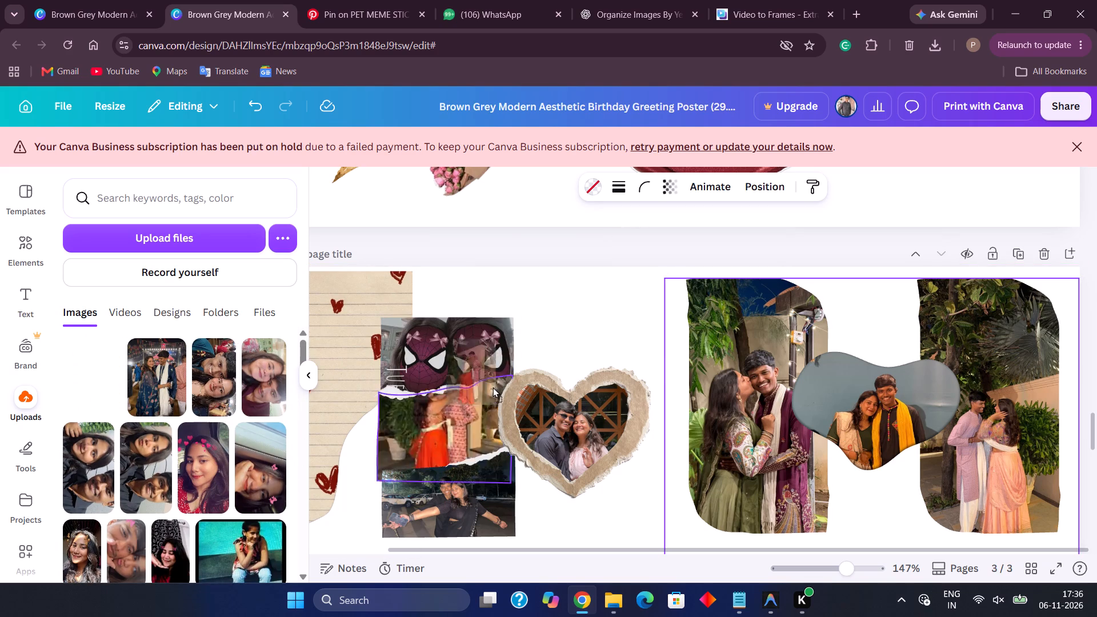
pyautogui.moveTo(493, 387); pyautogui.dragTo(799, 387)
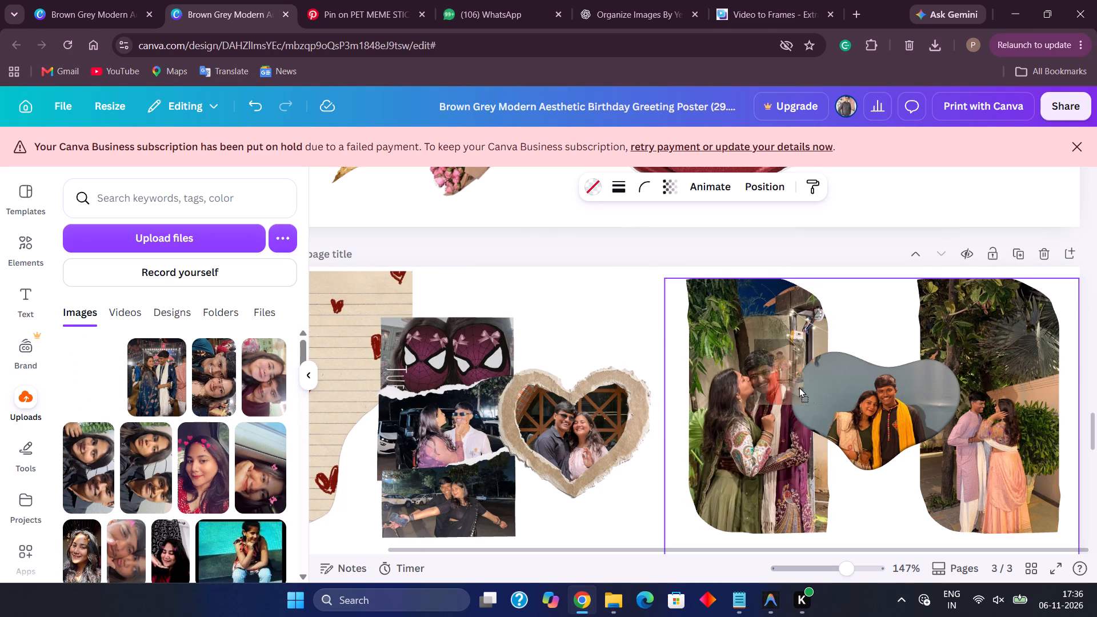
pyautogui.moveTo(799, 387); pyautogui.dragTo(884, 434)
# Reposition the new photo inside the wavy frame so both faces and upper bodies of the couple show.
pyautogui.doubleClick(888, 407)
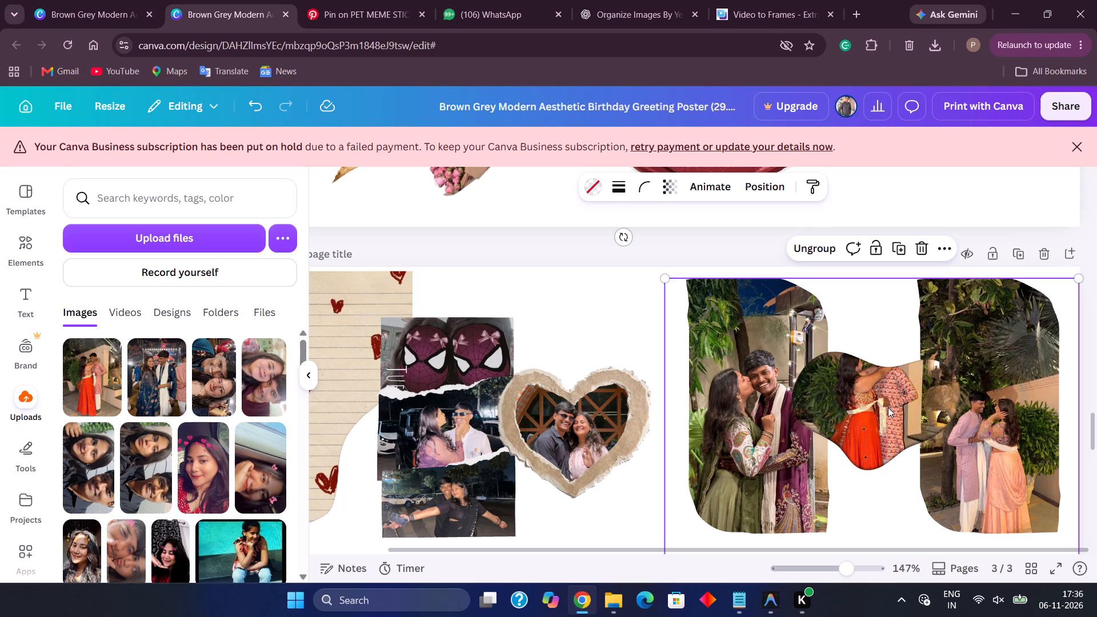
pyautogui.moveTo(888, 407); pyautogui.dragTo(892, 444)
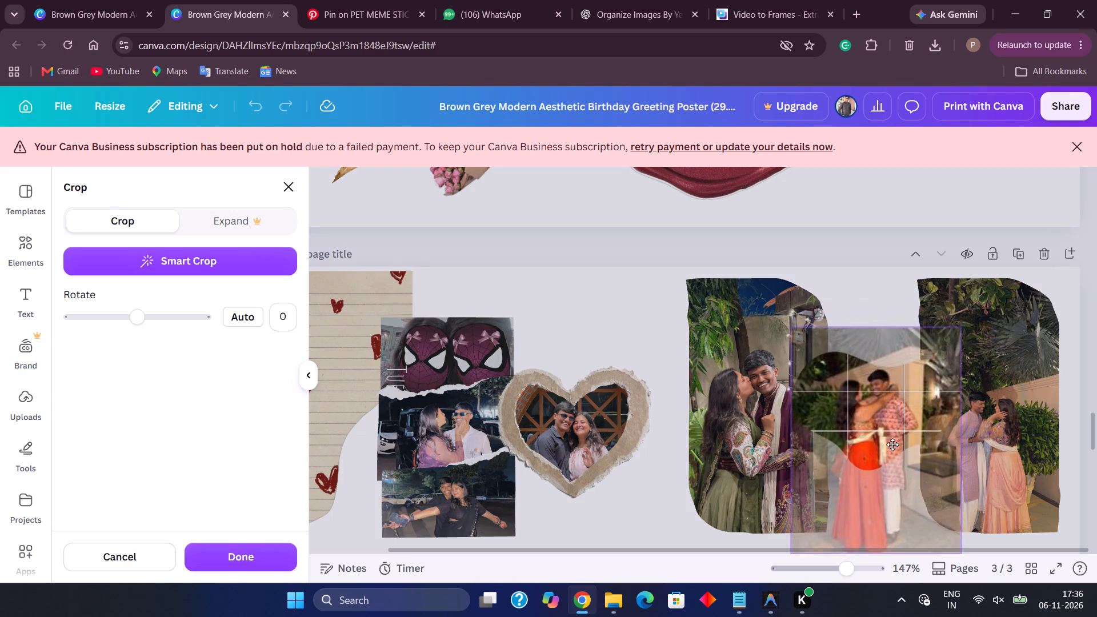
pyautogui.moveTo(892, 444); pyautogui.dragTo(896, 454)
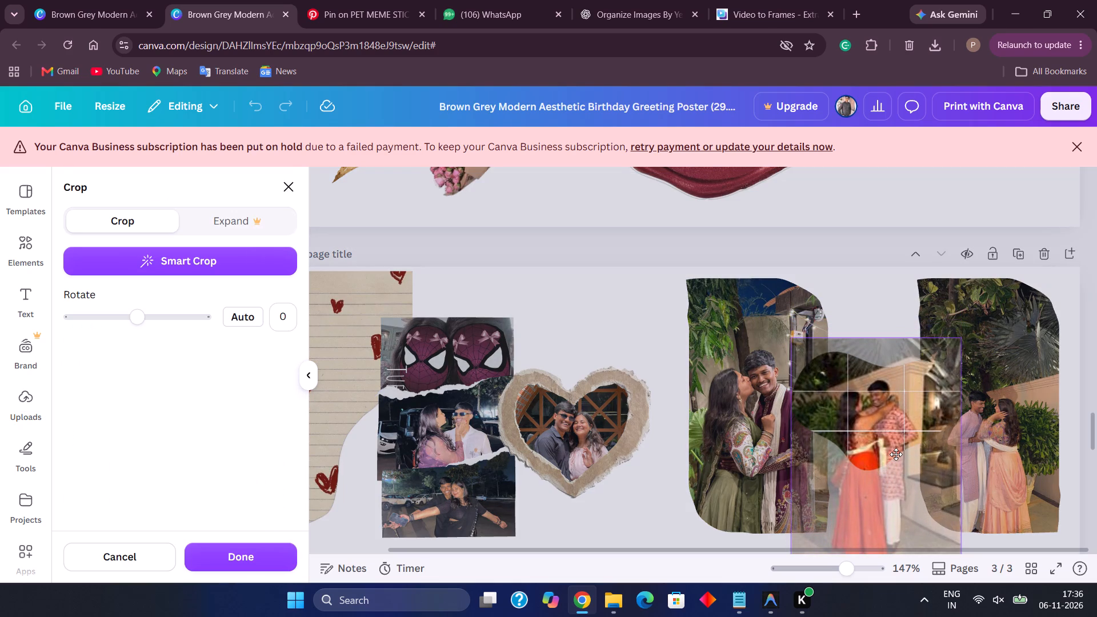
pyautogui.moveTo(896, 454); pyautogui.dragTo(896, 451)
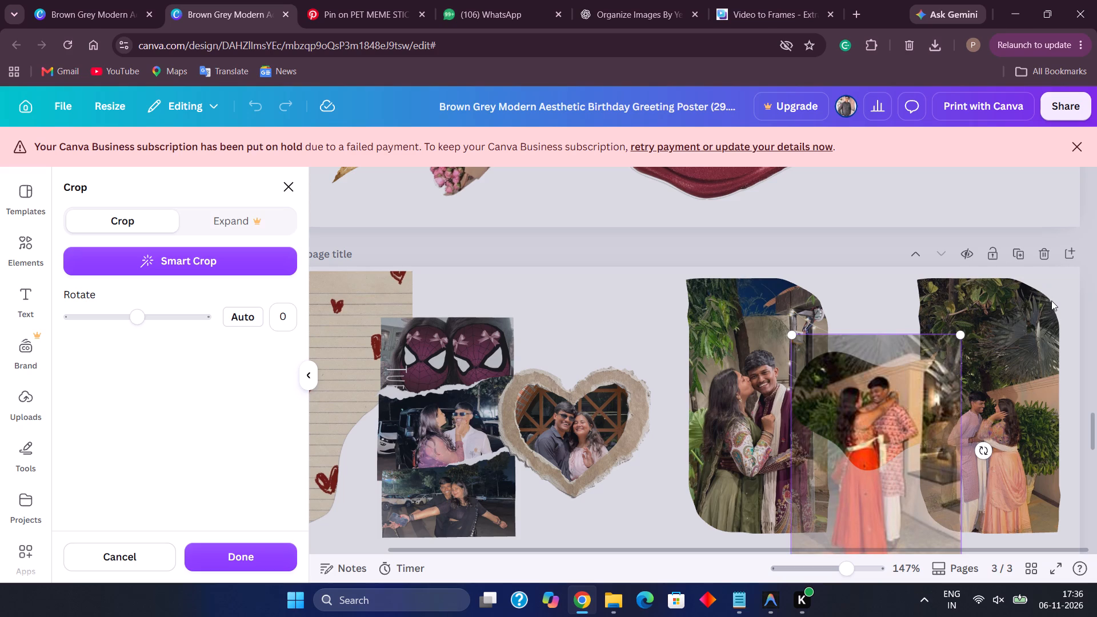
pyautogui.click(1051, 301)
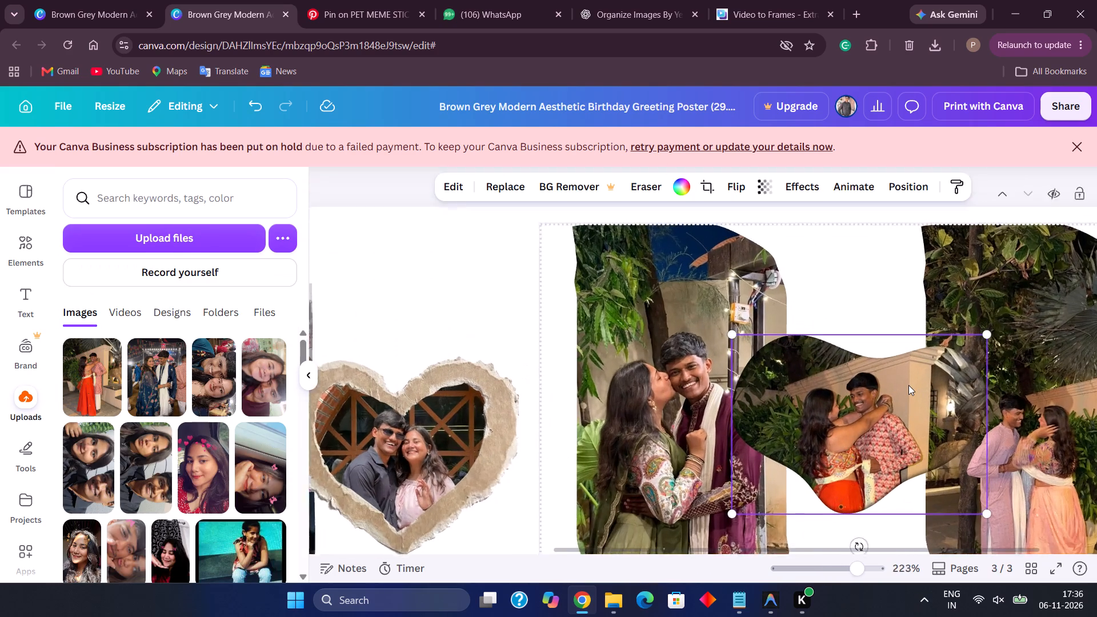
pyautogui.scroll(-2, 908, 385)
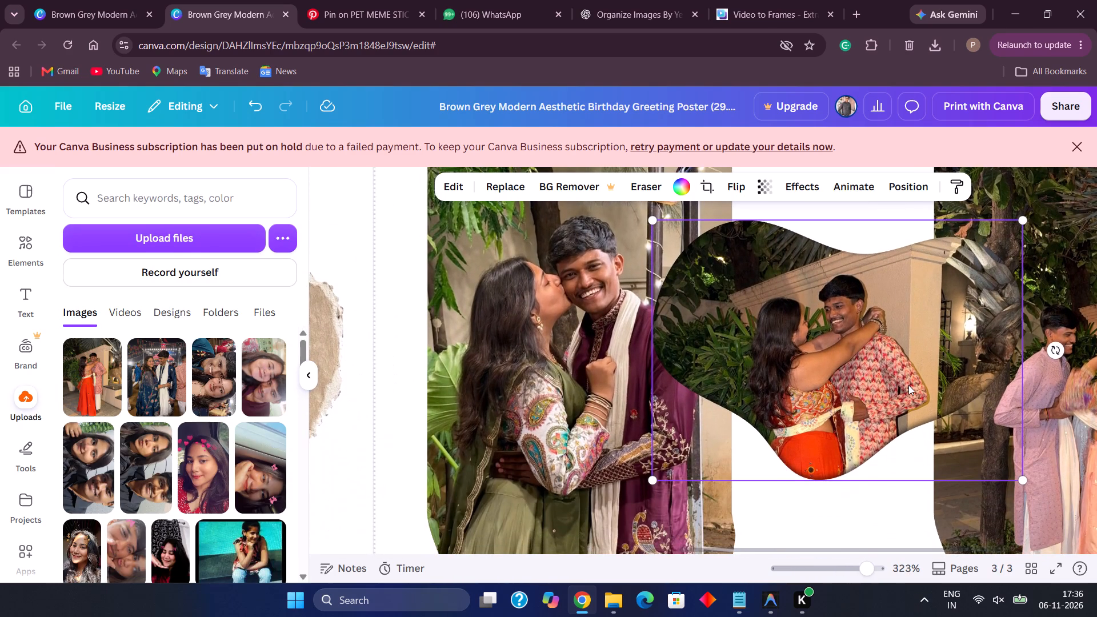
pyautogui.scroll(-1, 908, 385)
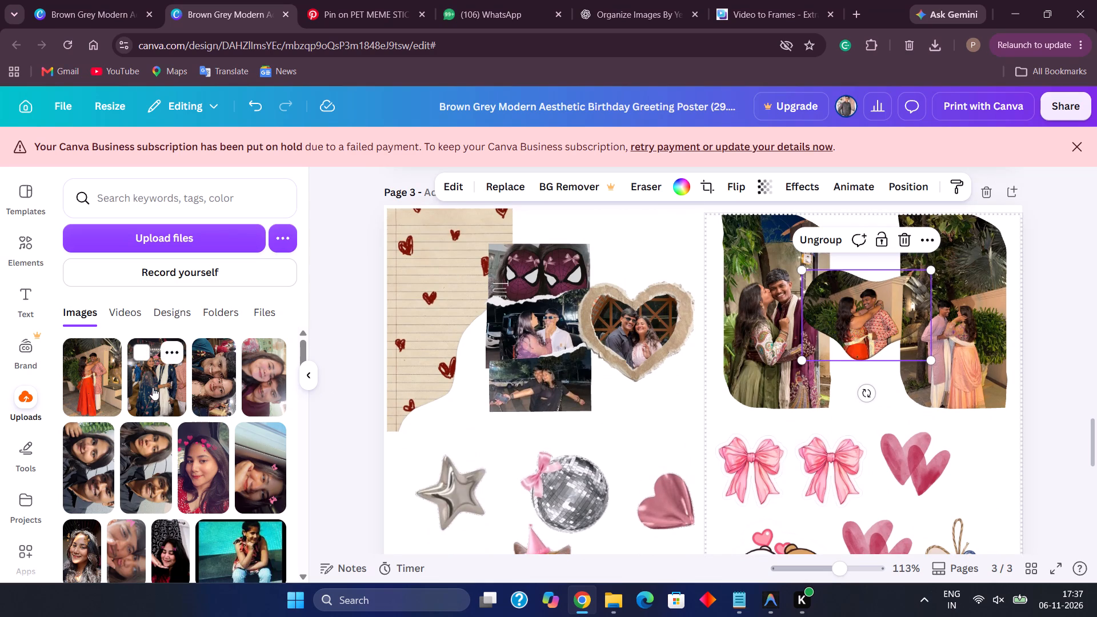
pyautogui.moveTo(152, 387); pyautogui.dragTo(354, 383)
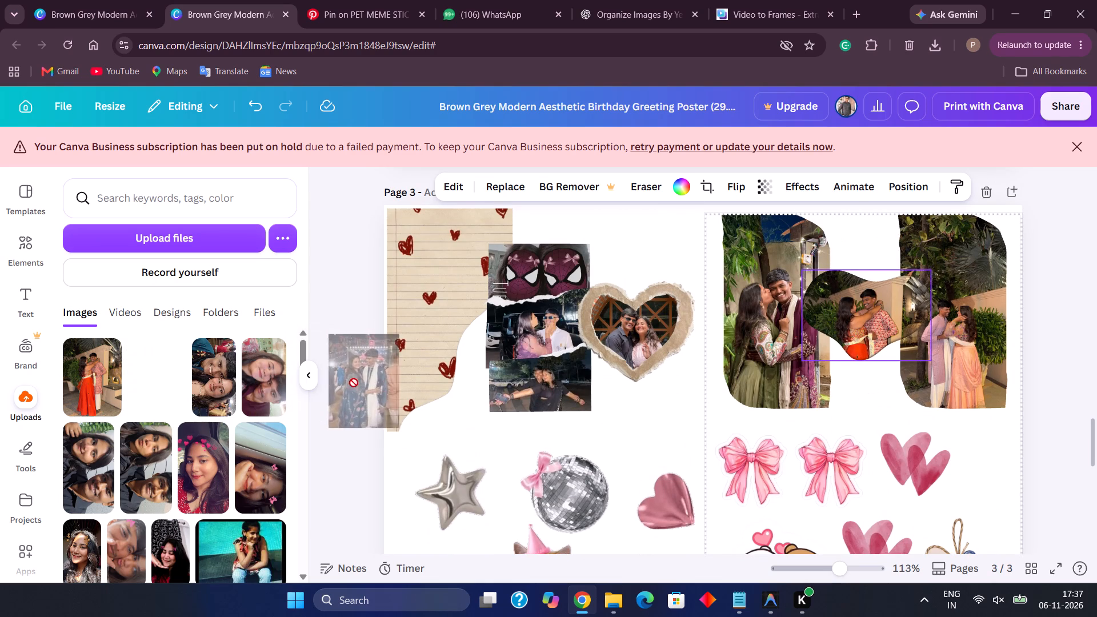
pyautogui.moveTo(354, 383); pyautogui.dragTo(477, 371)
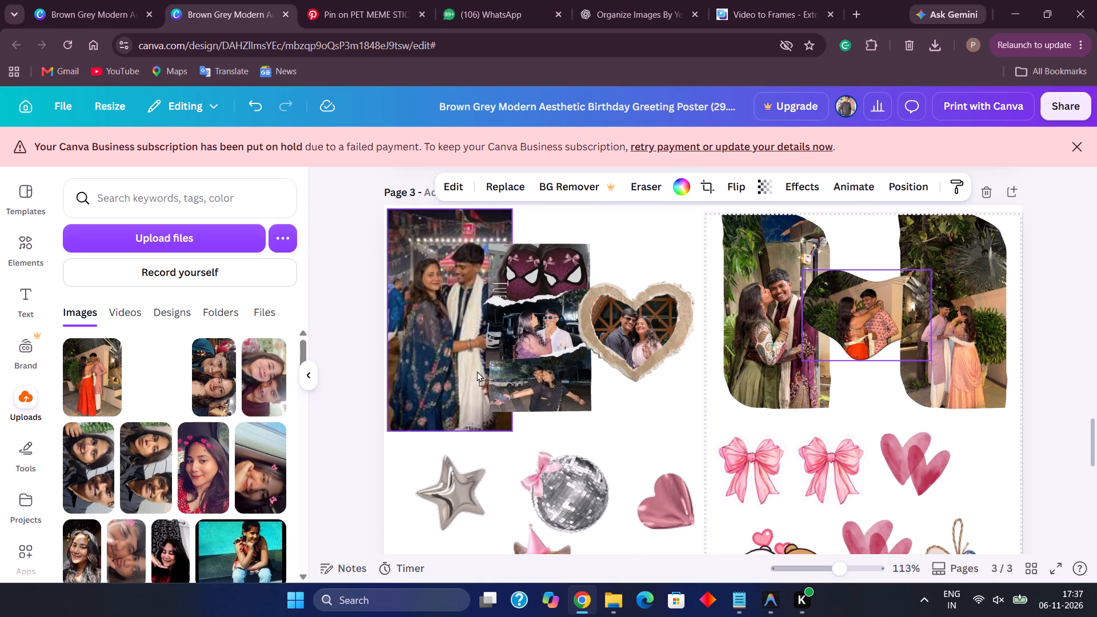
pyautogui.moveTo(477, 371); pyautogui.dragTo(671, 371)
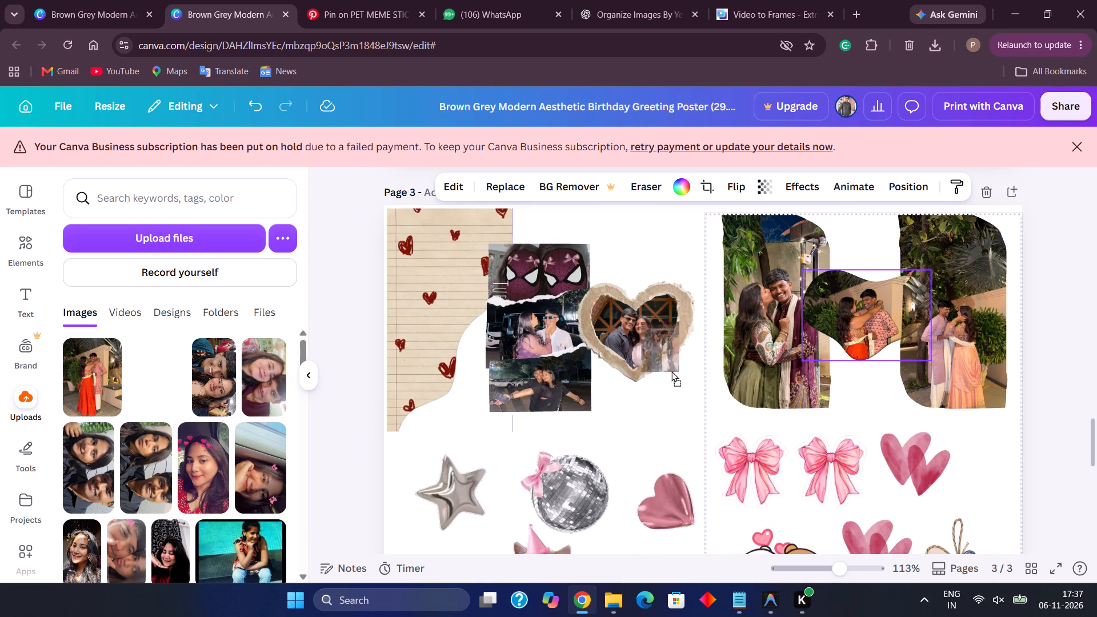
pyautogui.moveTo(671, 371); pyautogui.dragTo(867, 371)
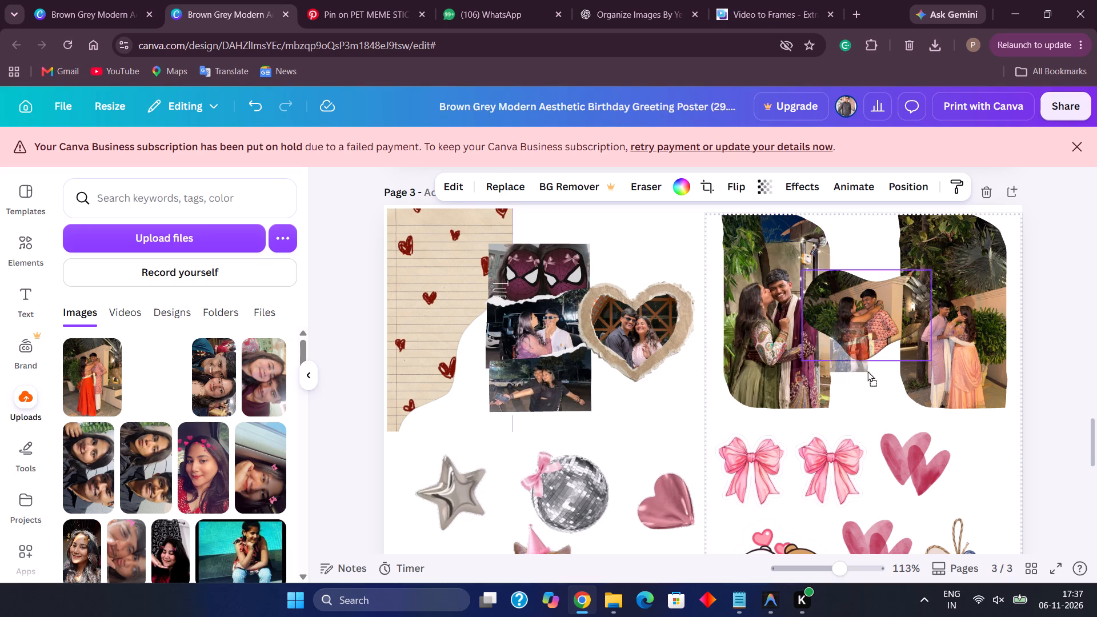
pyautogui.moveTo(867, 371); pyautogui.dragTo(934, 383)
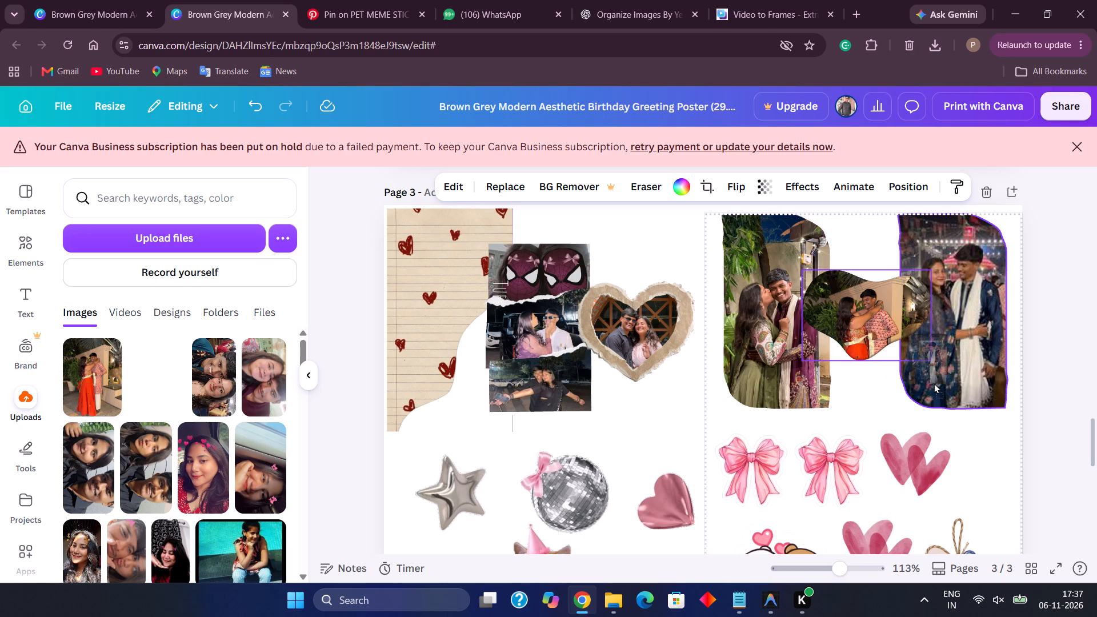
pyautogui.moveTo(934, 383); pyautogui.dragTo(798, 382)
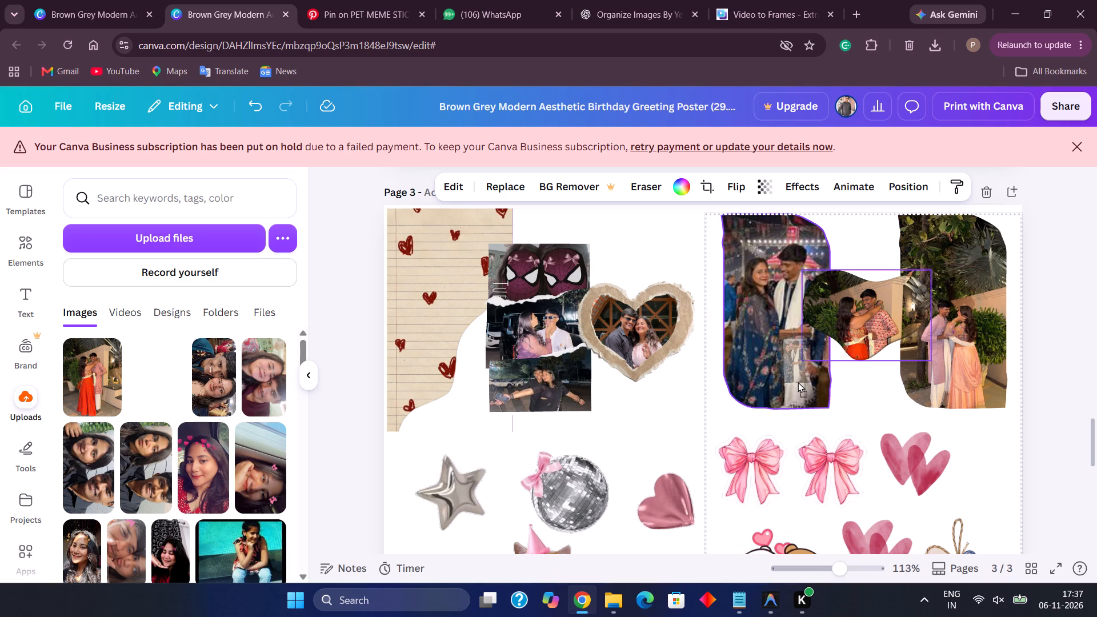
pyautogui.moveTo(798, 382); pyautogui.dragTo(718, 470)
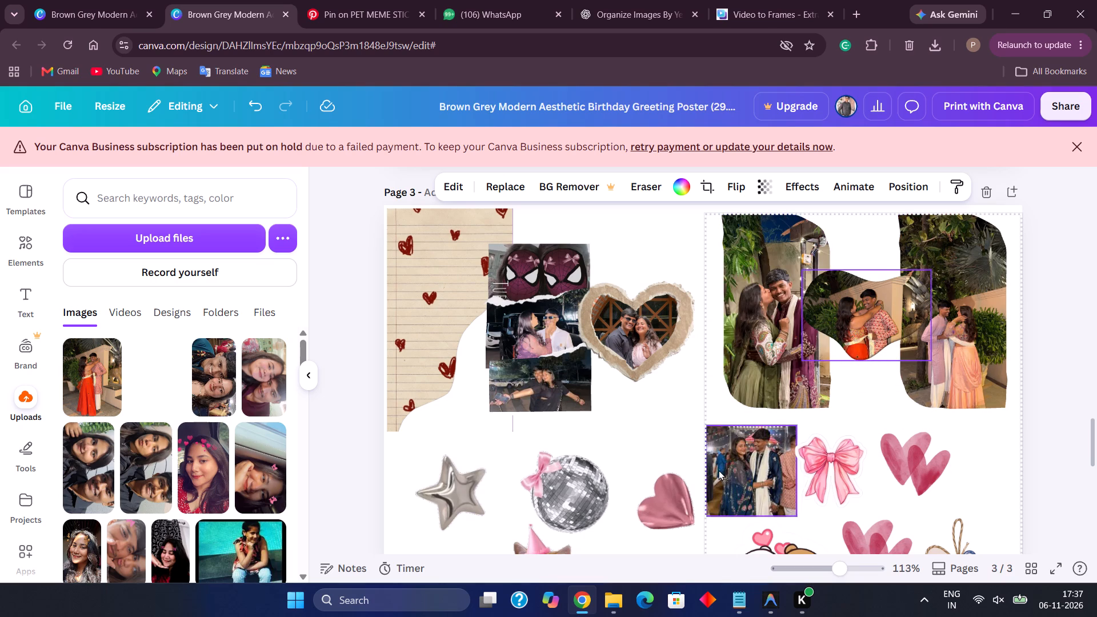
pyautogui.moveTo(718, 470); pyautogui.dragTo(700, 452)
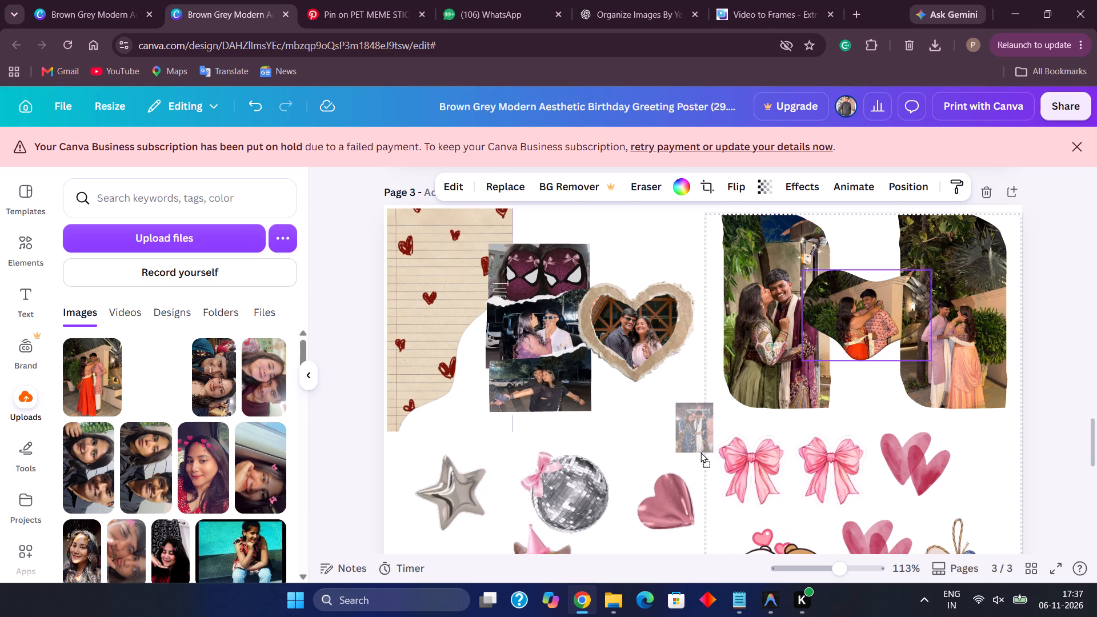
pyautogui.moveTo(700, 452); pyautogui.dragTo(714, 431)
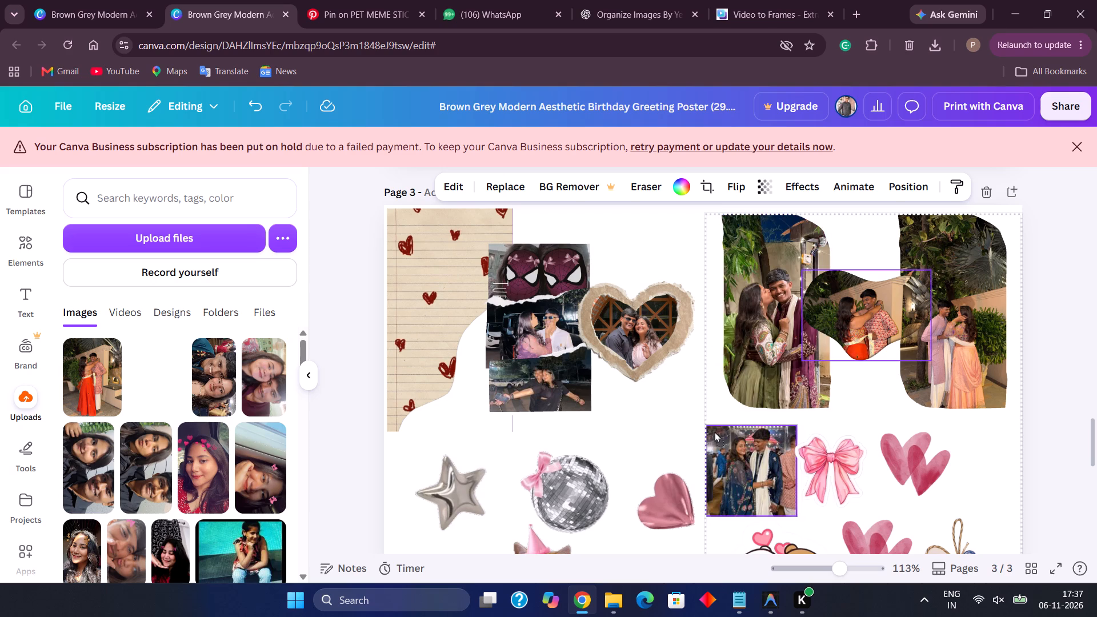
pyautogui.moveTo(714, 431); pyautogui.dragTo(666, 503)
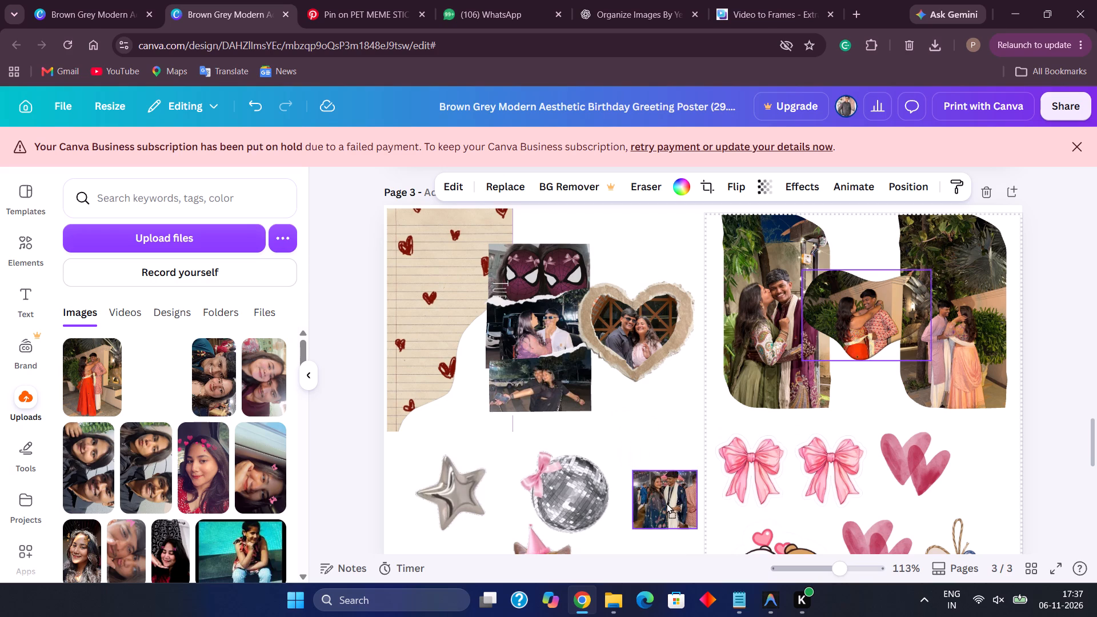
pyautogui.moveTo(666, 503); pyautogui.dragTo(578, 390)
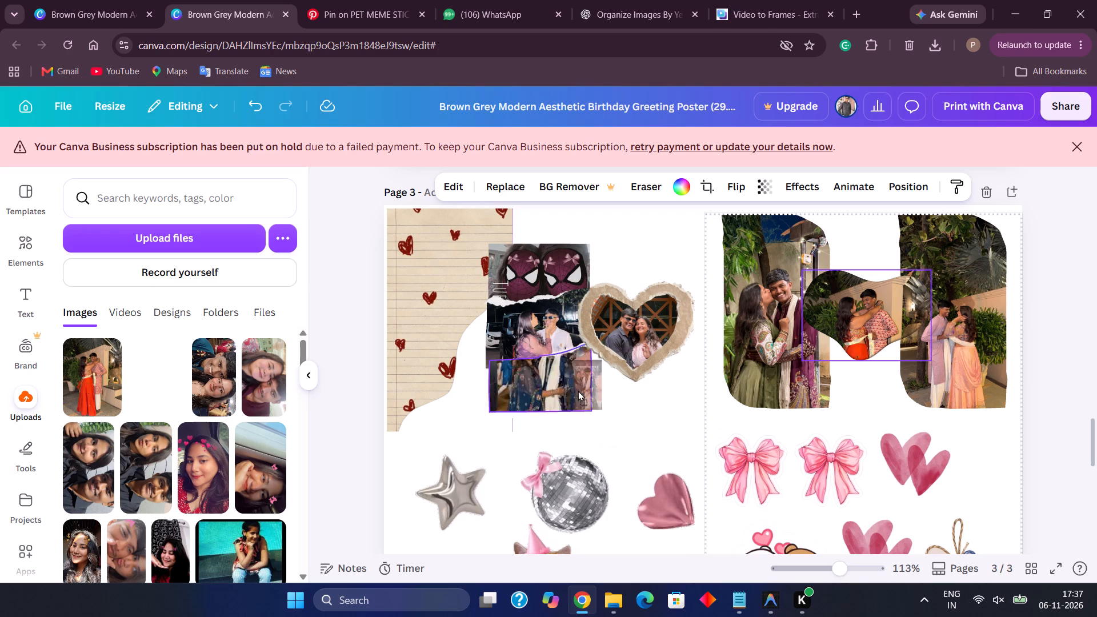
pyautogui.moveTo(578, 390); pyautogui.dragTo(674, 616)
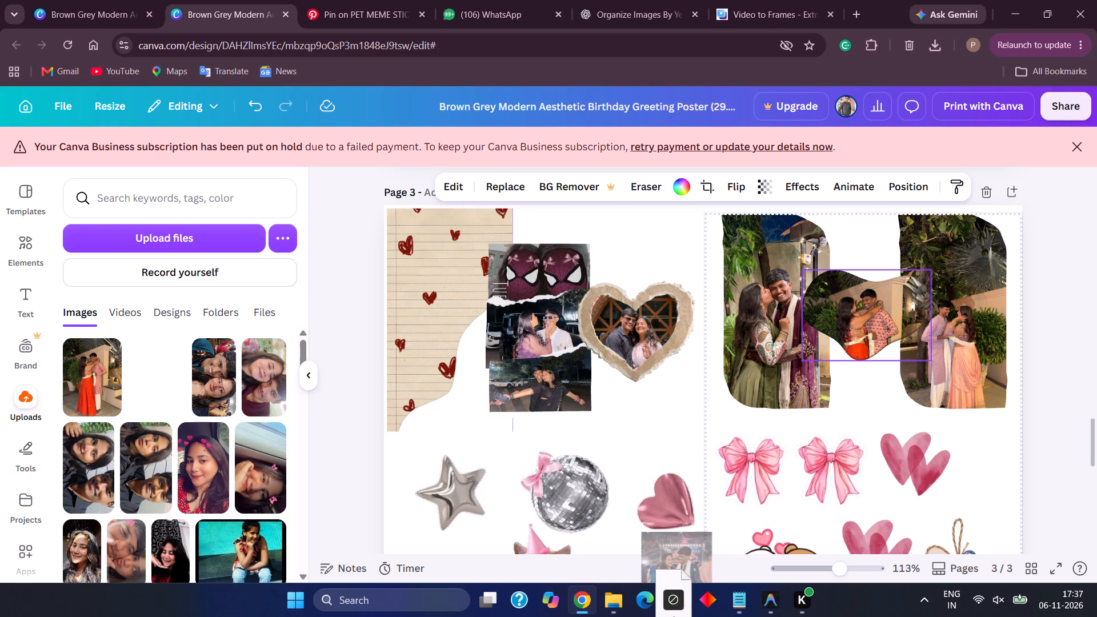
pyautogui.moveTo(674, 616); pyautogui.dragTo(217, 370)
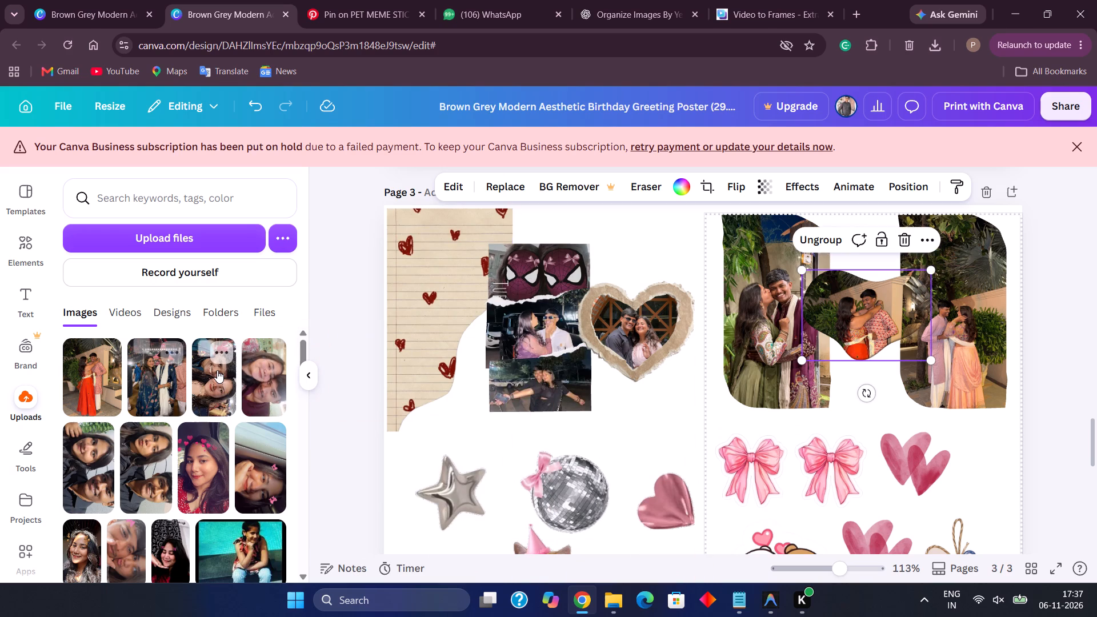
# Replace the photo of the woman resting her chin on her hand, in page 3's lower torn-paper frame, with the uploaded fairground couple photo.
pyautogui.scroll(-2, 499, 353)
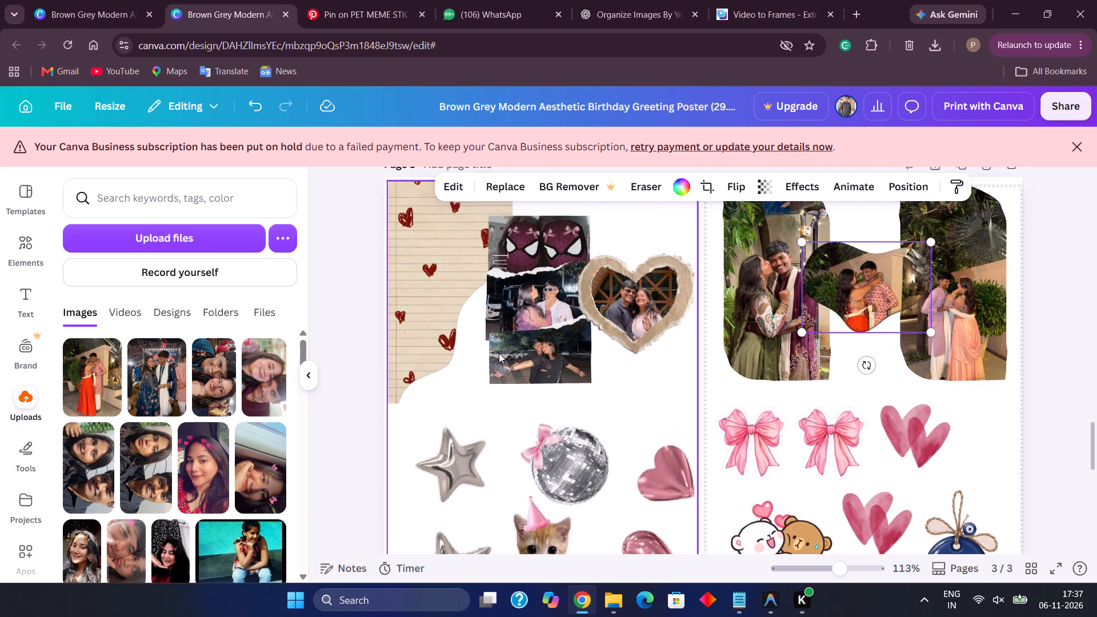
pyautogui.scroll(-6, 499, 353)
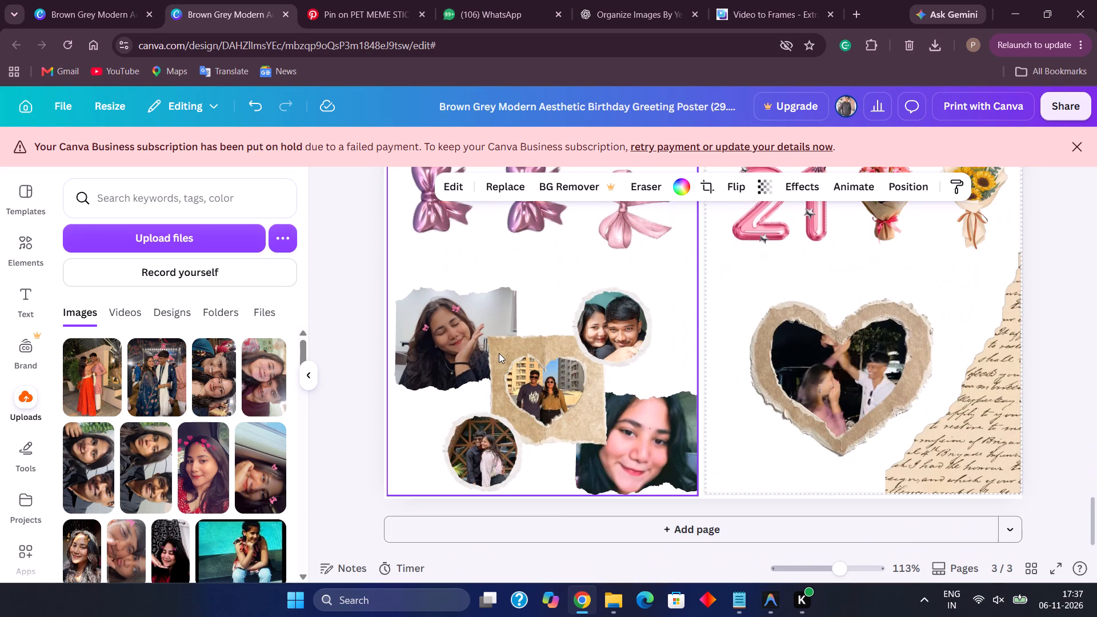
pyautogui.scroll(-2, 499, 353)
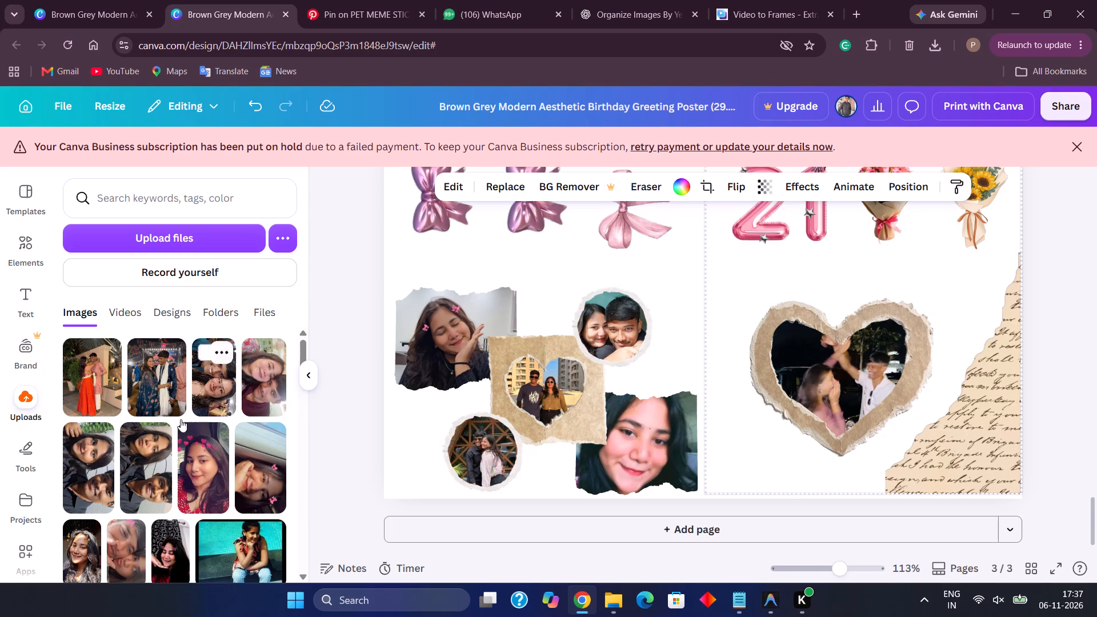
pyautogui.moveTo(161, 387); pyautogui.dragTo(191, 404)
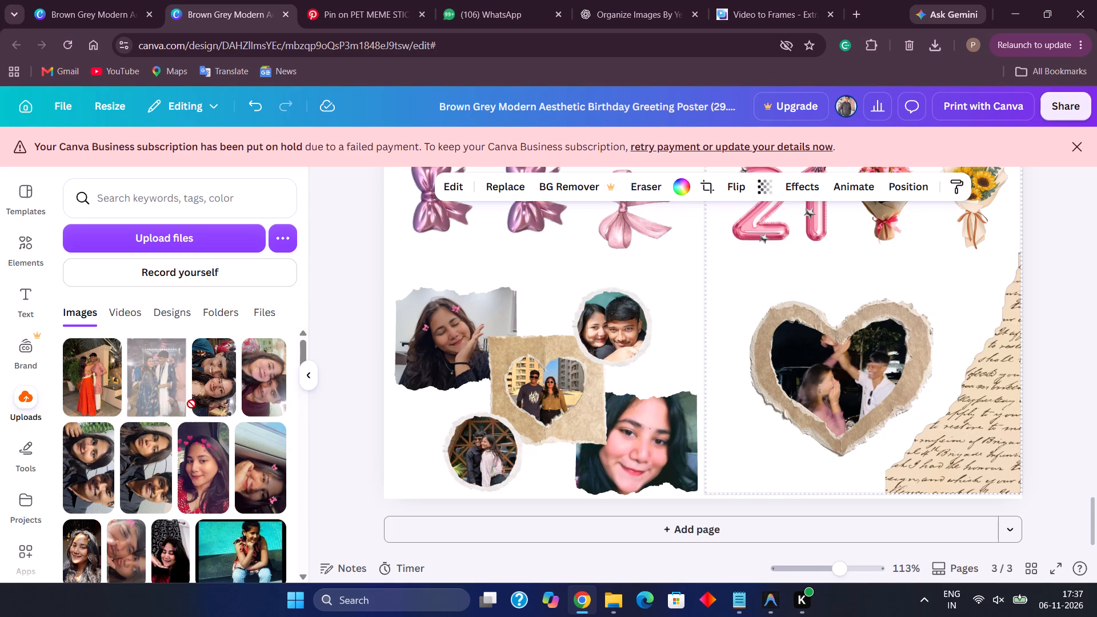
pyautogui.moveTo(191, 404); pyautogui.dragTo(523, 386)
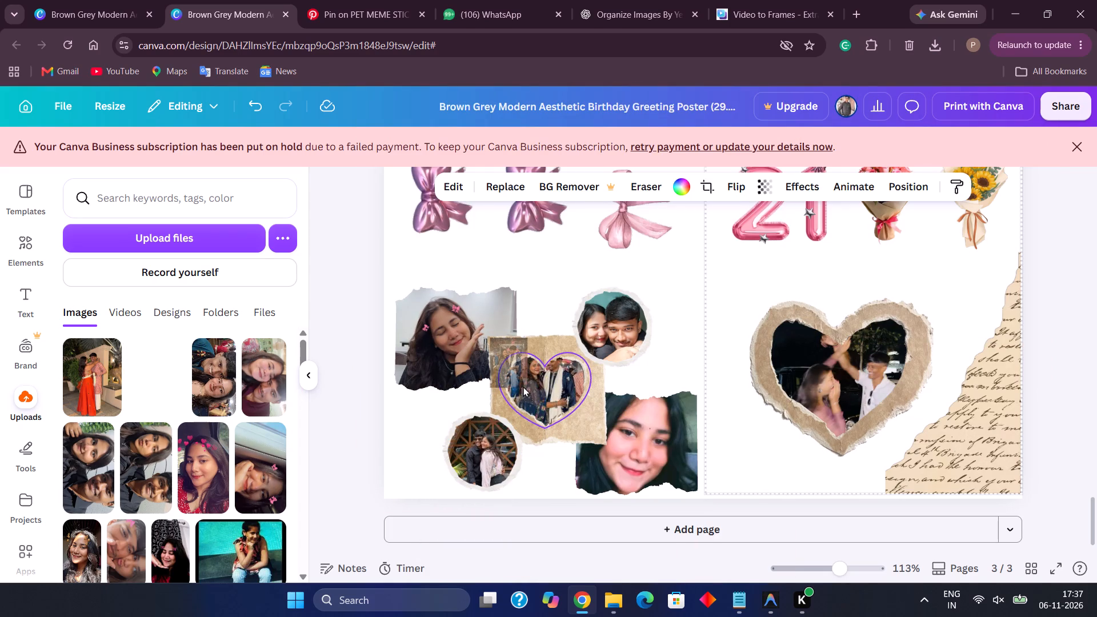
pyautogui.moveTo(523, 386); pyautogui.dragTo(454, 367)
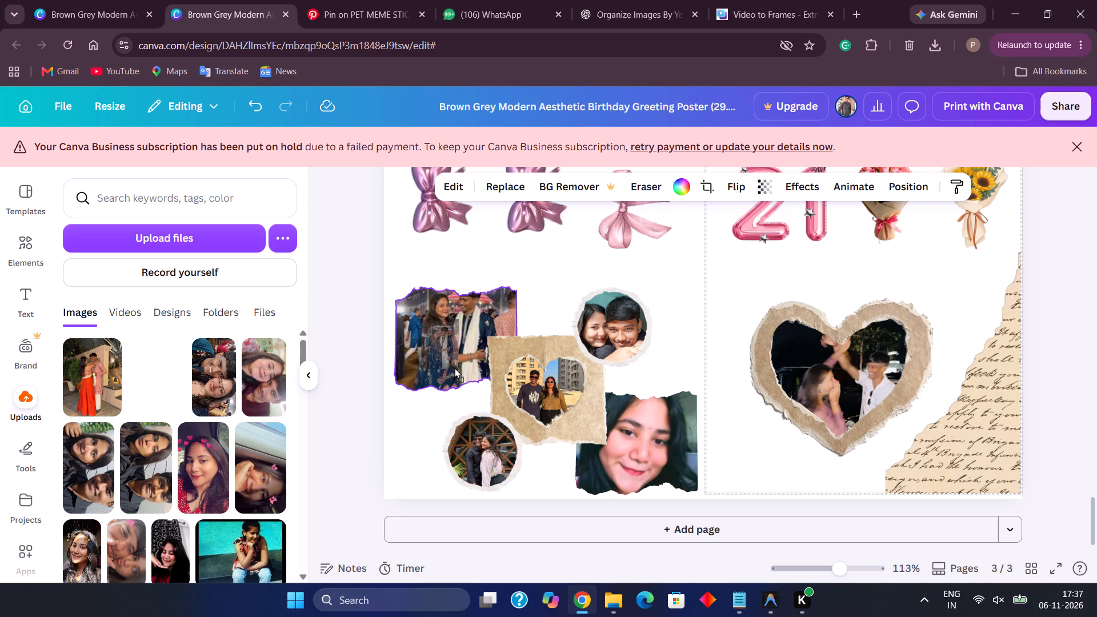
pyautogui.moveTo(454, 367); pyautogui.dragTo(450, 482)
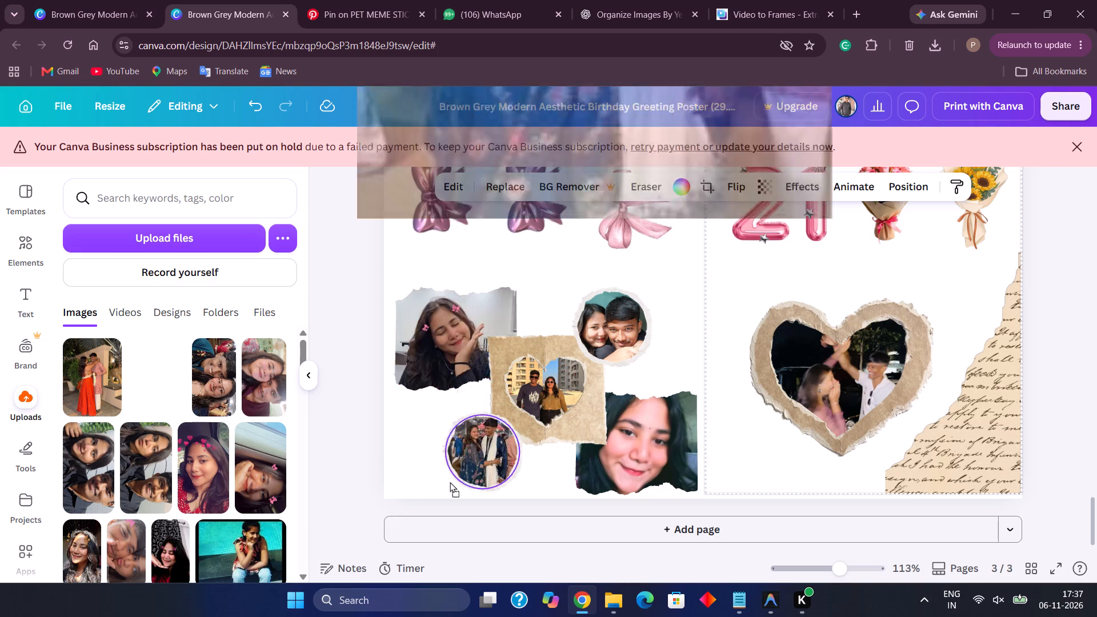
pyautogui.moveTo(450, 482); pyautogui.dragTo(309, 367)
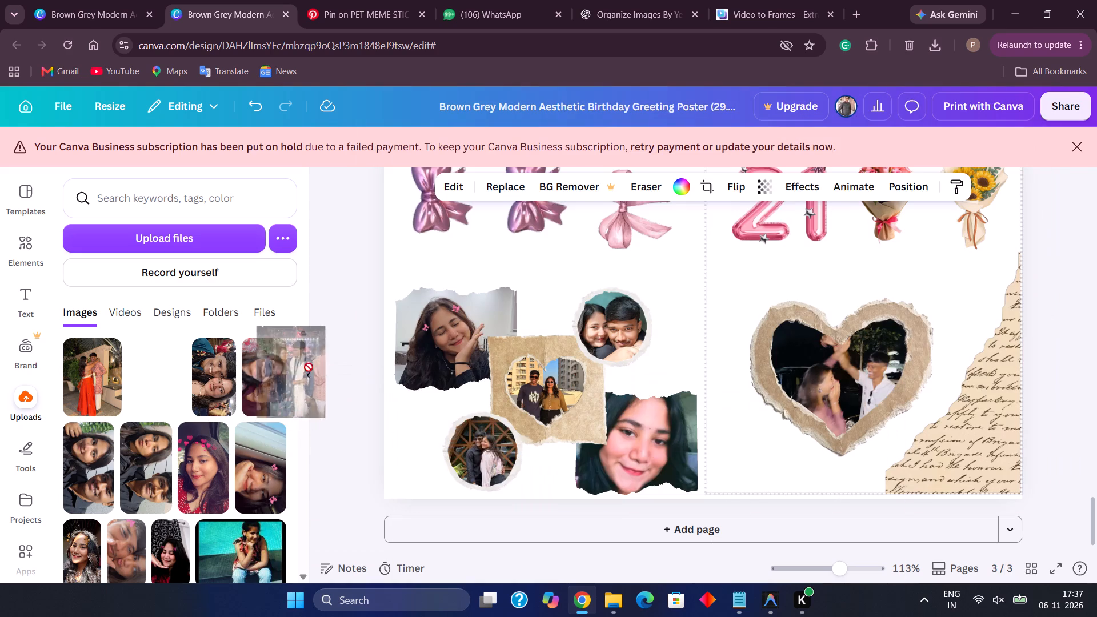
pyautogui.moveTo(309, 367); pyautogui.dragTo(473, 440)
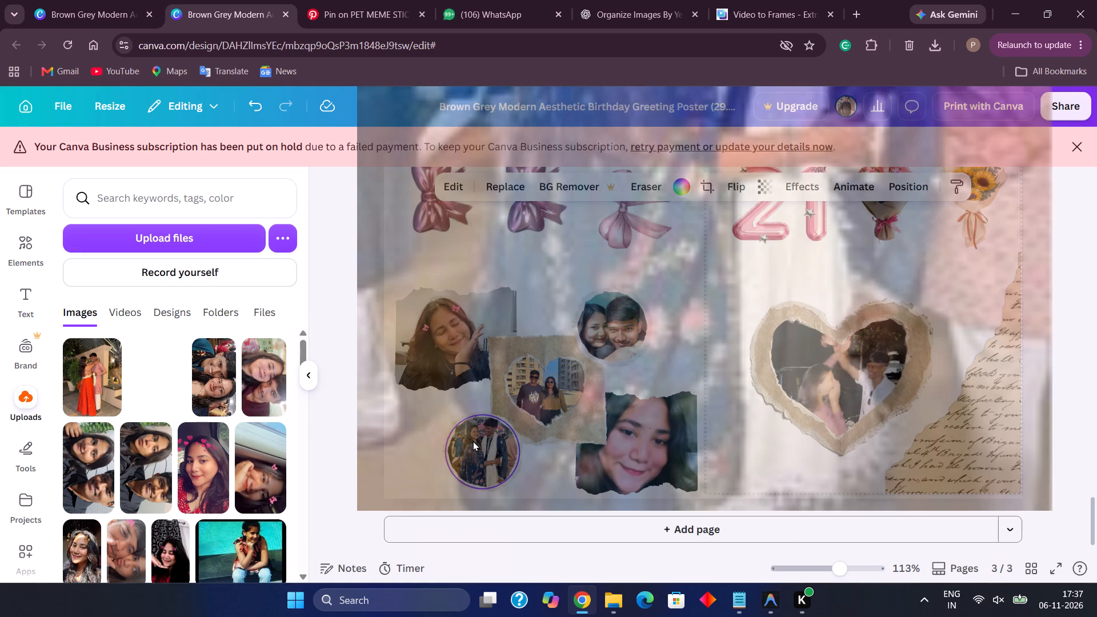
pyautogui.moveTo(473, 440); pyautogui.dragTo(449, 366)
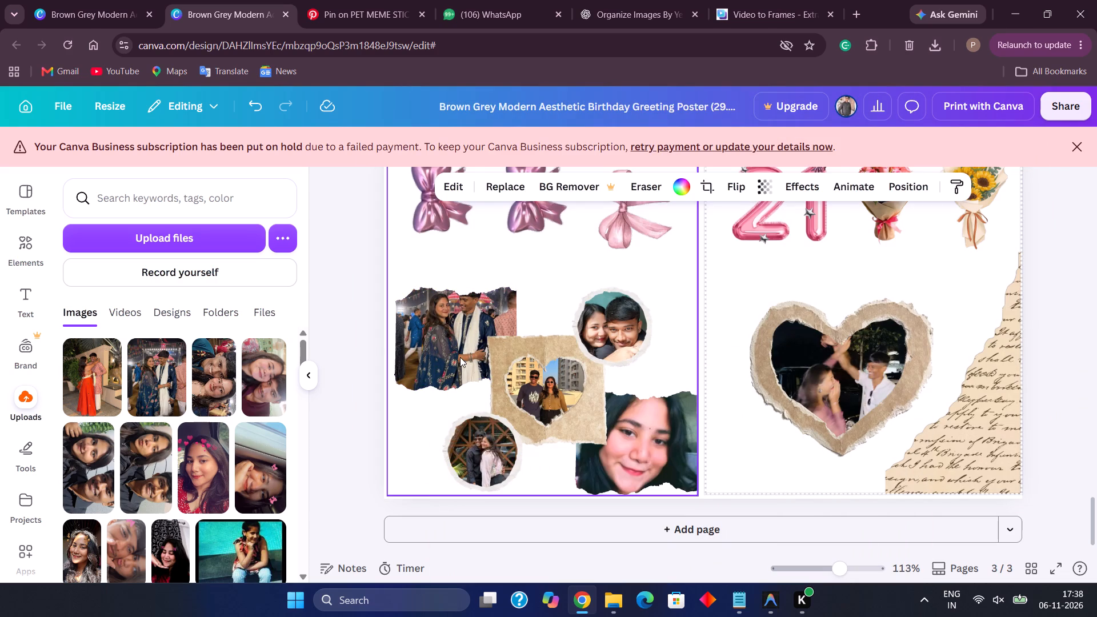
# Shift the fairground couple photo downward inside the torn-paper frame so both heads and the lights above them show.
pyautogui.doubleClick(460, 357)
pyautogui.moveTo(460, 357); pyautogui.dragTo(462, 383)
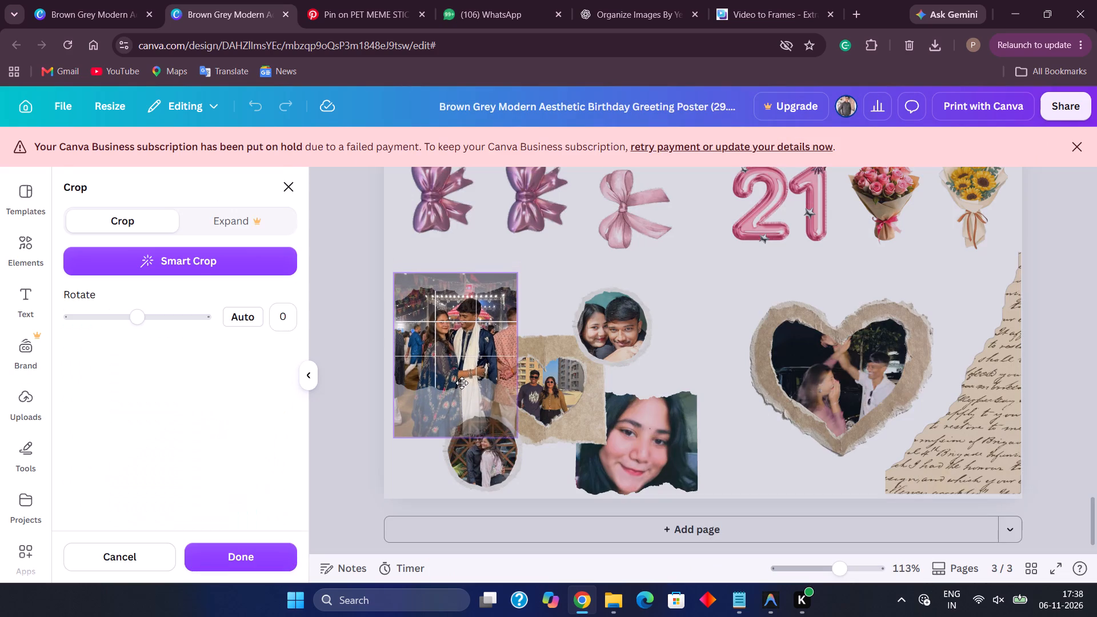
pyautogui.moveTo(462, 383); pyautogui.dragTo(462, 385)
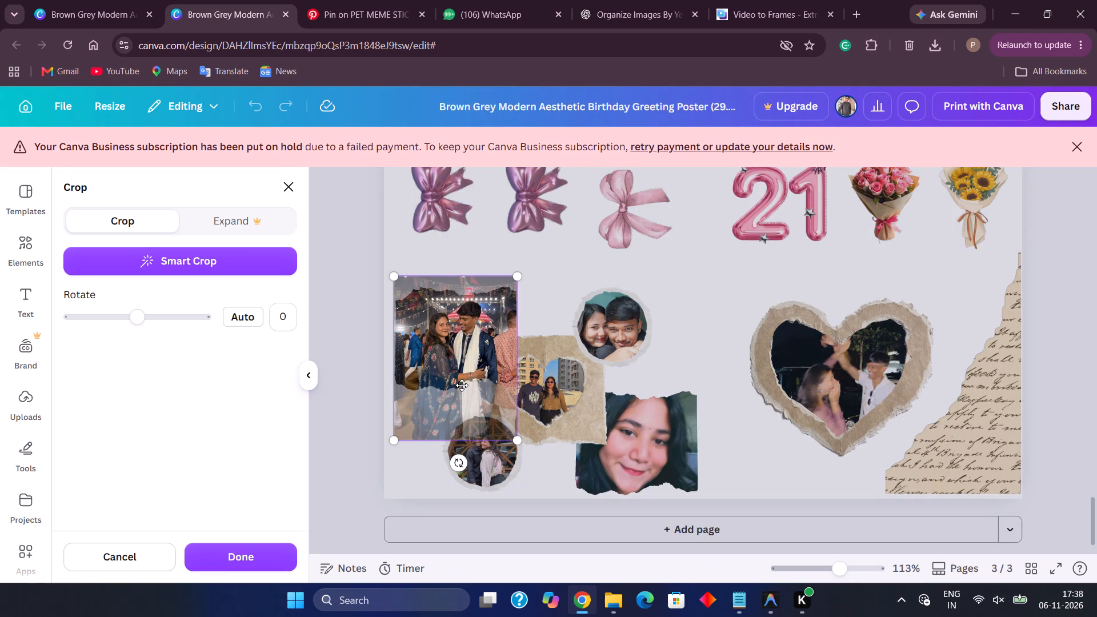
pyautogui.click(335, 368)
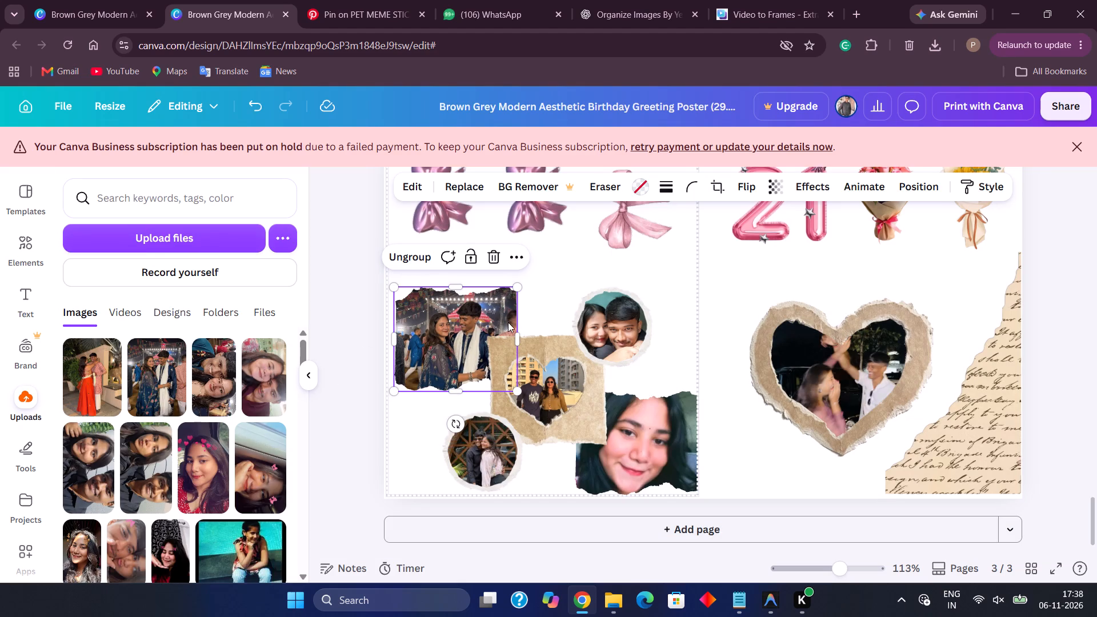
# Apply Smart Crop to the fairground couple photo in the torn-paper frame, and shift it down so both heads and the lights show.
pyautogui.click(440, 340)
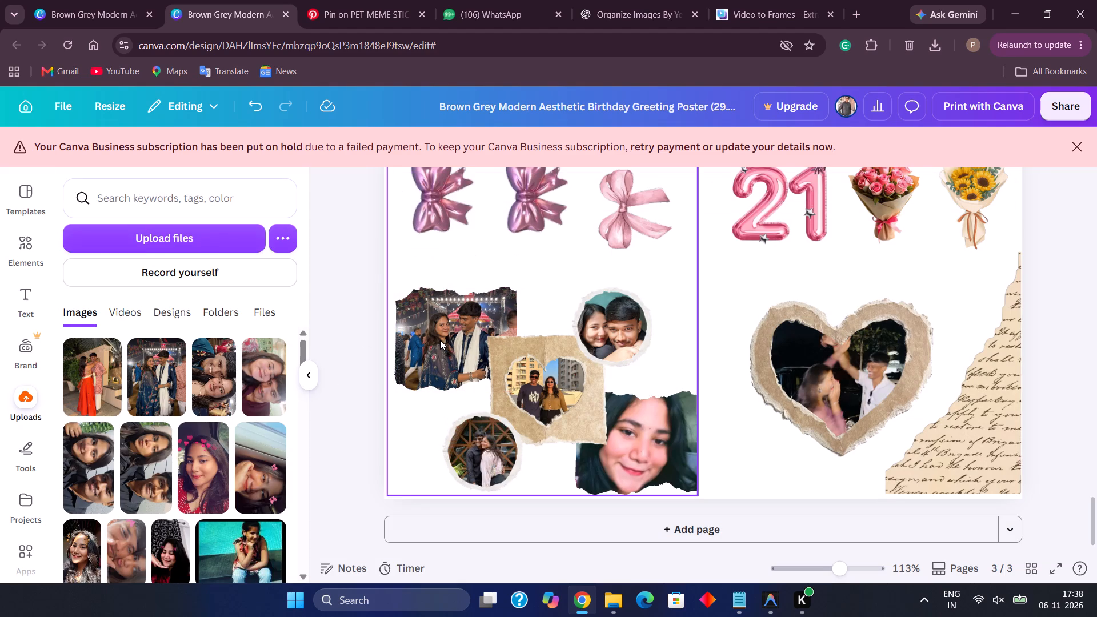
pyautogui.click(440, 340)
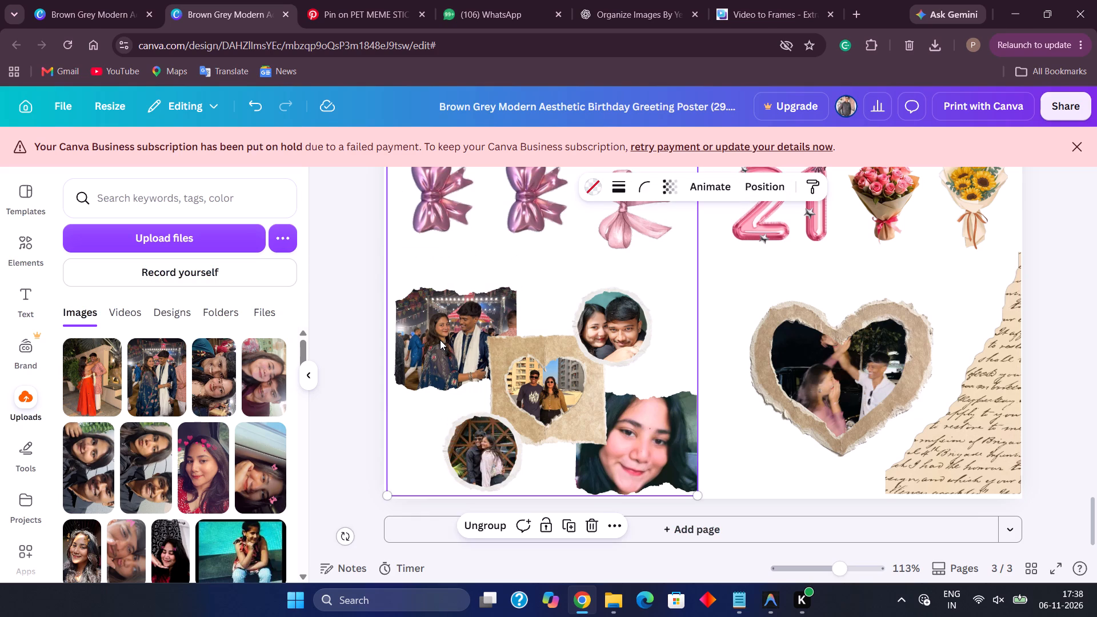
pyautogui.click(440, 340)
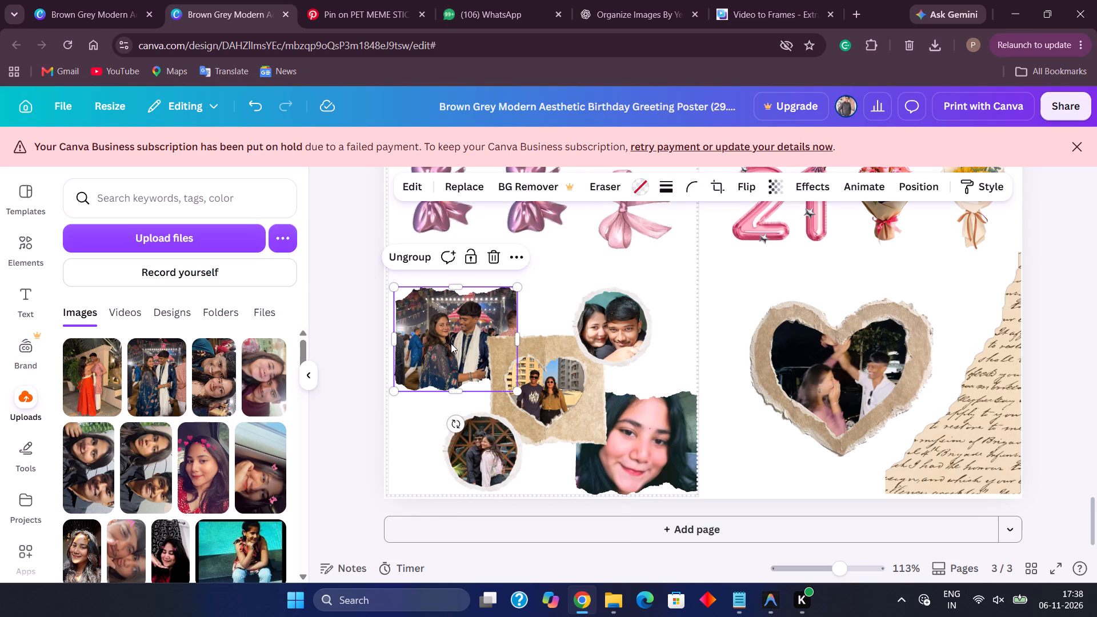
pyautogui.tripleClick(451, 343)
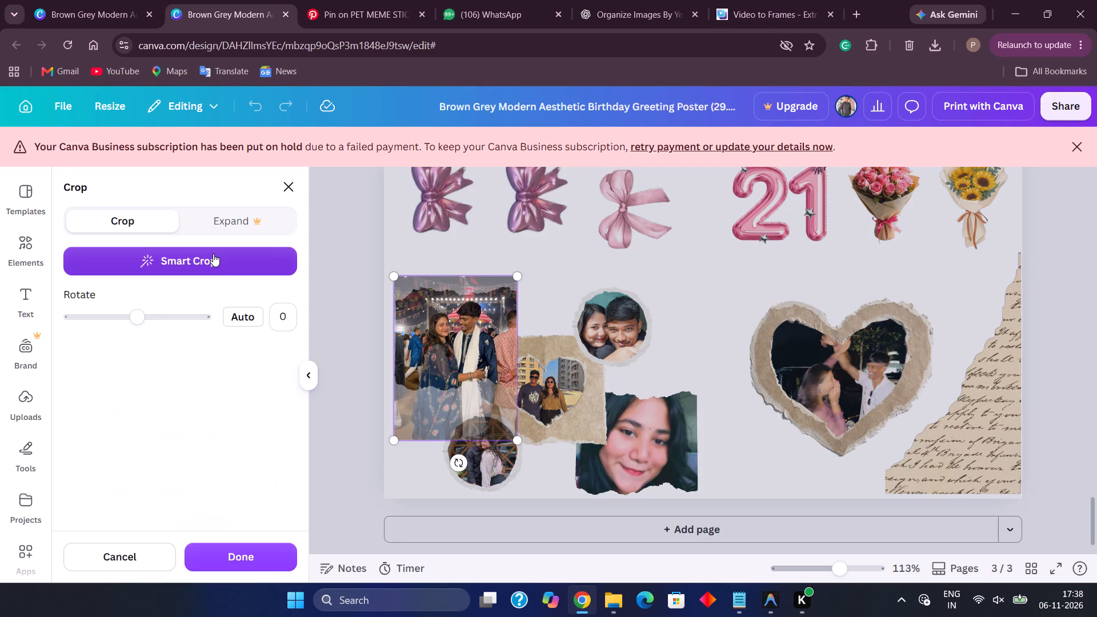
pyautogui.click(213, 254)
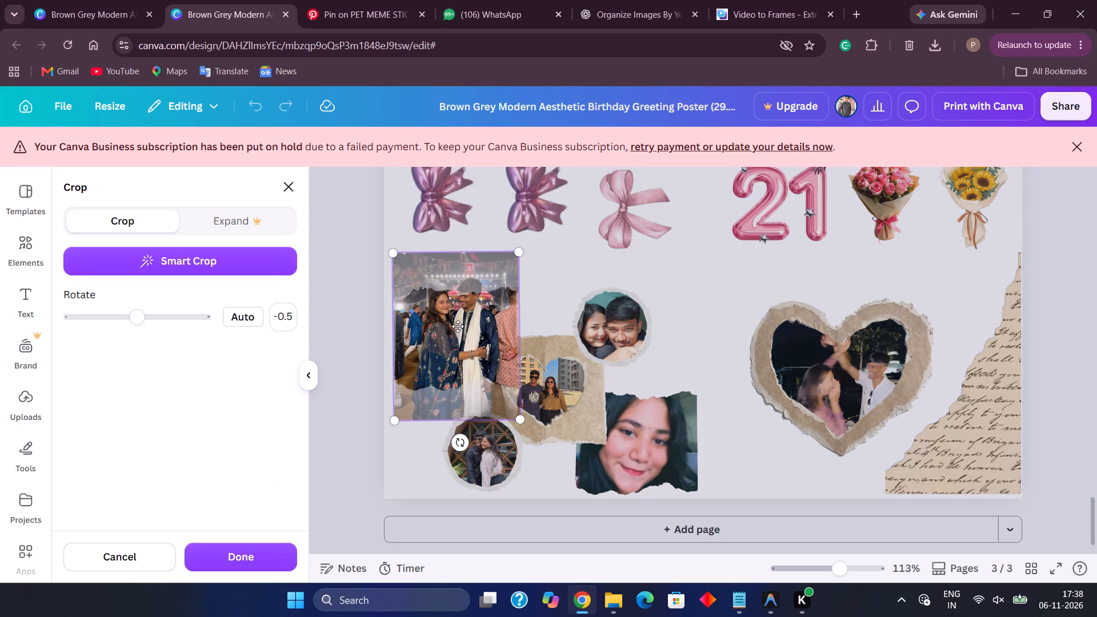
pyautogui.moveTo(444, 324); pyautogui.dragTo(431, 356)
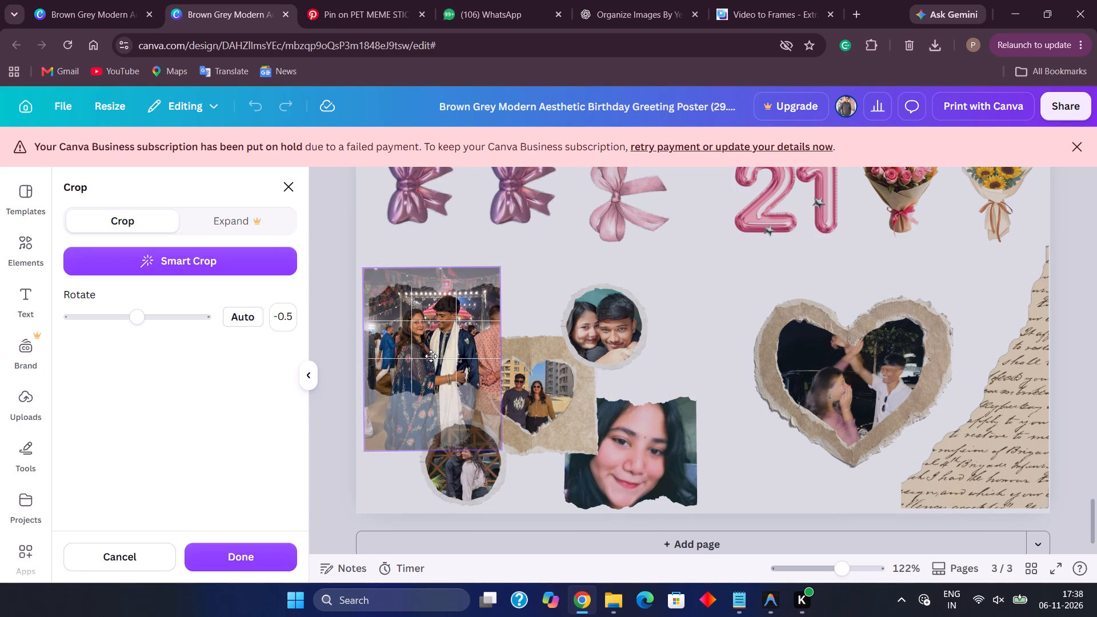
pyautogui.moveTo(431, 356); pyautogui.dragTo(421, 355)
pyautogui.moveTo(421, 355); pyautogui.dragTo(423, 366)
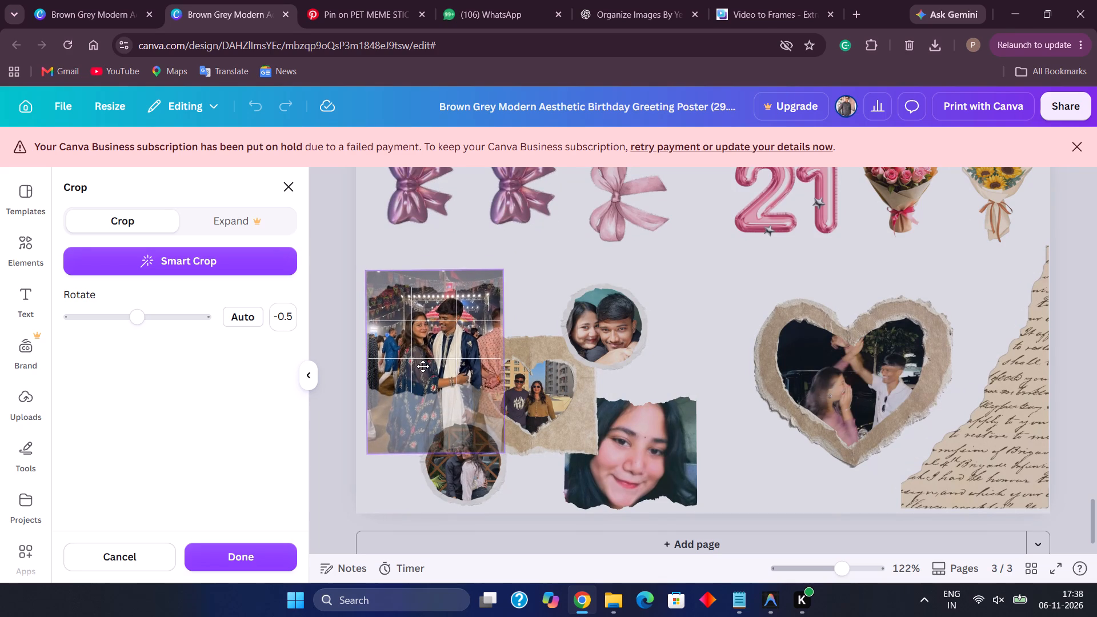
pyautogui.moveTo(423, 366); pyautogui.dragTo(413, 368)
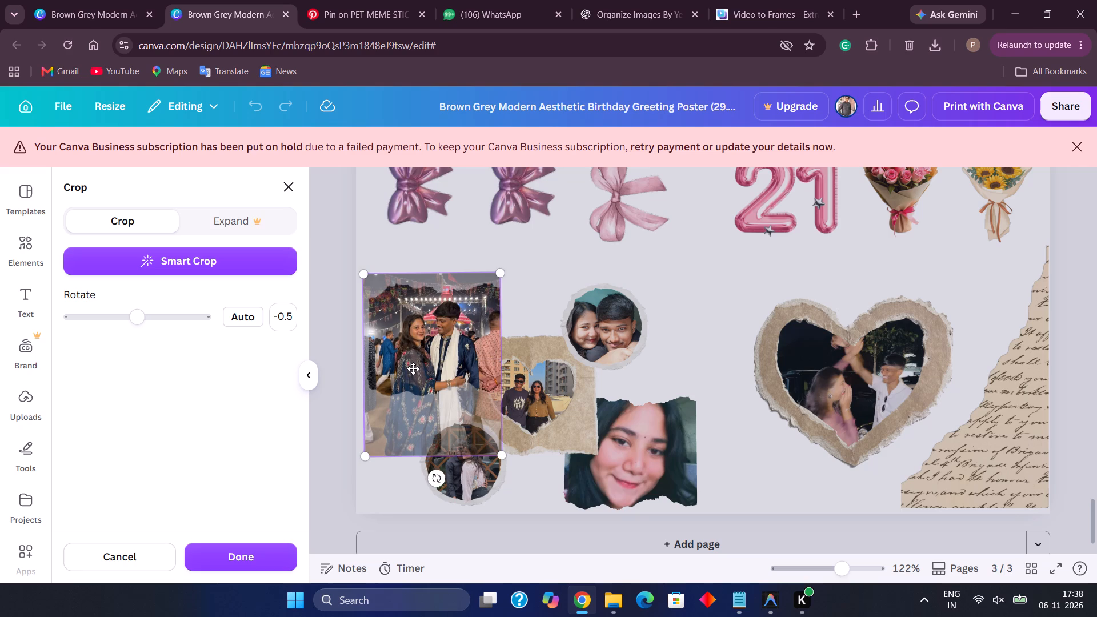
pyautogui.click(704, 310)
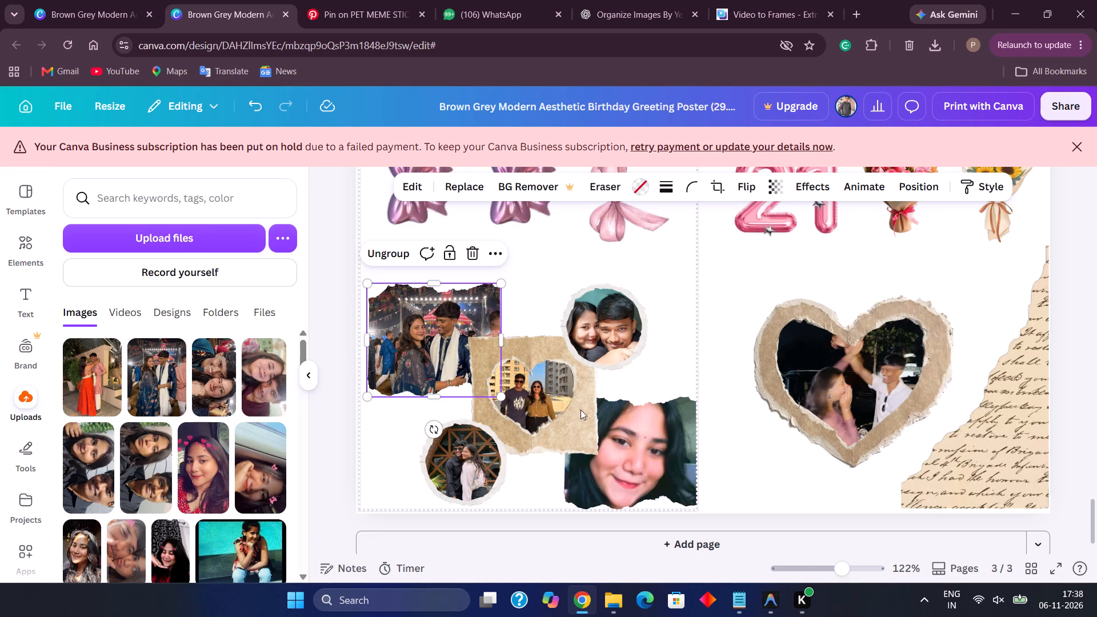
# Look through the uploaded images for another photo to use in page 3's collage frames.
pyautogui.scroll(-1, 545, 397)
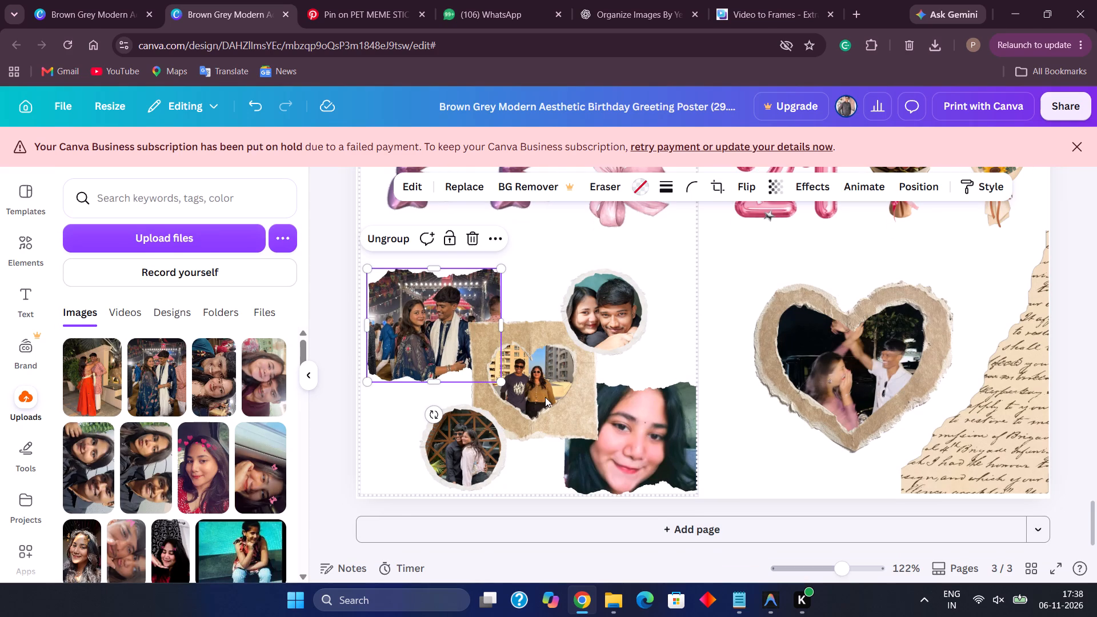
pyautogui.scroll(-1, 545, 397)
pyautogui.scroll(-1, 206, 490)
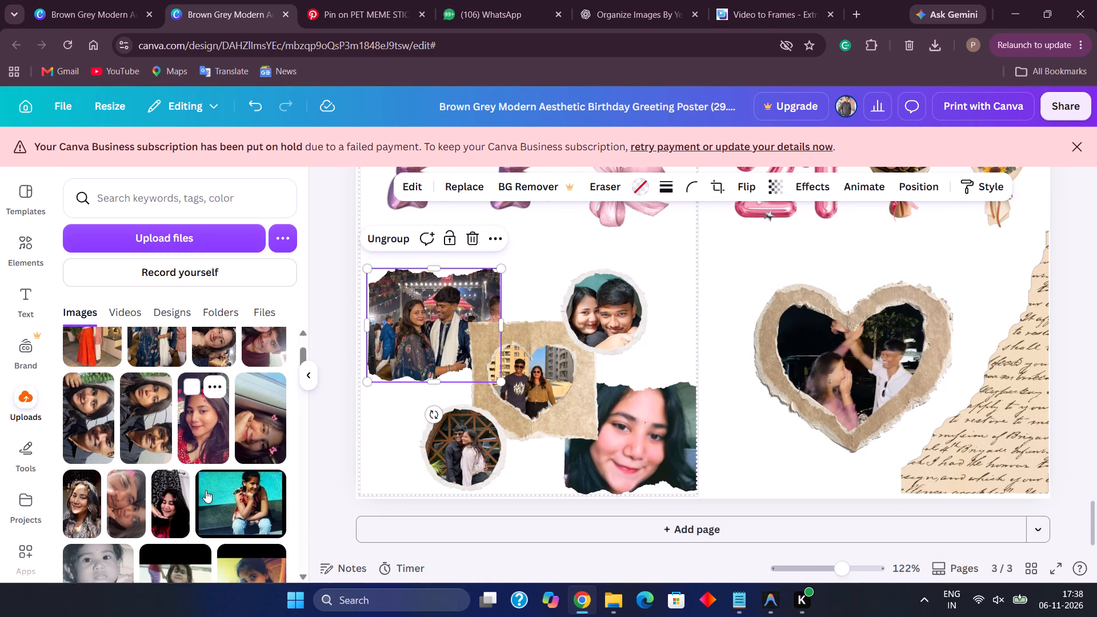
pyautogui.scroll(-2, 206, 490)
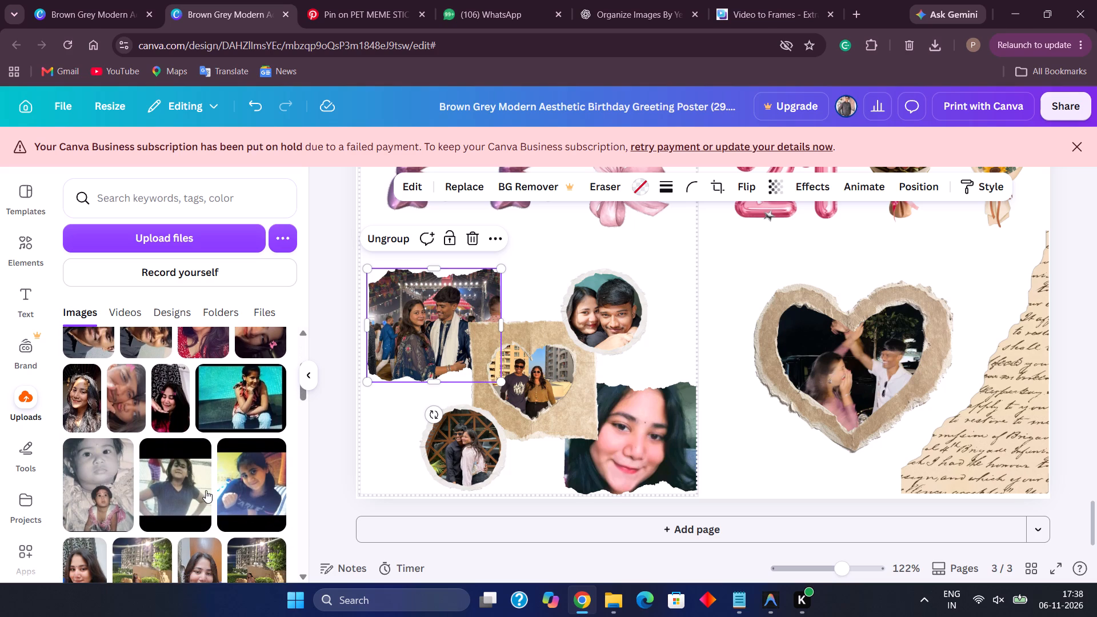
pyautogui.scroll(-1, 206, 490)
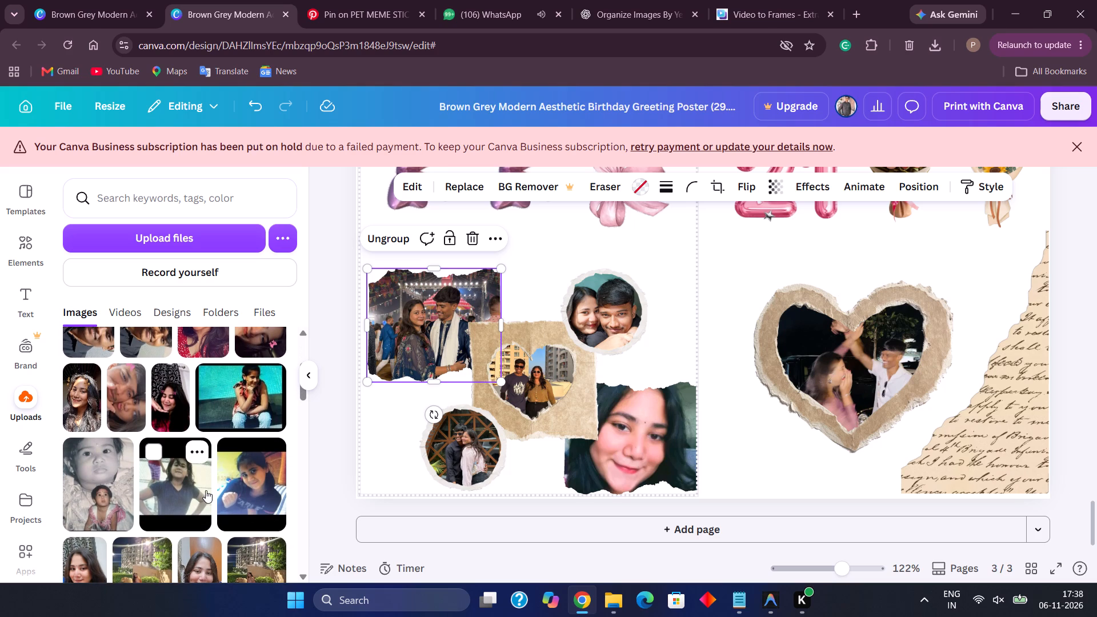
pyautogui.scroll(1, 206, 490)
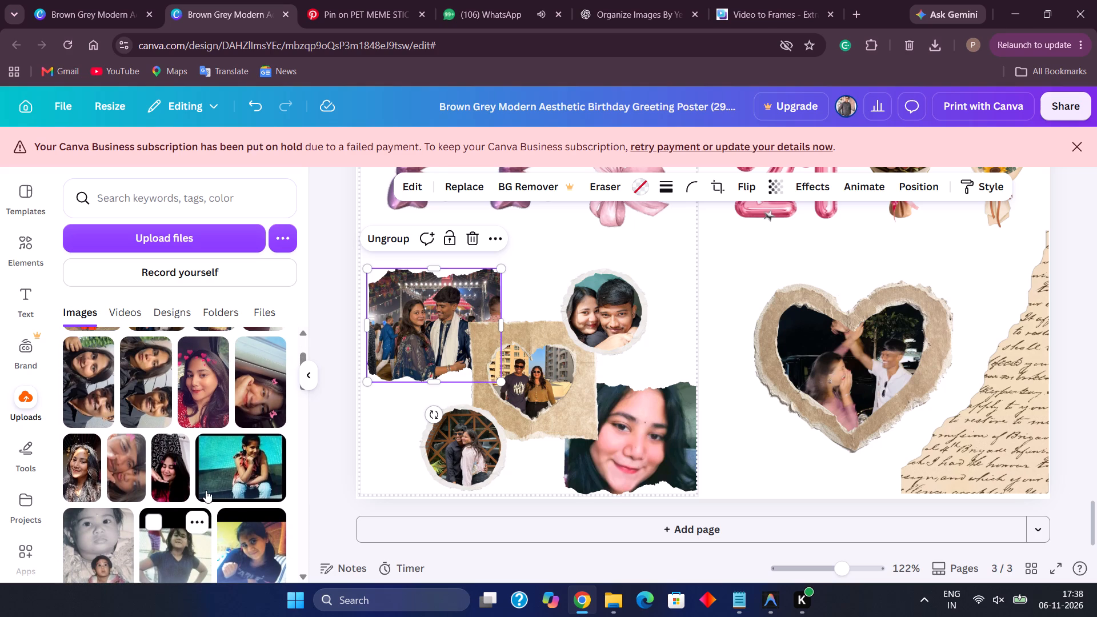
pyautogui.scroll(1, 206, 490)
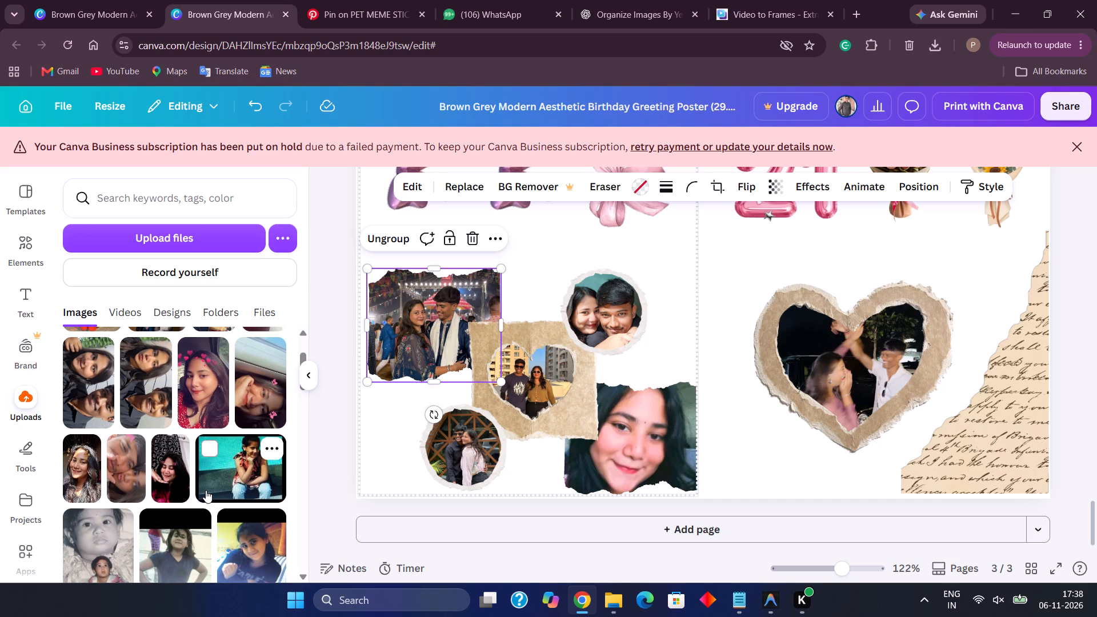
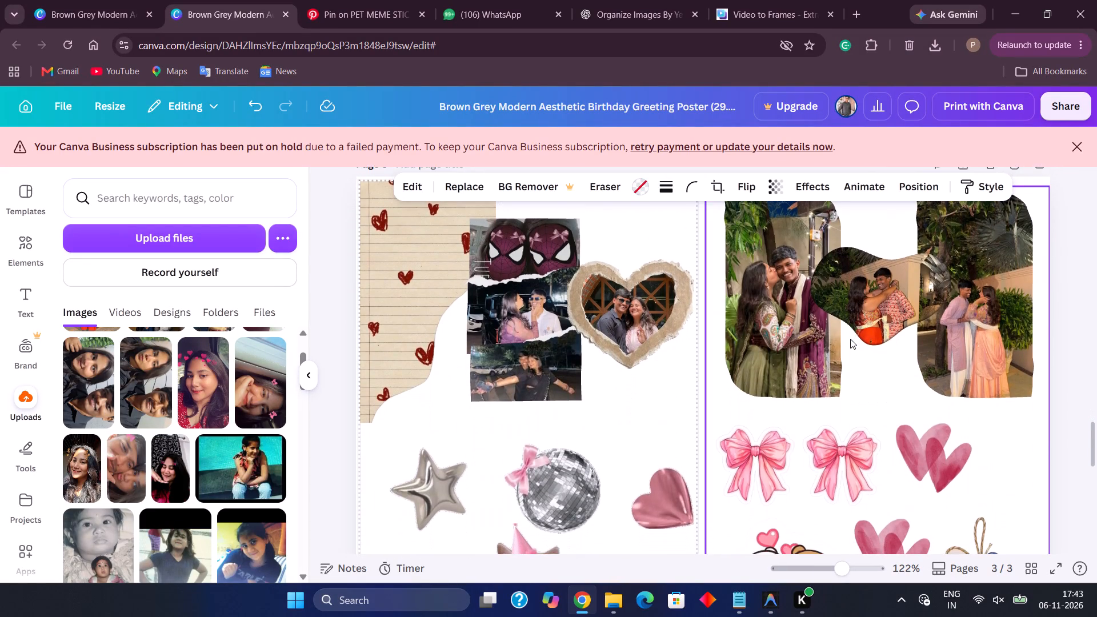
# Replace the couple photo in the upper round torn-paper frame at the bottom of page 3 with the uploaded black-and-white baby photo.
pyautogui.scroll(-6, 850, 339)
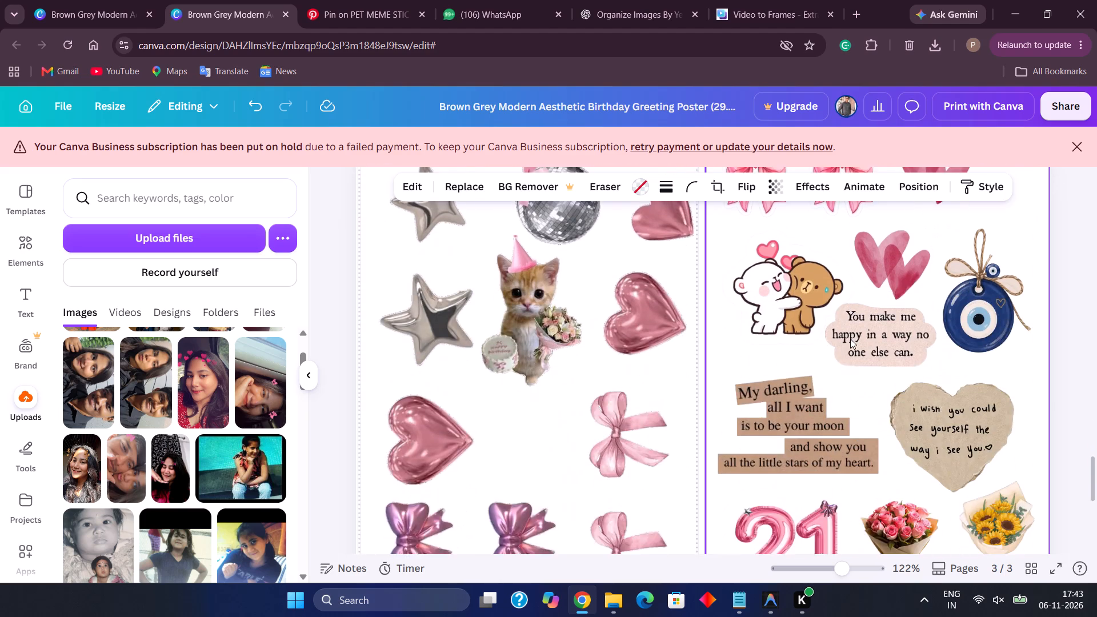
pyautogui.scroll(-4, 850, 339)
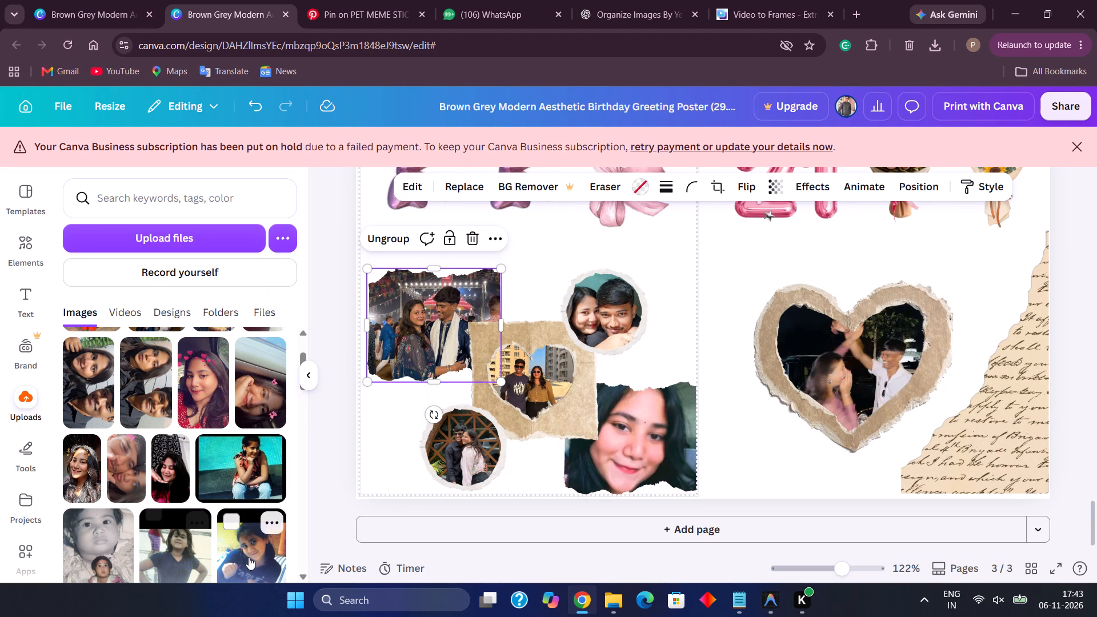
pyautogui.scroll(-1, 241, 471)
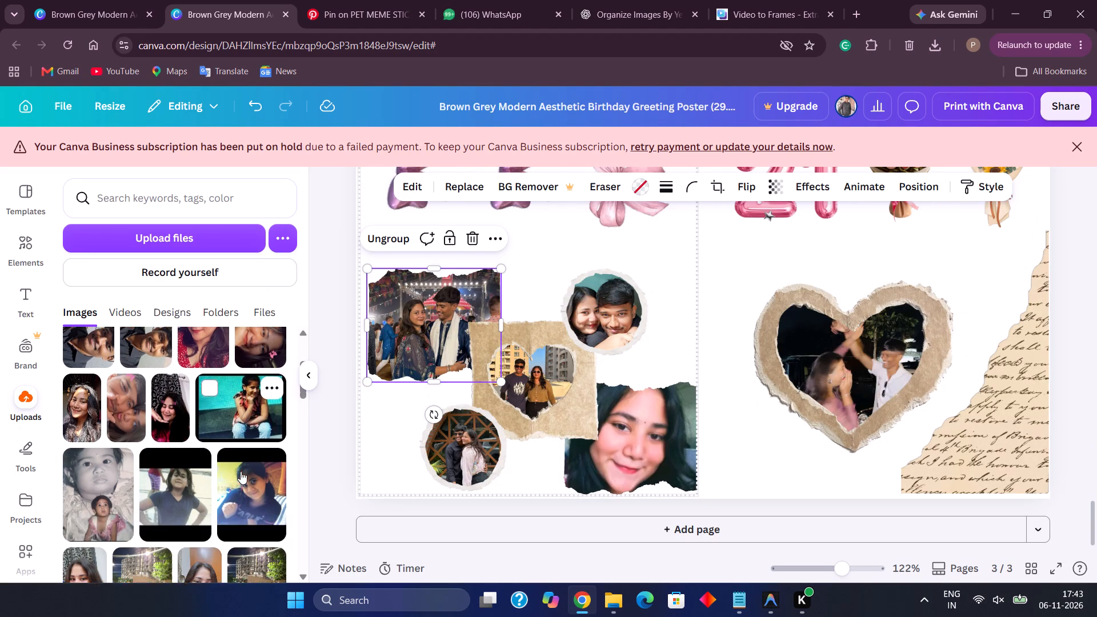
pyautogui.scroll(-1, 241, 471)
pyautogui.moveTo(105, 487); pyautogui.dragTo(599, 307)
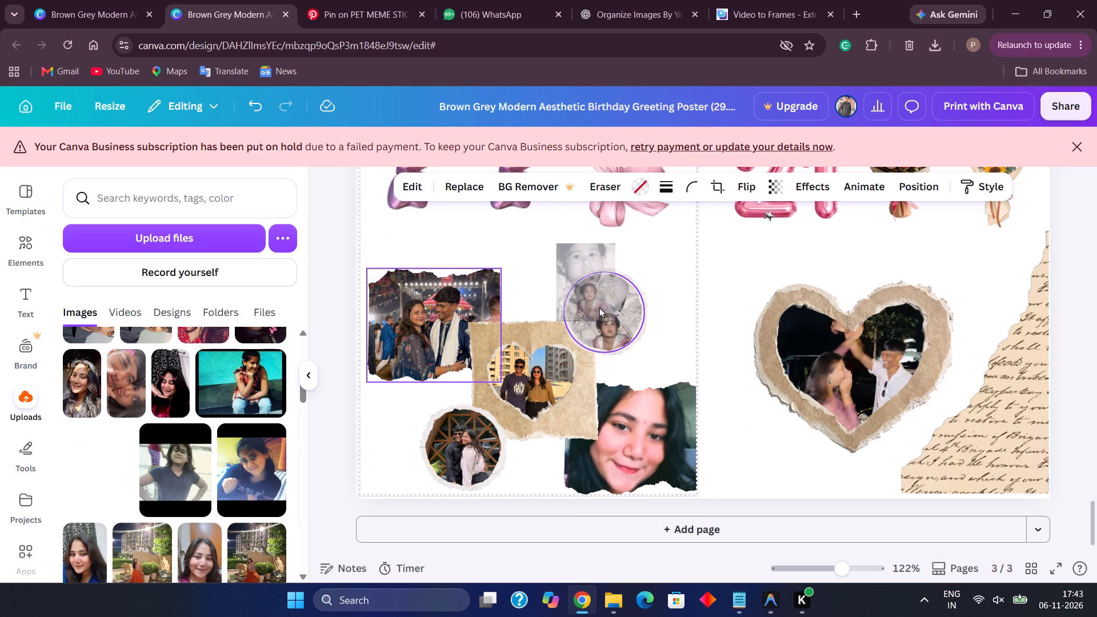
pyautogui.moveTo(599, 307); pyautogui.dragTo(603, 309)
# Apply Smart Crop to the baby photo in the round frame, and shift it up so the seated child in the lower part fills the circle.
pyautogui.doubleClick(605, 318)
pyautogui.doubleClick(605, 318)
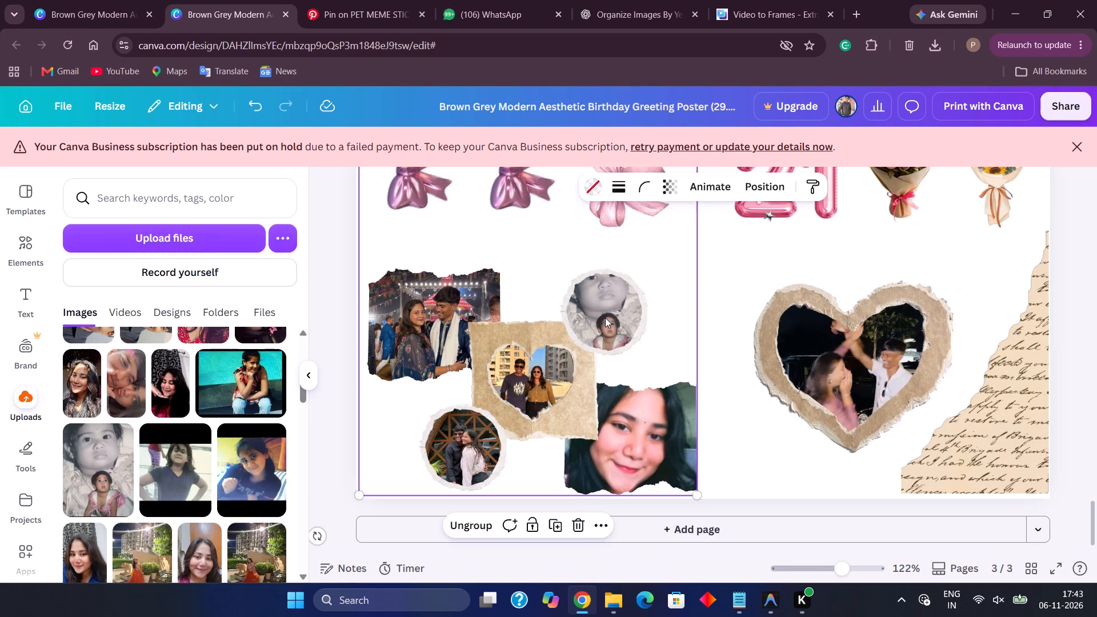
pyautogui.moveTo(605, 318); pyautogui.dragTo(606, 259)
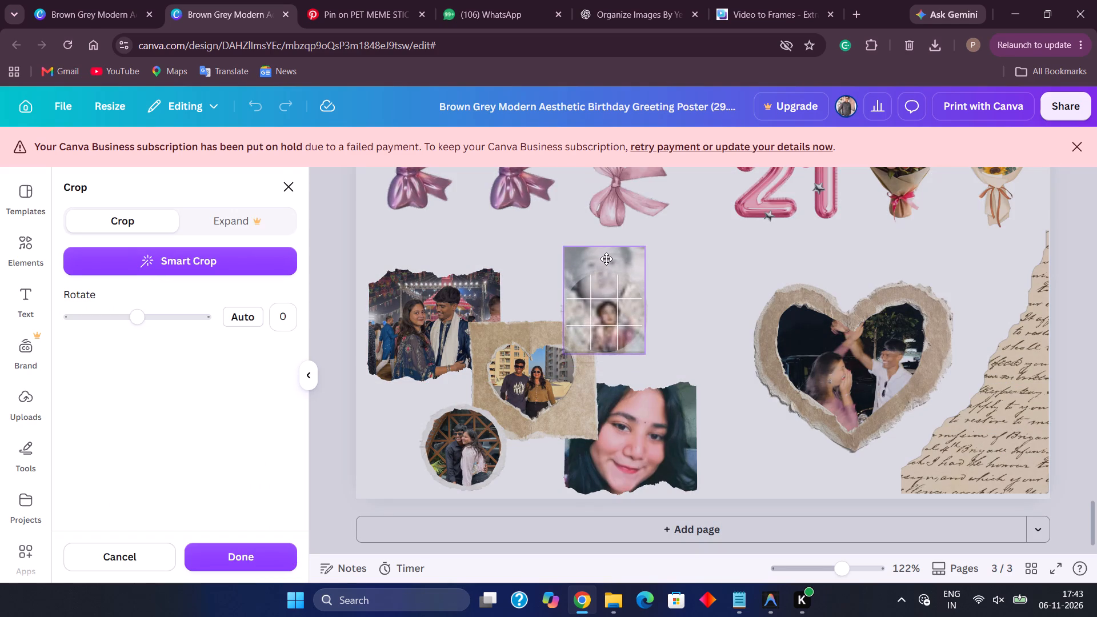
pyautogui.moveTo(606, 259); pyautogui.dragTo(606, 257)
pyautogui.click(222, 268)
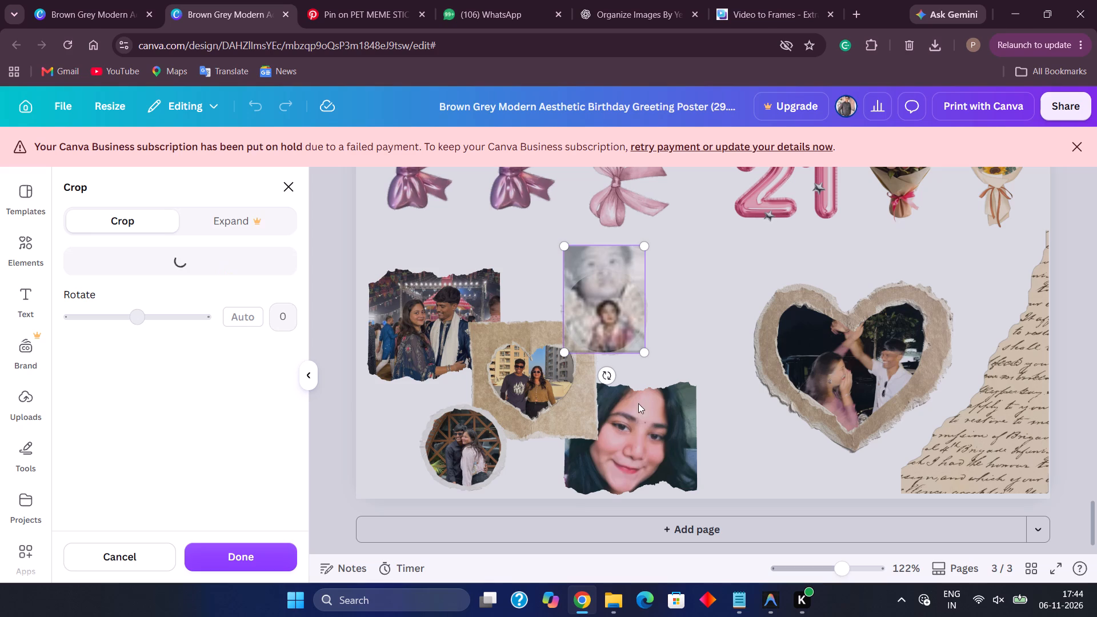
pyautogui.moveTo(595, 314); pyautogui.dragTo(584, 244)
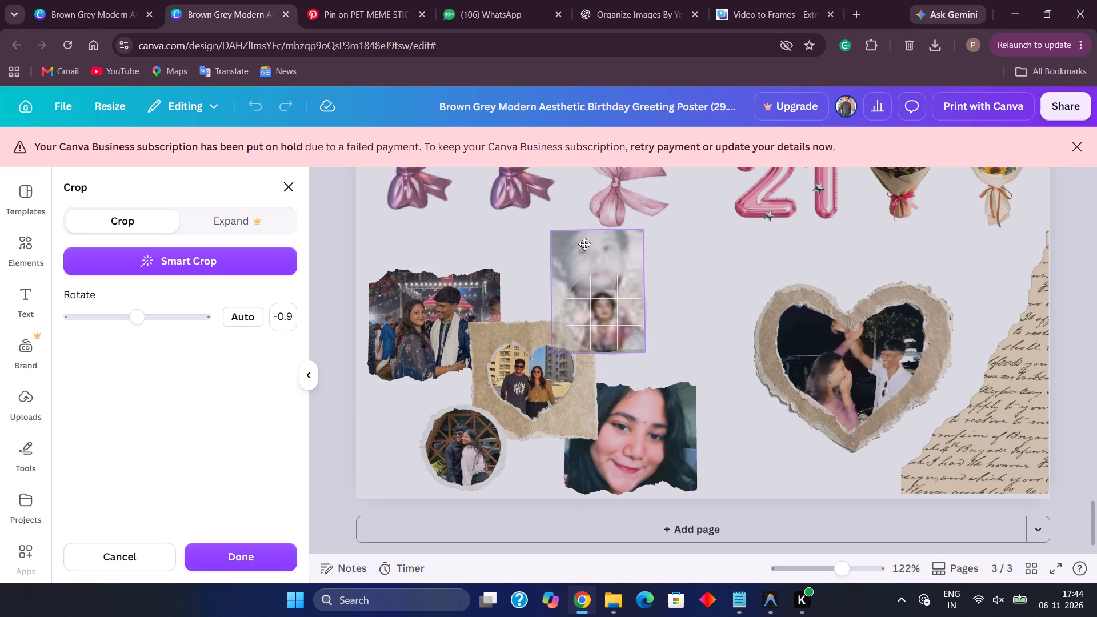
pyautogui.moveTo(584, 244); pyautogui.dragTo(582, 243)
pyautogui.click(723, 332)
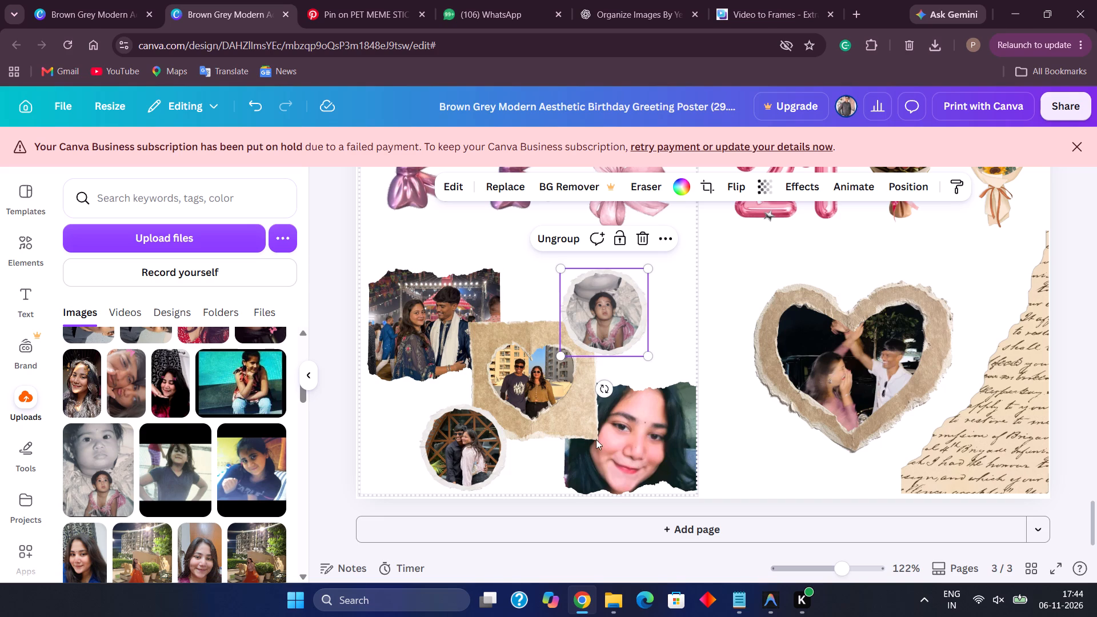
# Replace the couple photo in the lower round torn-paper frame with the uploaded photo of the girl in blue resting her head on her hand.
pyautogui.click(479, 434)
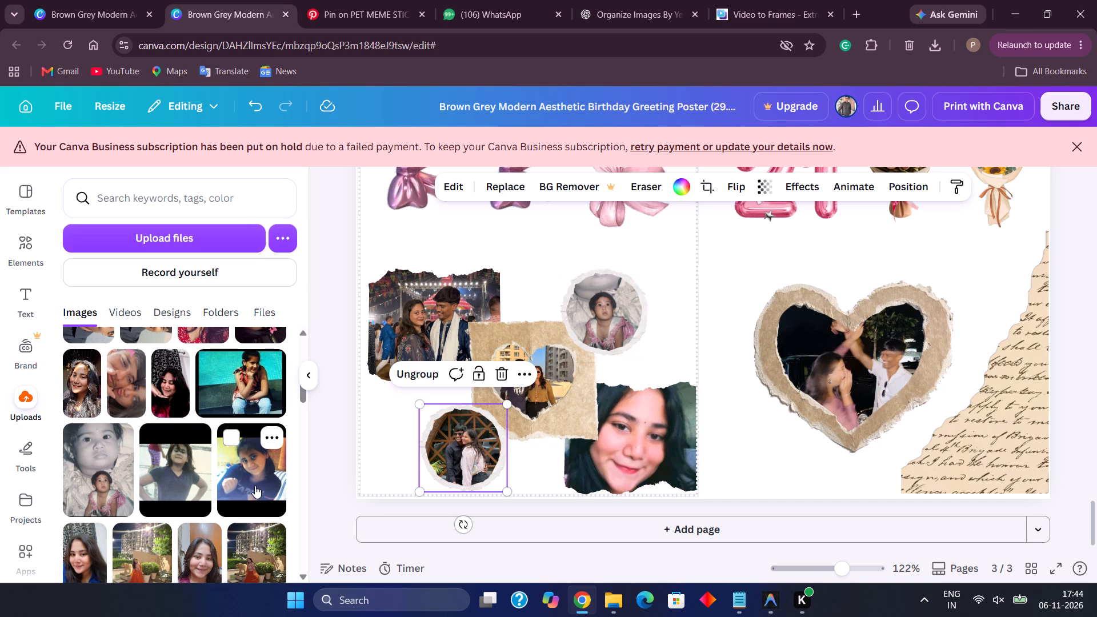
pyautogui.scroll(-1, 255, 486)
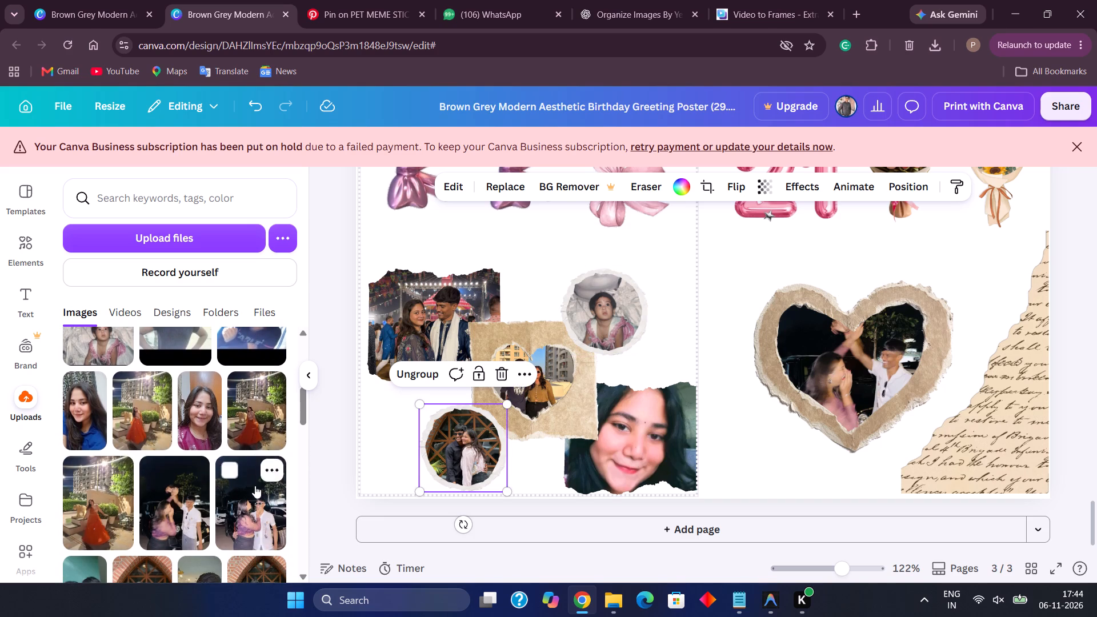
pyautogui.scroll(-1, 255, 486)
pyautogui.hscroll(1, 255, 486)
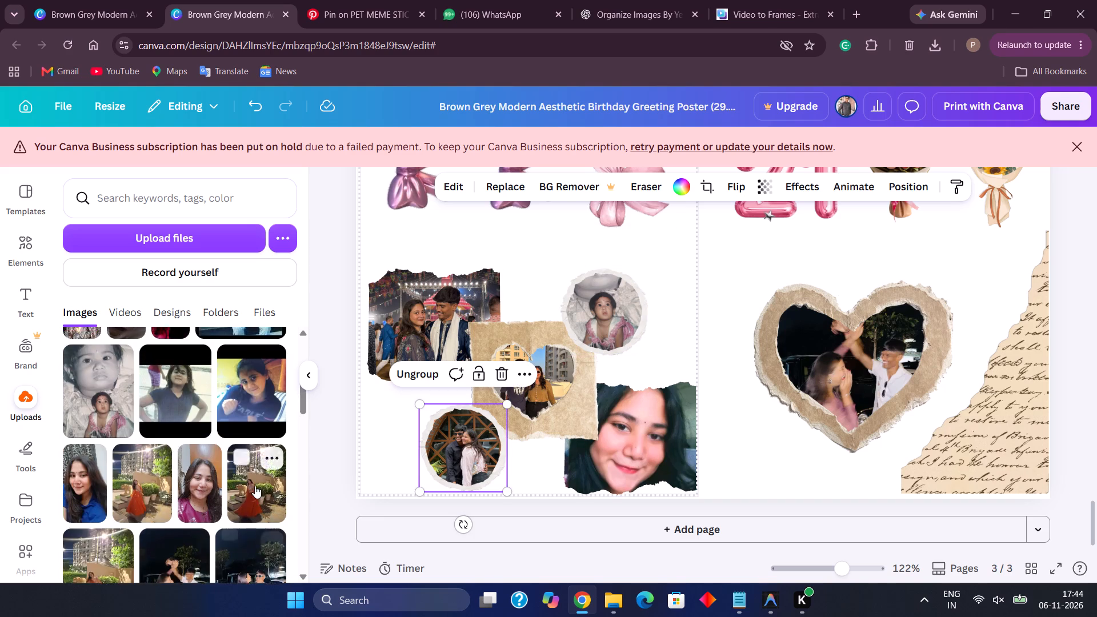
pyautogui.scroll(2, 255, 486)
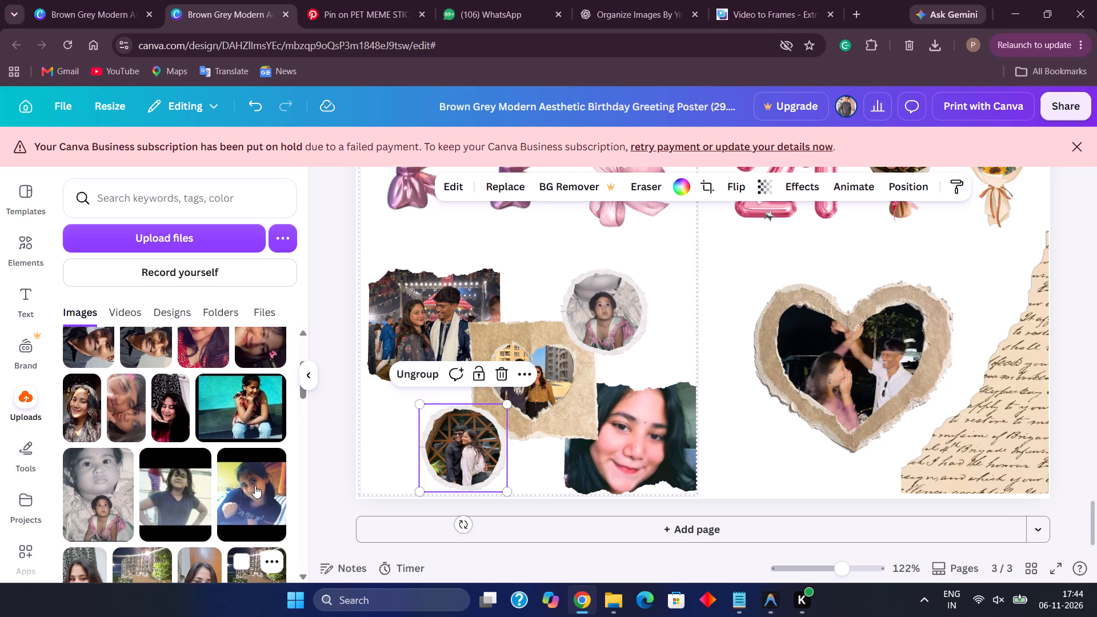
pyautogui.scroll(1, 255, 486)
pyautogui.moveTo(255, 486); pyautogui.dragTo(467, 448)
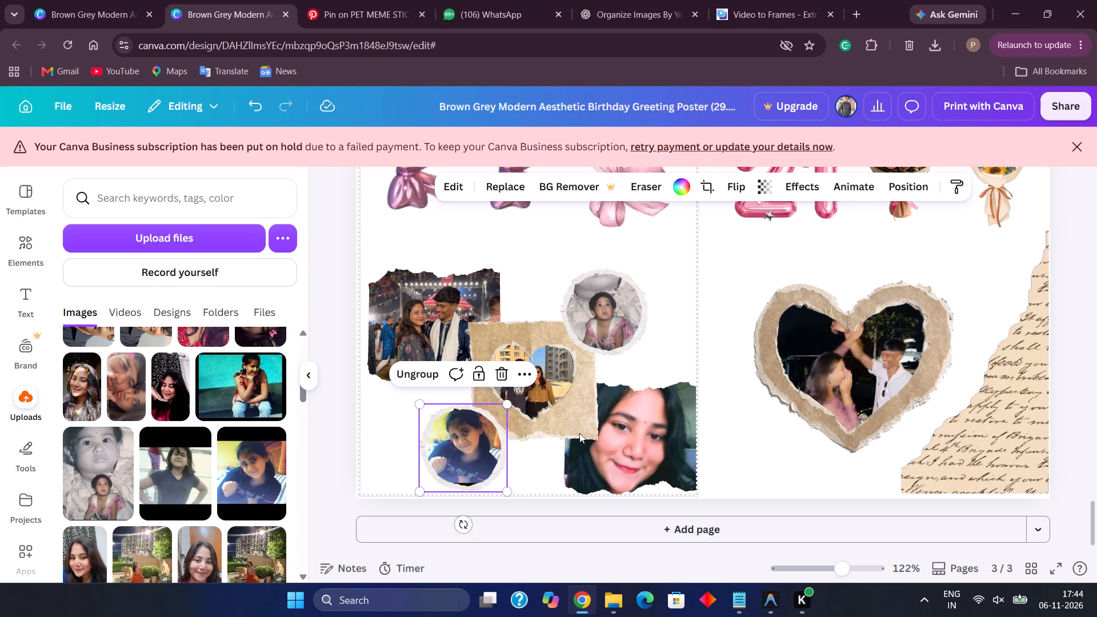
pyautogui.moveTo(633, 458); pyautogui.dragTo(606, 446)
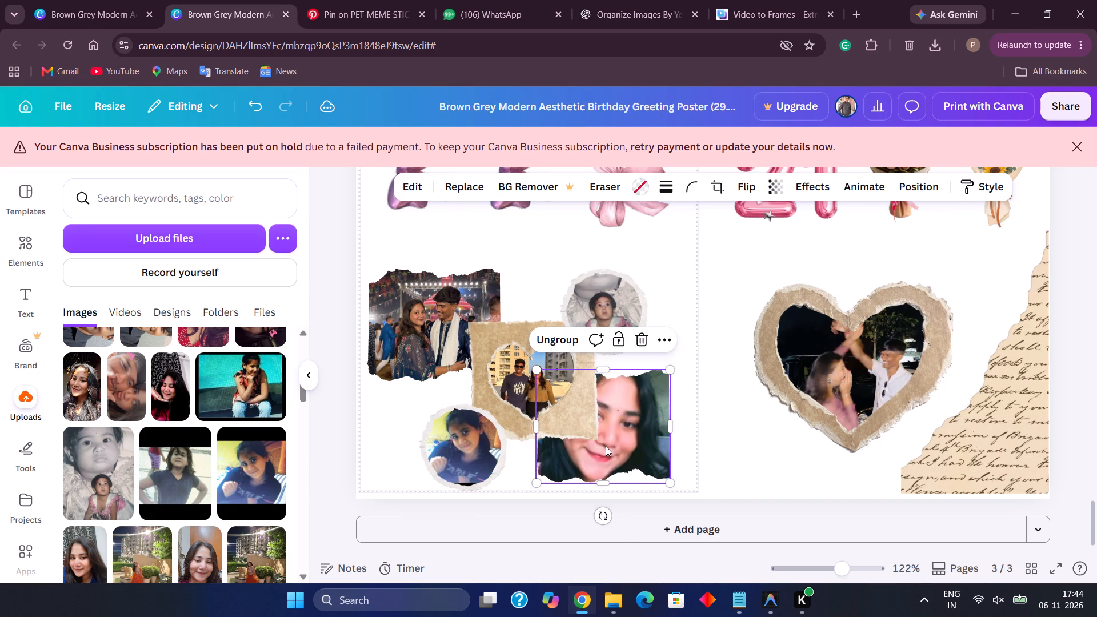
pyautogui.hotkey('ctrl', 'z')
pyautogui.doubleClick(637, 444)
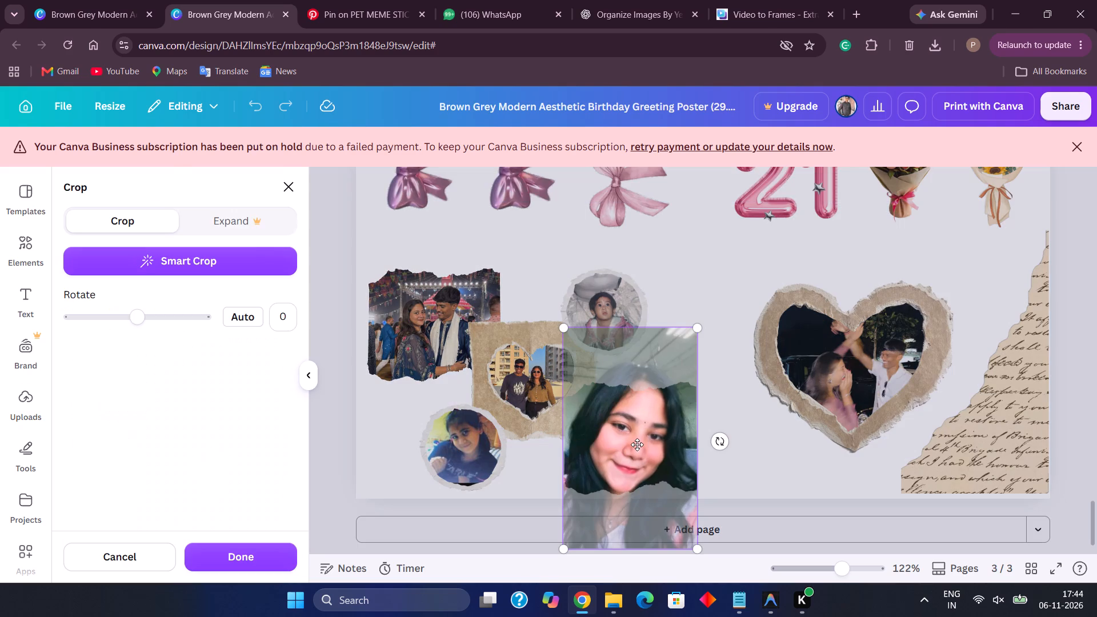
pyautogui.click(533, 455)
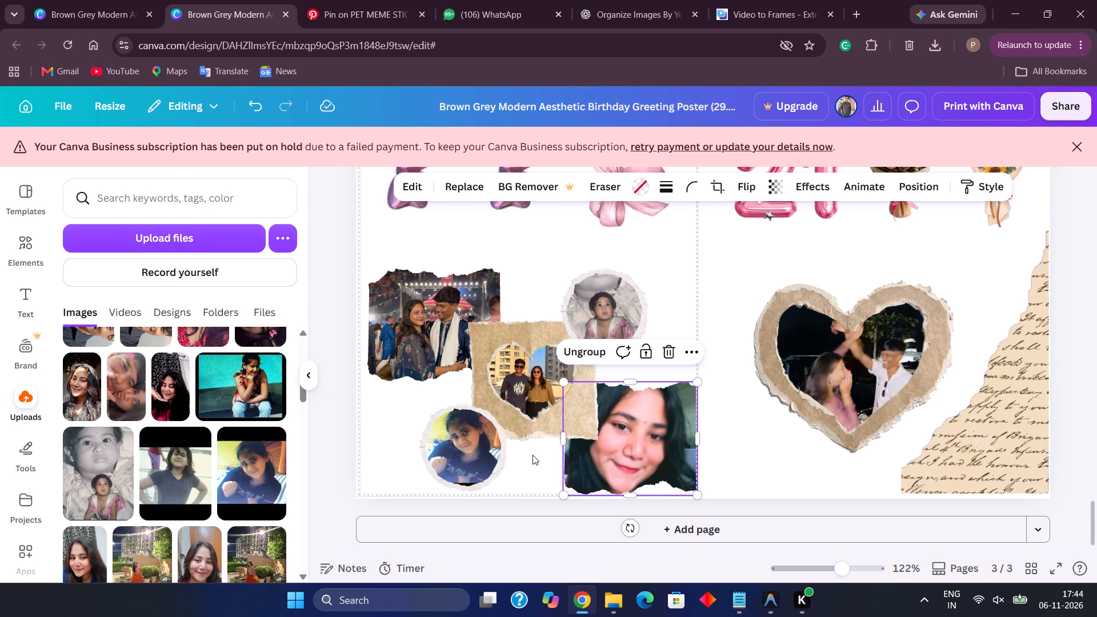
# Look through the uploaded images for another photo to use in page 3's collage frames.
pyautogui.scroll(1, 223, 447)
pyautogui.scroll(-1, 223, 447)
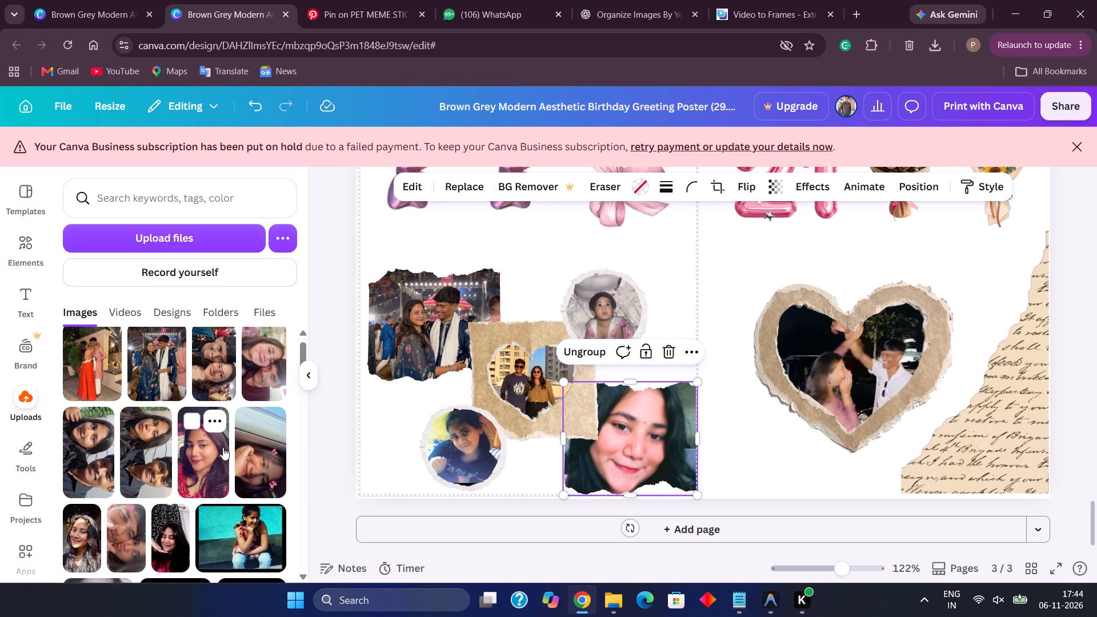
pyautogui.scroll(-2, 223, 447)
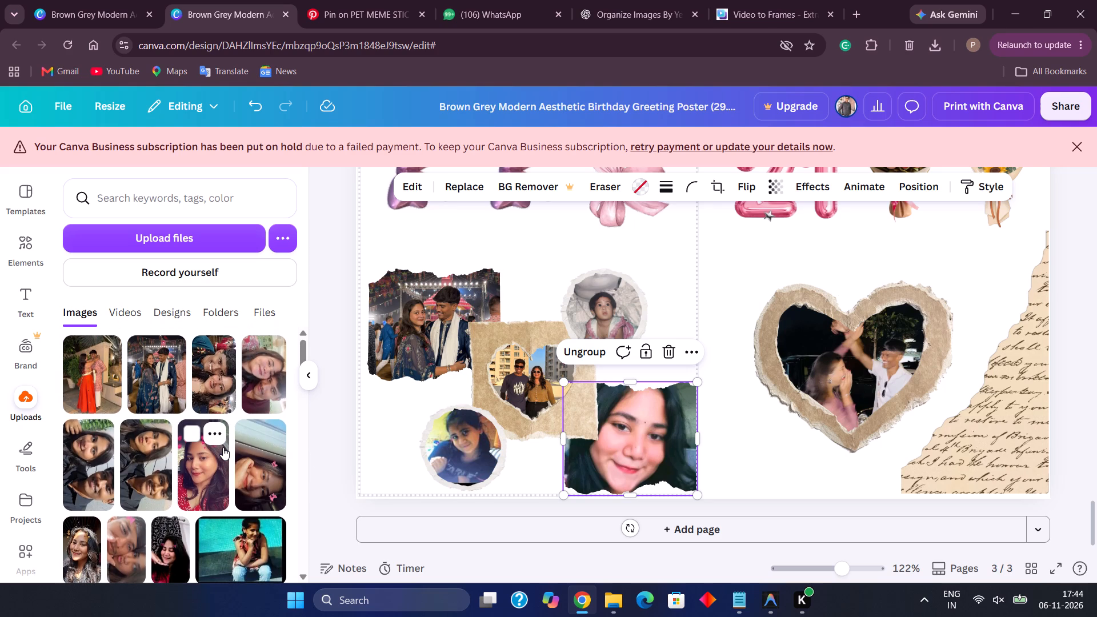
pyautogui.scroll(-3, 223, 447)
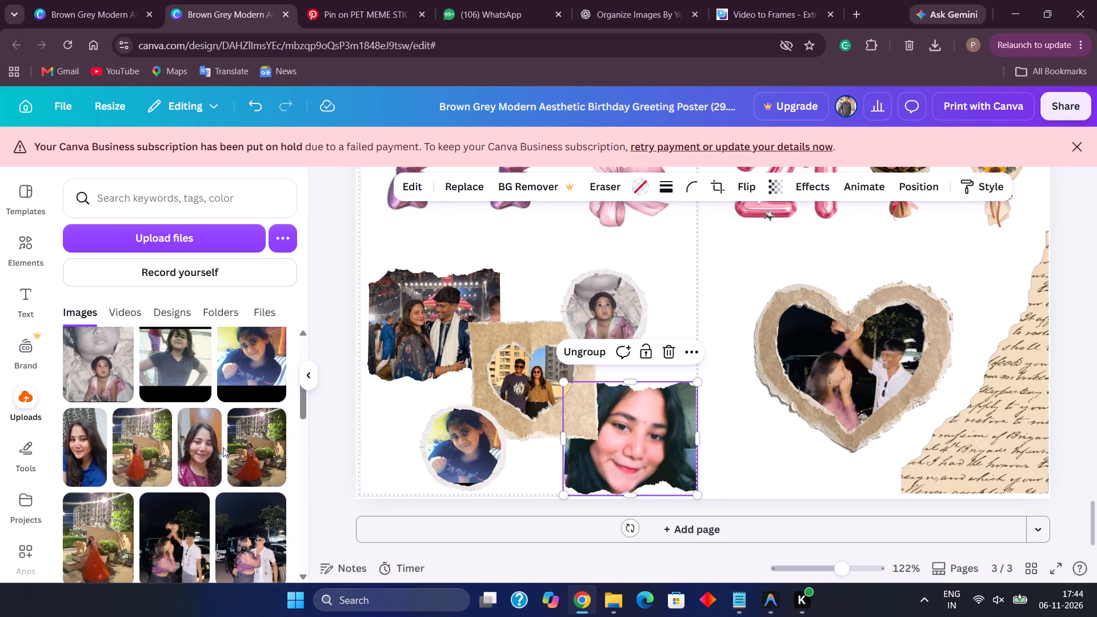
pyautogui.scroll(-1, 216, 447)
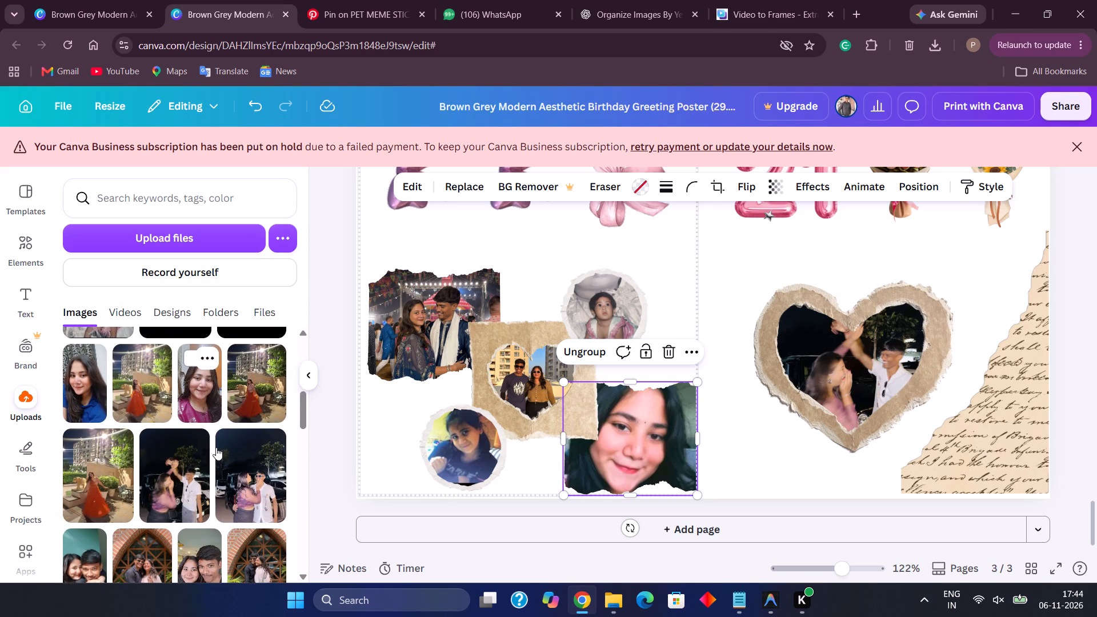
pyautogui.scroll(-1, 216, 447)
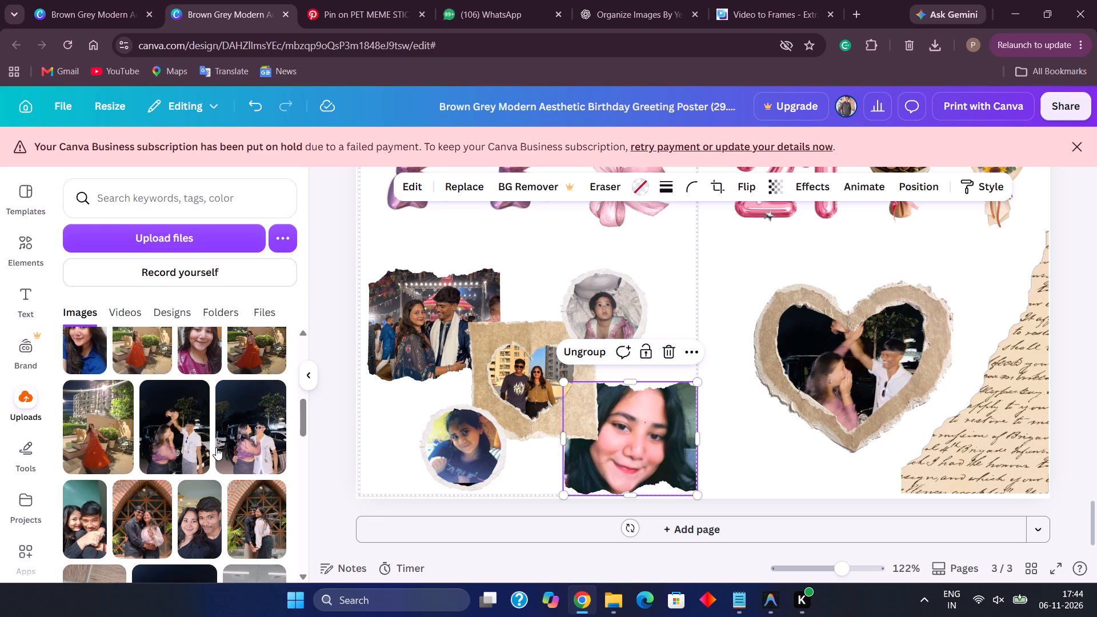
pyautogui.scroll(-3, 216, 447)
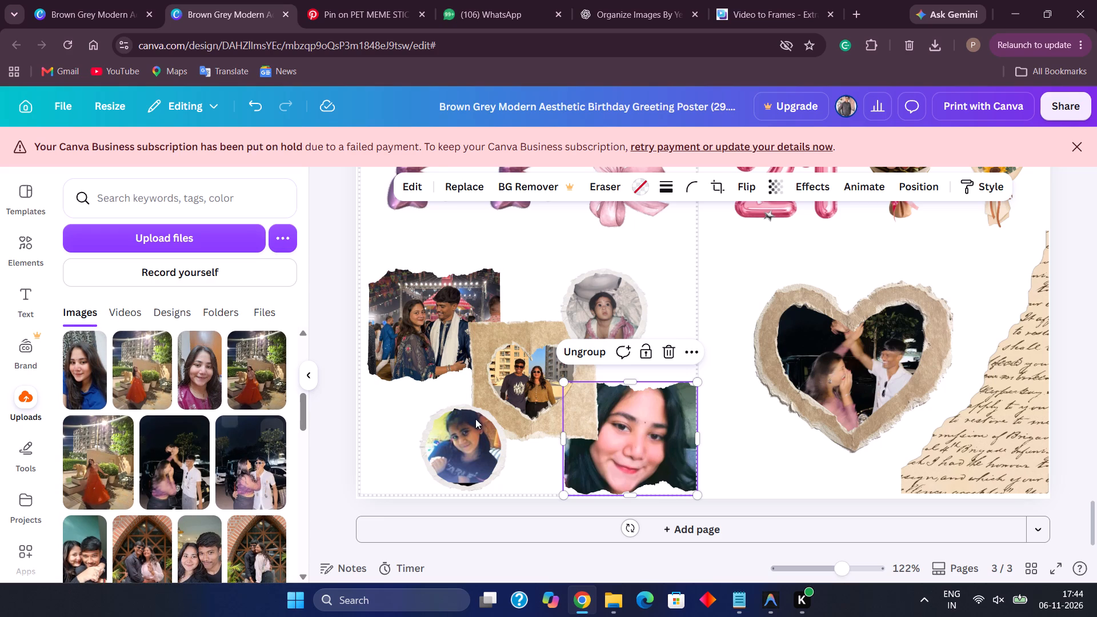
# Apply Smart Crop to the standing couple photo in the square torn-paper heart frame on page 3, and shift it within the heart.
pyautogui.click(516, 388)
pyautogui.click(516, 388)
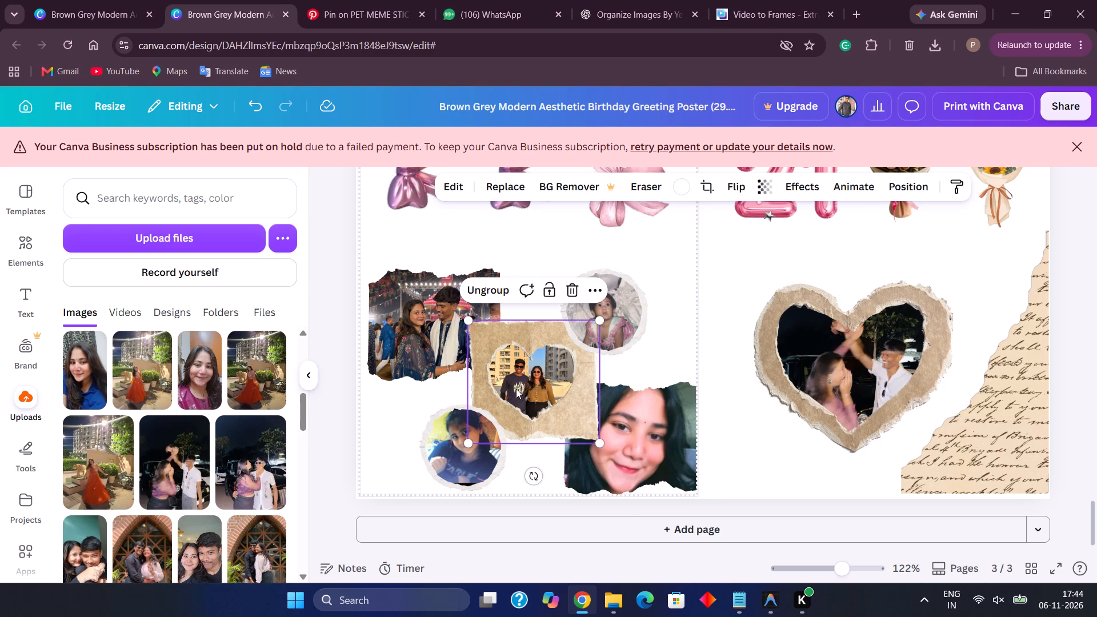
pyautogui.doubleClick(516, 388)
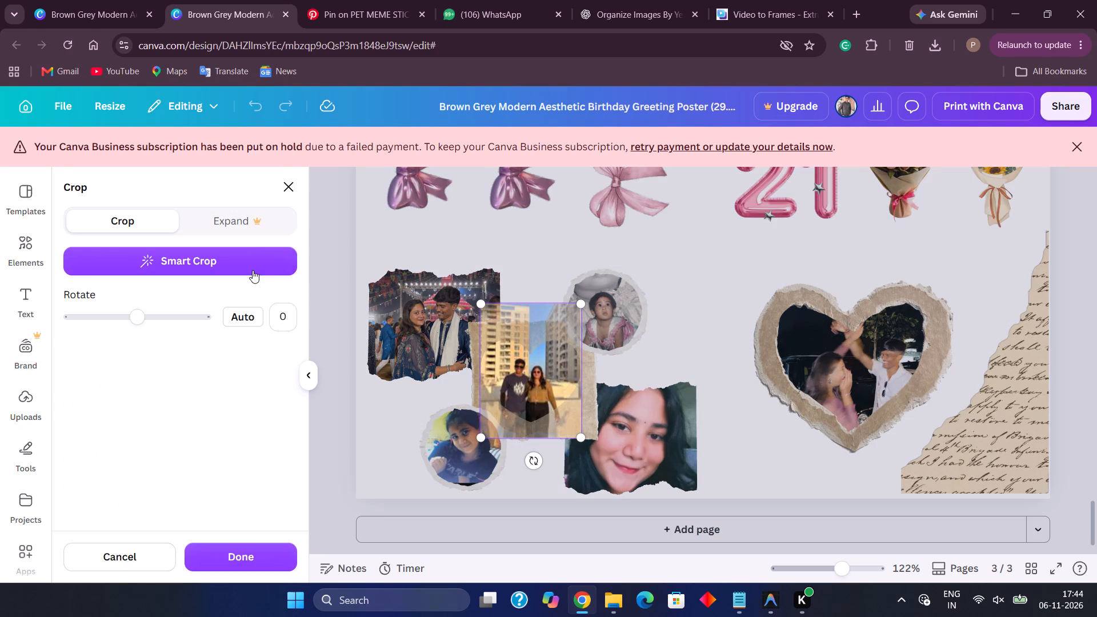
pyautogui.click(252, 269)
pyautogui.moveTo(535, 384); pyautogui.dragTo(545, 408)
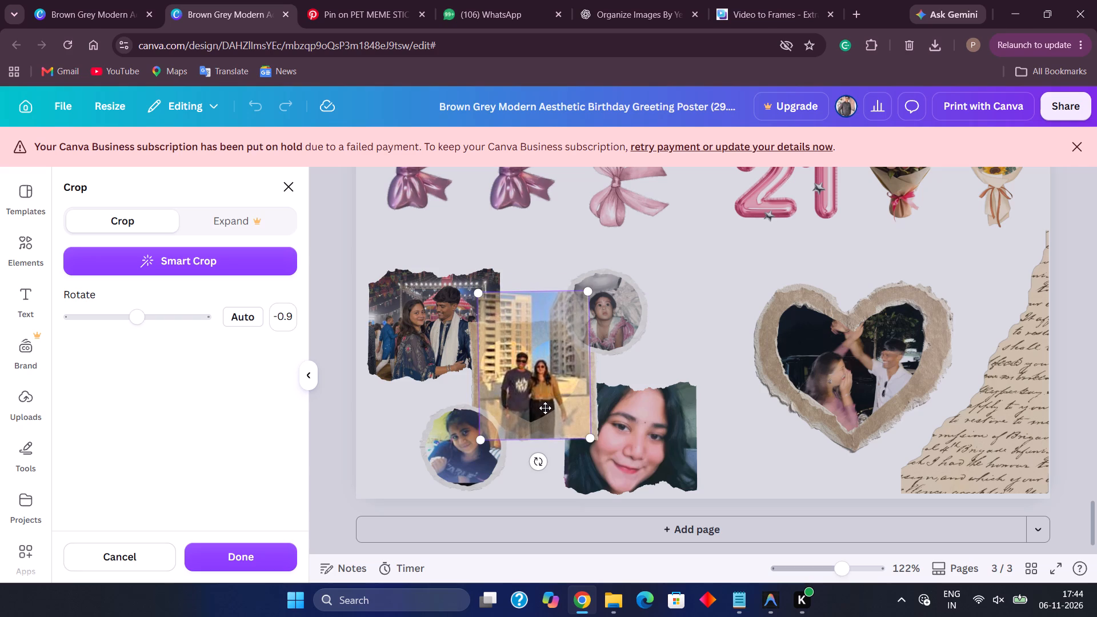
pyautogui.click(539, 403)
# Enlarge the couple photo inside the square paper's heart cut-out and reposition it so both faces and upper bodies fill the heart.
pyautogui.moveTo(591, 441); pyautogui.dragTo(626, 462)
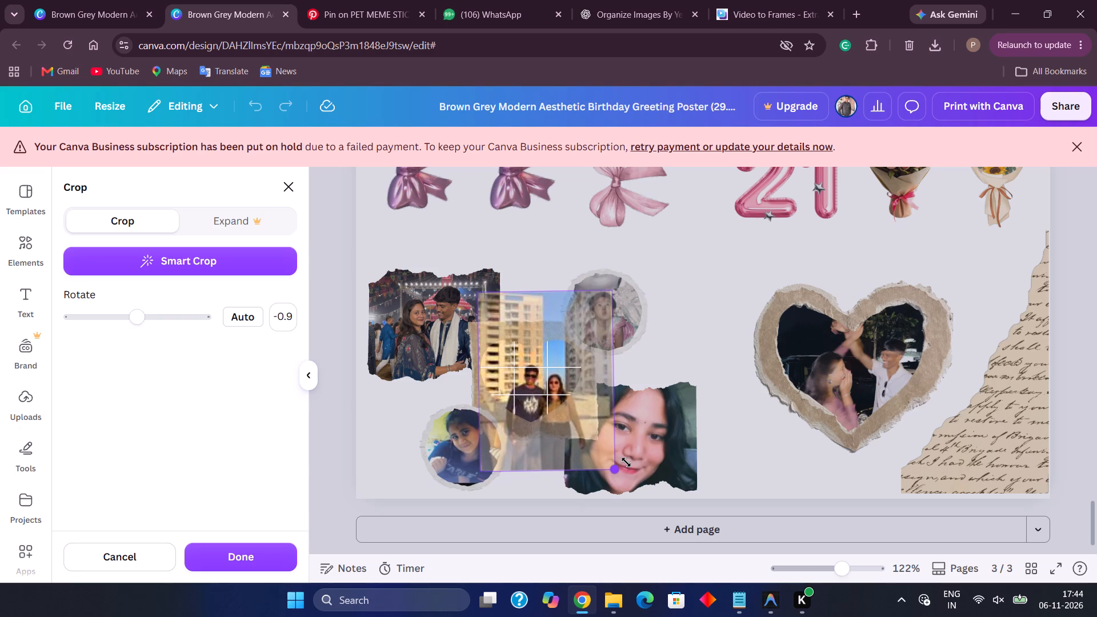
pyautogui.moveTo(626, 462); pyautogui.dragTo(611, 448)
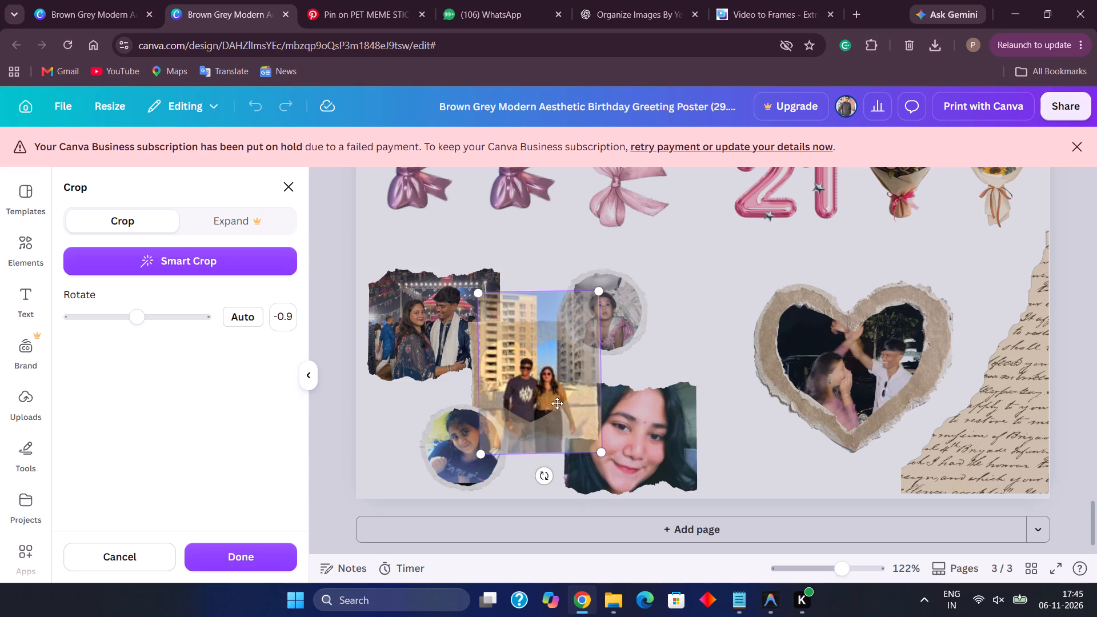
pyautogui.moveTo(557, 403); pyautogui.dragTo(543, 394)
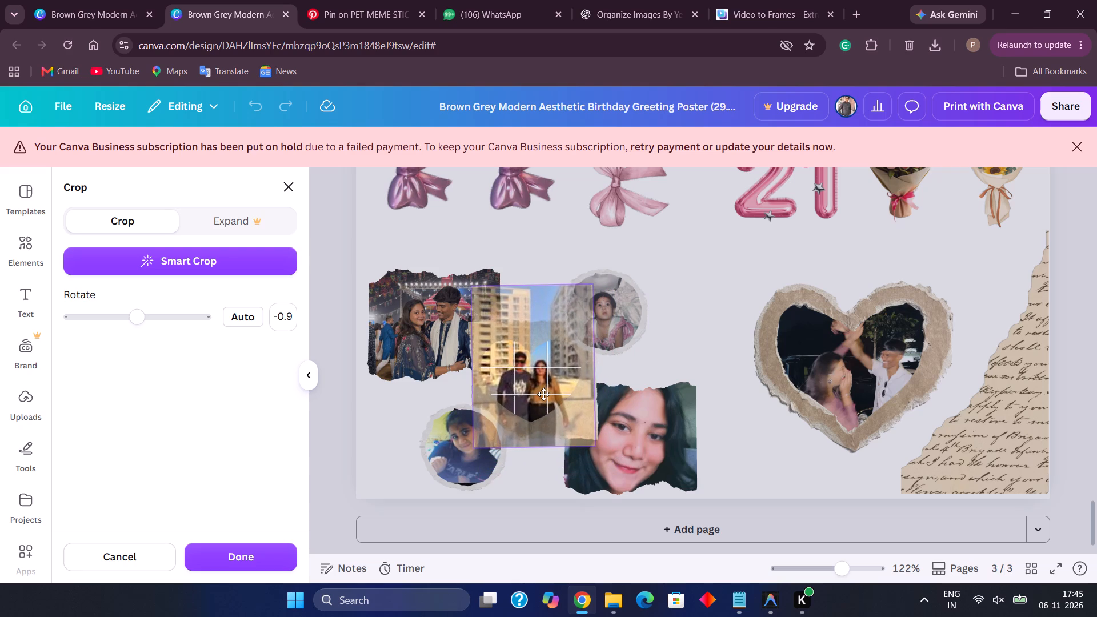
pyautogui.moveTo(543, 394); pyautogui.dragTo(546, 395)
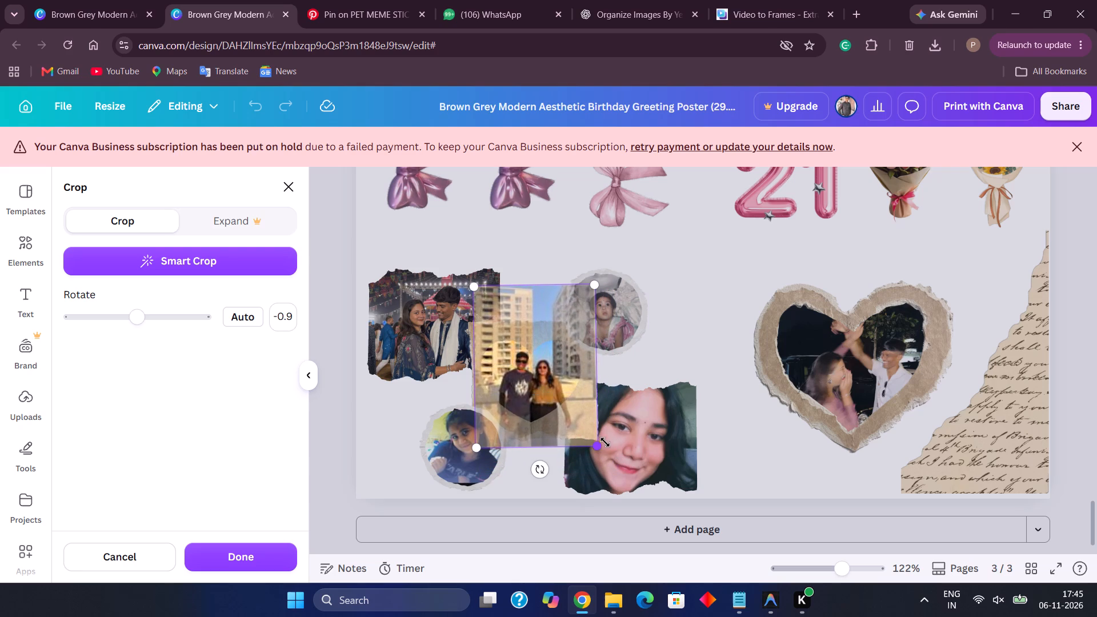
pyautogui.moveTo(598, 451); pyautogui.dragTo(631, 481)
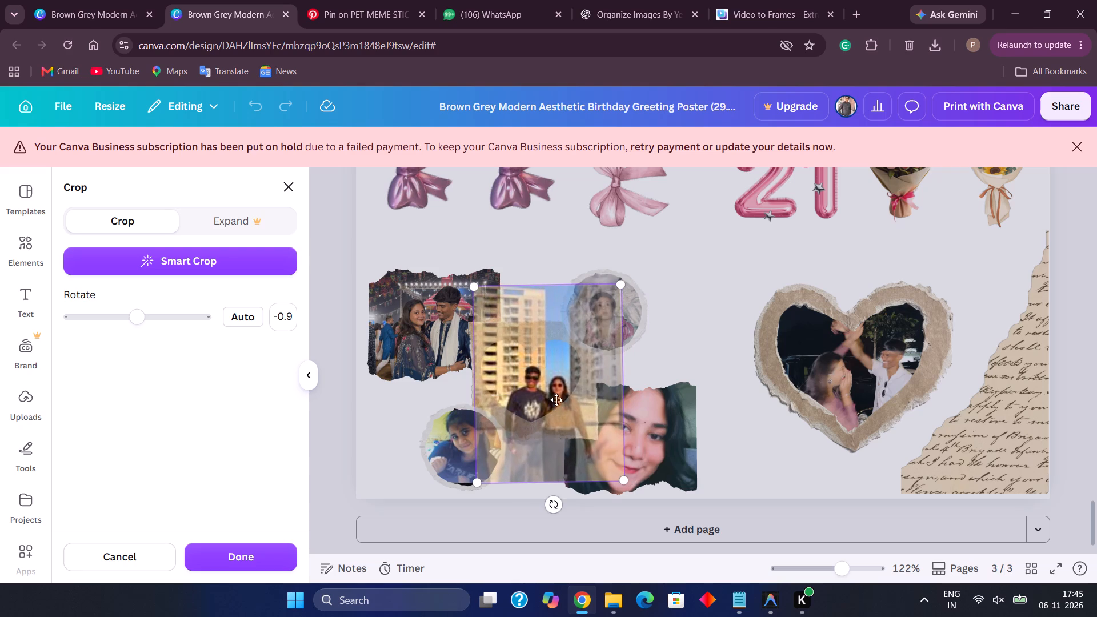
pyautogui.moveTo(553, 395); pyautogui.dragTo(531, 382)
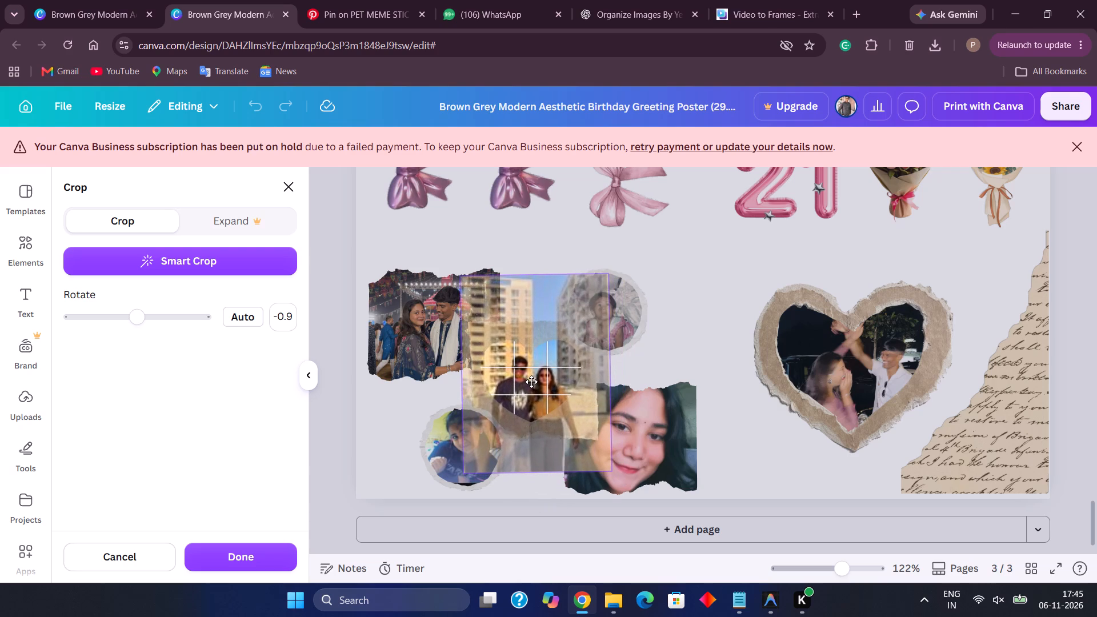
pyautogui.moveTo(531, 382); pyautogui.dragTo(530, 379)
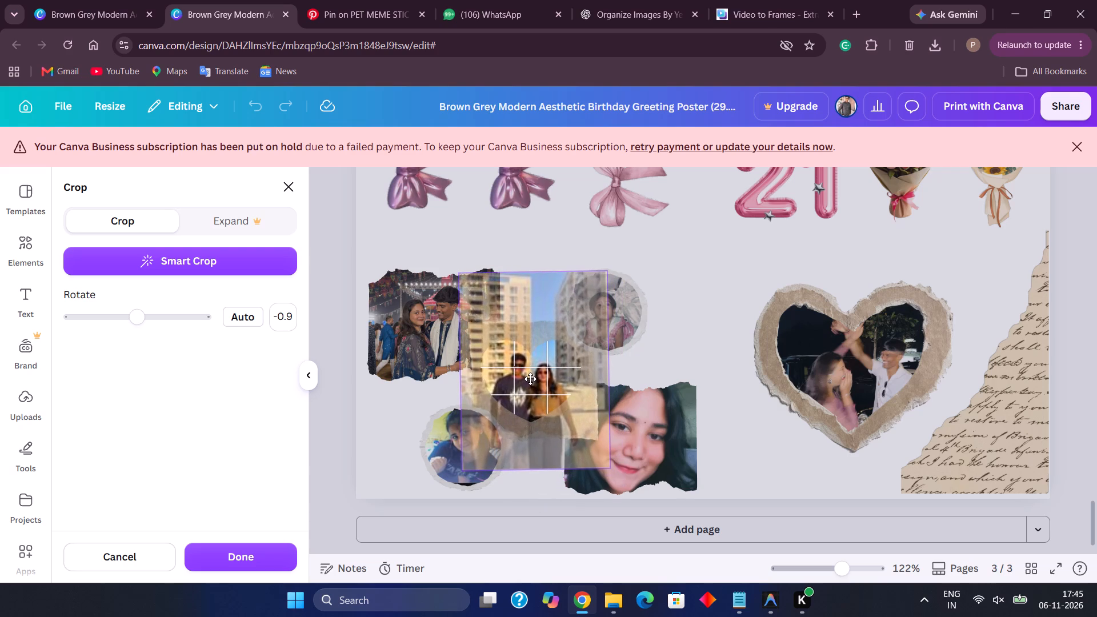
pyautogui.moveTo(530, 379); pyautogui.dragTo(529, 377)
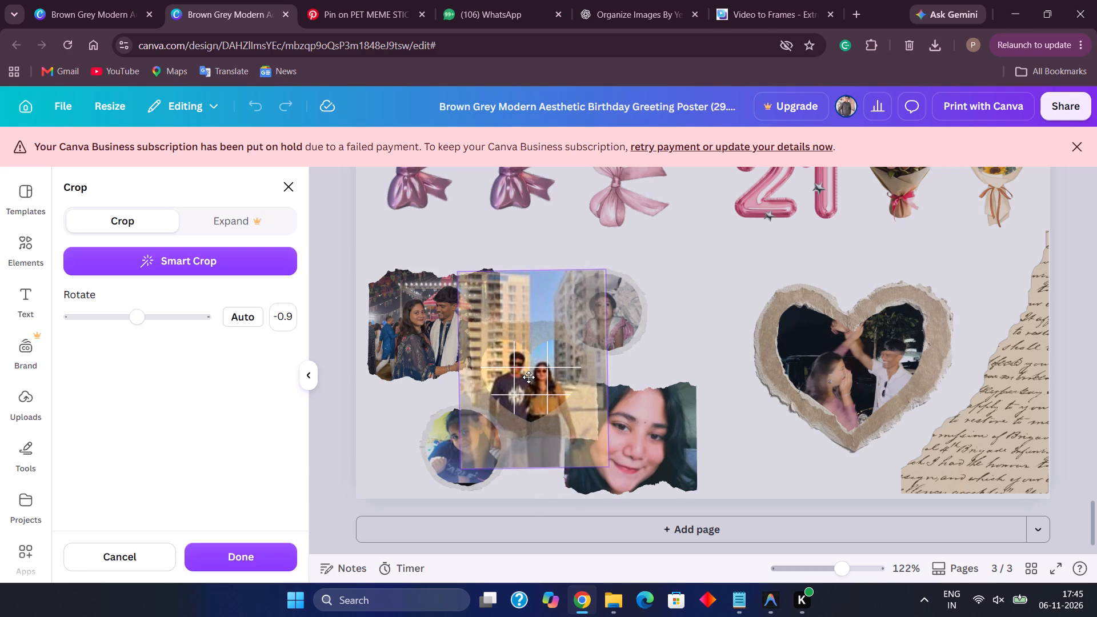
pyautogui.moveTo(529, 377); pyautogui.dragTo(530, 377)
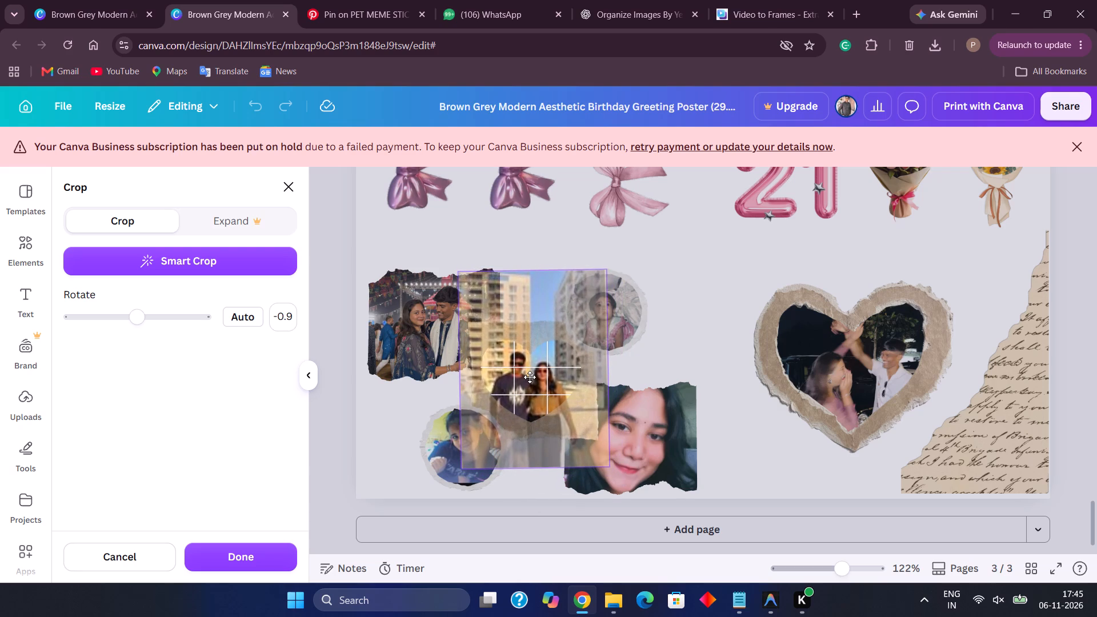
pyautogui.moveTo(530, 377); pyautogui.dragTo(530, 378)
pyautogui.click(754, 392)
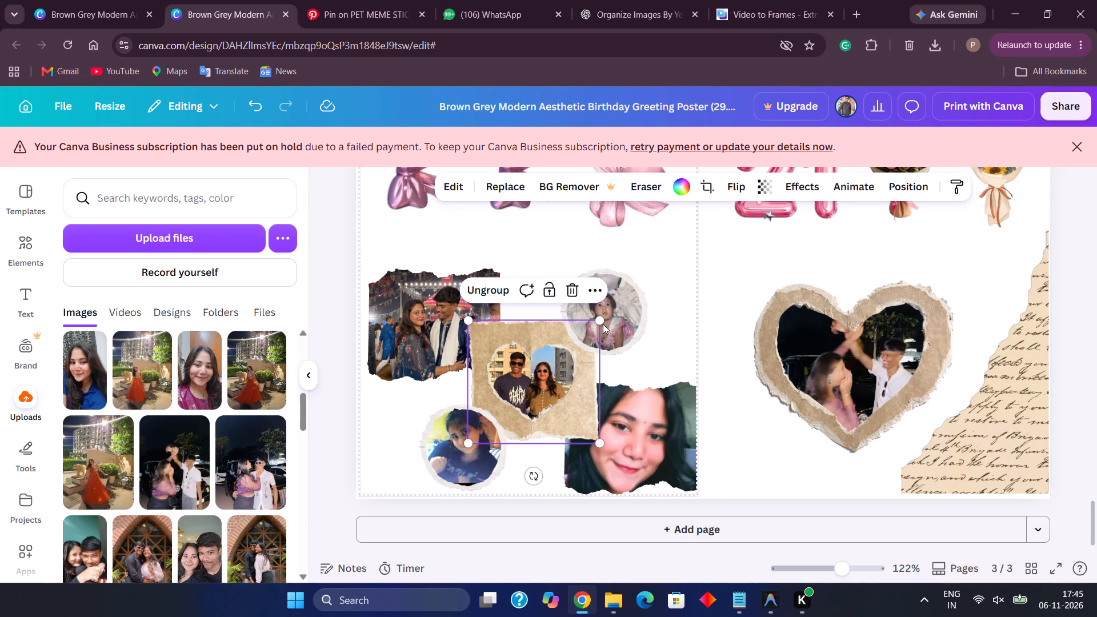
# Look through the uploaded images for another photo for the torn-paper frame holding the woman's close-up portrait.
pyautogui.click(636, 430)
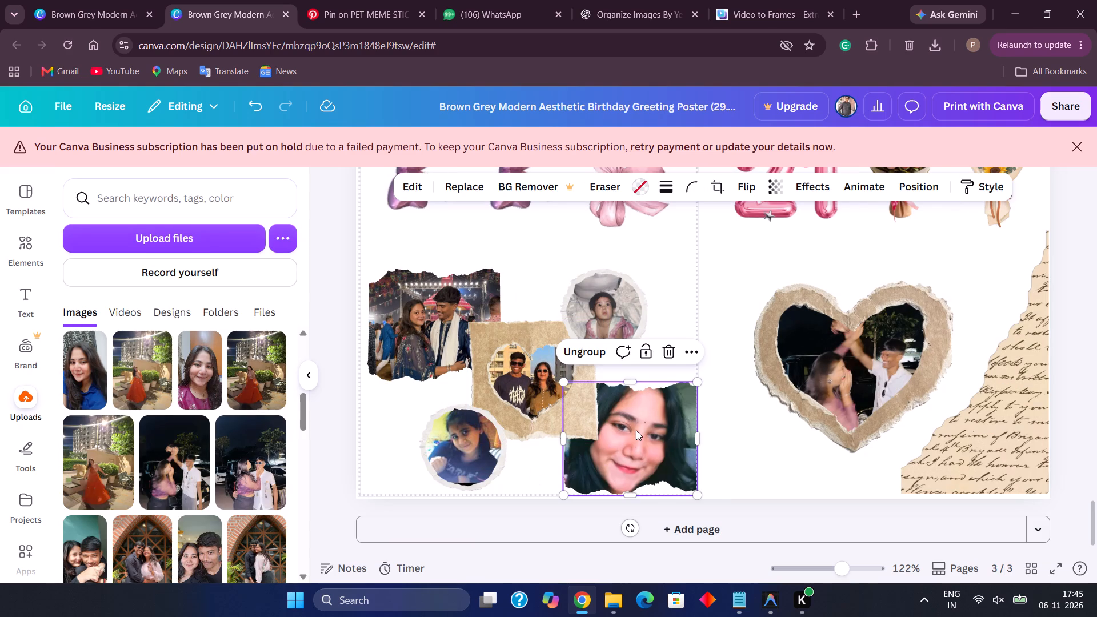
pyautogui.scroll(-4, 220, 472)
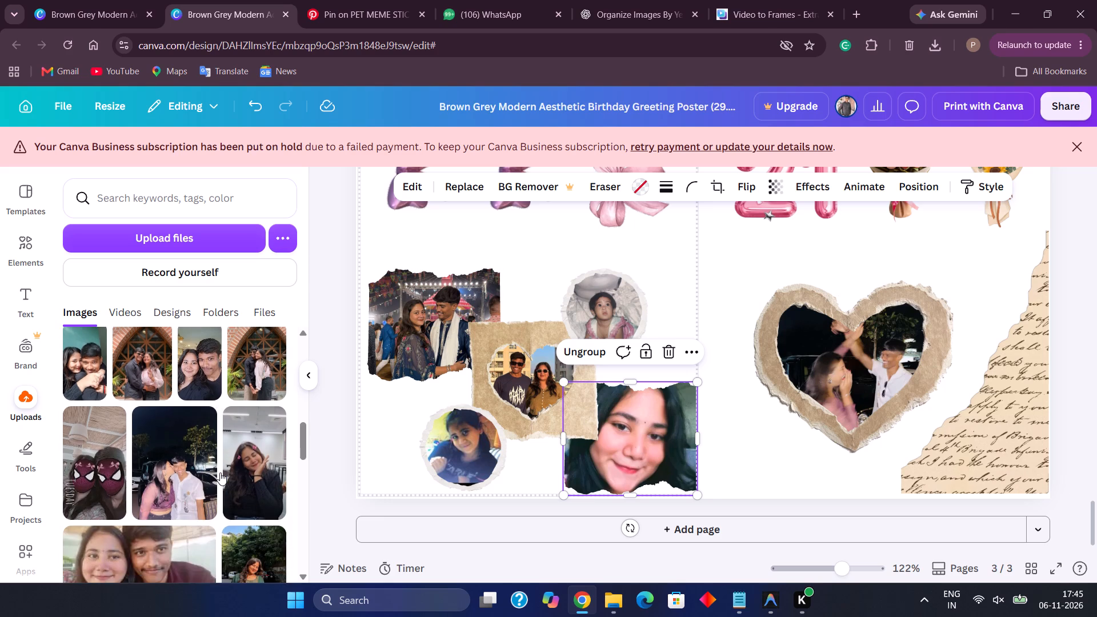
pyautogui.scroll(-4, 220, 472)
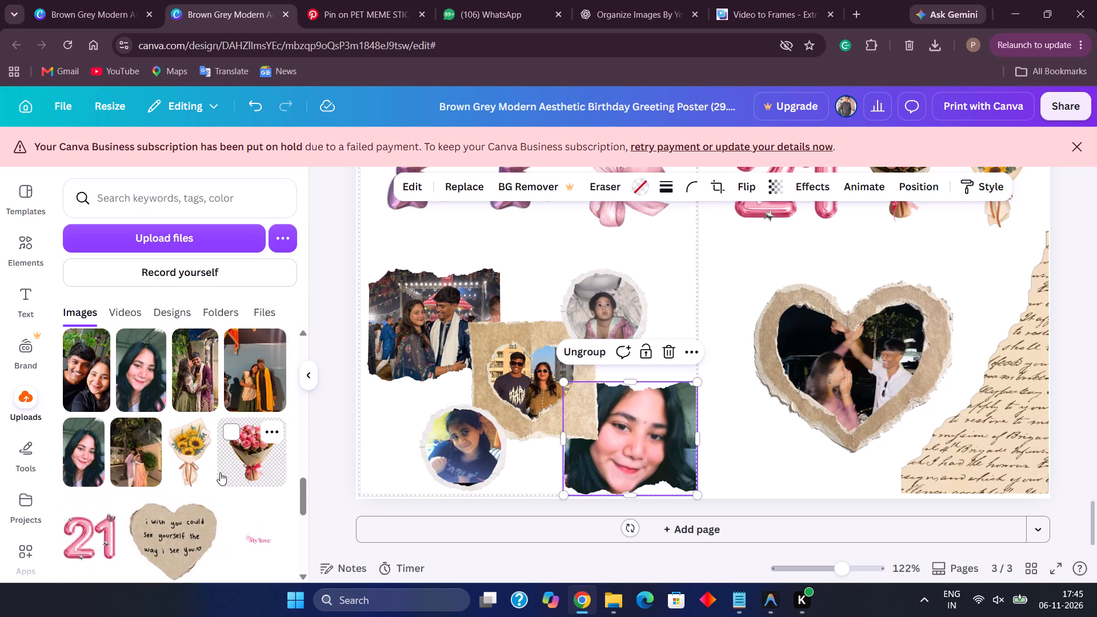
pyautogui.scroll(8, 220, 472)
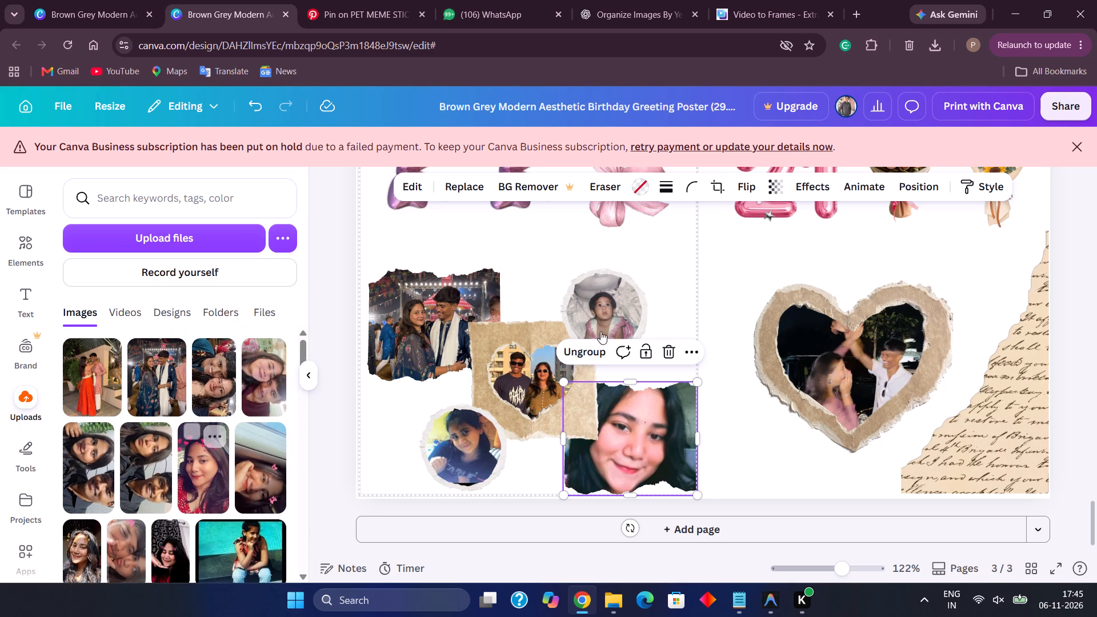
pyautogui.click(385, 435)
pyautogui.click(320, 454)
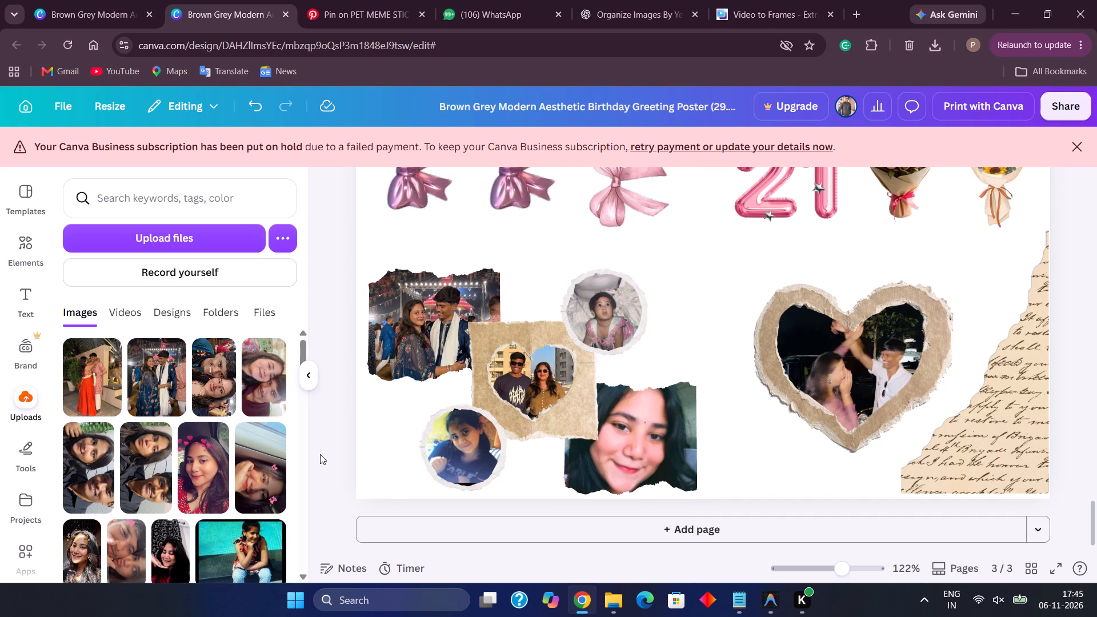
# Apply Smart Crop to the night photo of the couple in page 3's large heart frame, and shift it down to centre the couple.
pyautogui.click(851, 361)
pyautogui.doubleClick(851, 361)
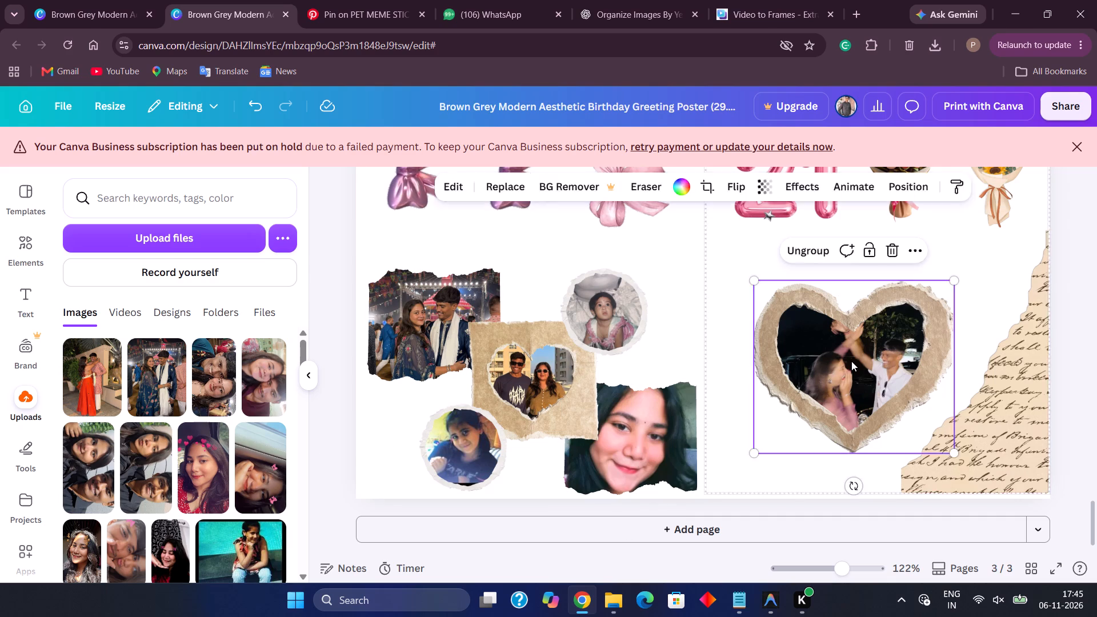
pyautogui.click(236, 265)
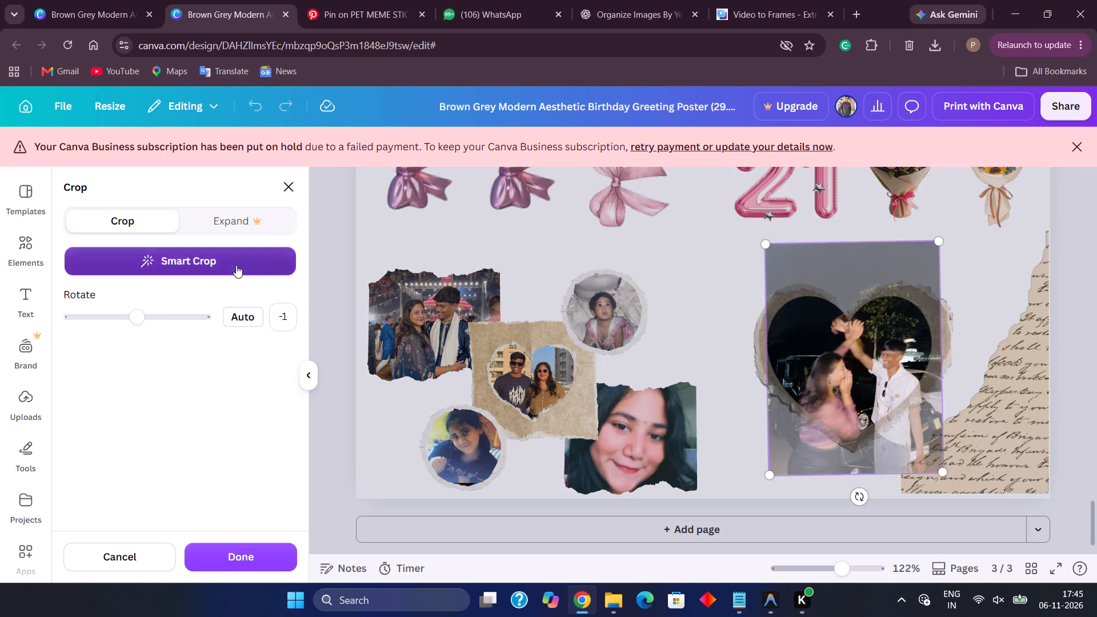
pyautogui.click(892, 351)
pyautogui.moveTo(892, 351); pyautogui.dragTo(870, 378)
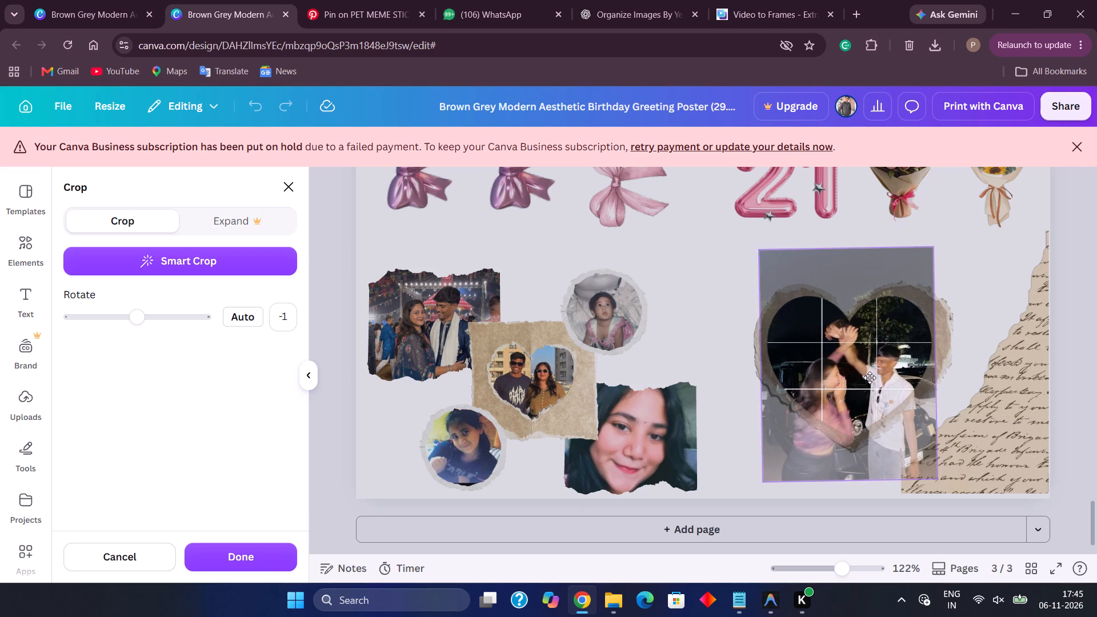
pyautogui.moveTo(870, 378); pyautogui.dragTo(866, 372)
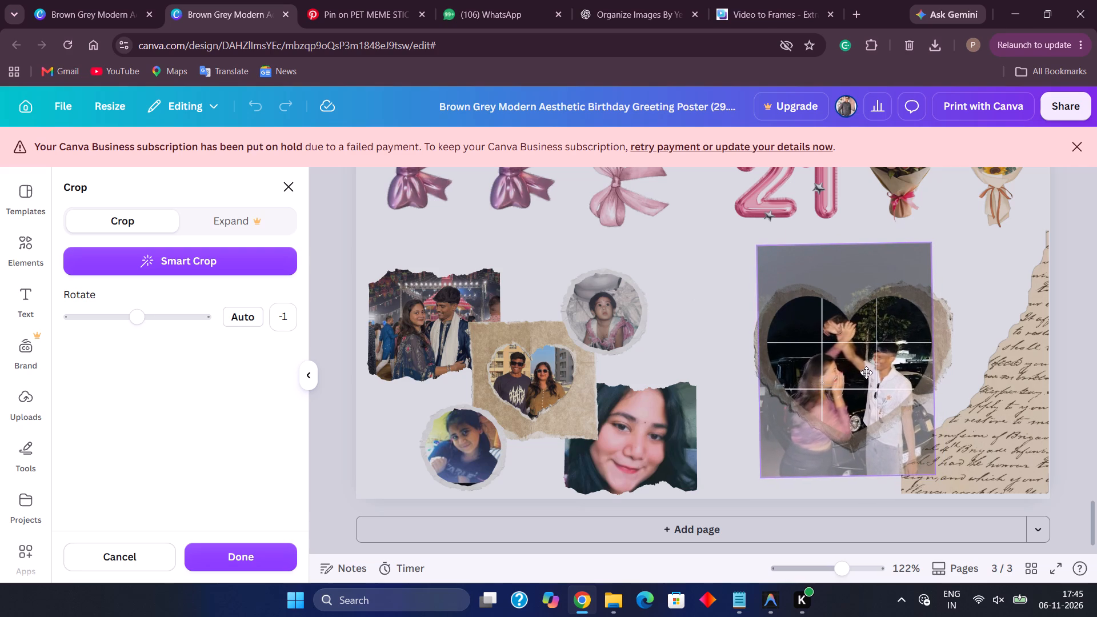
pyautogui.moveTo(866, 372); pyautogui.dragTo(871, 372)
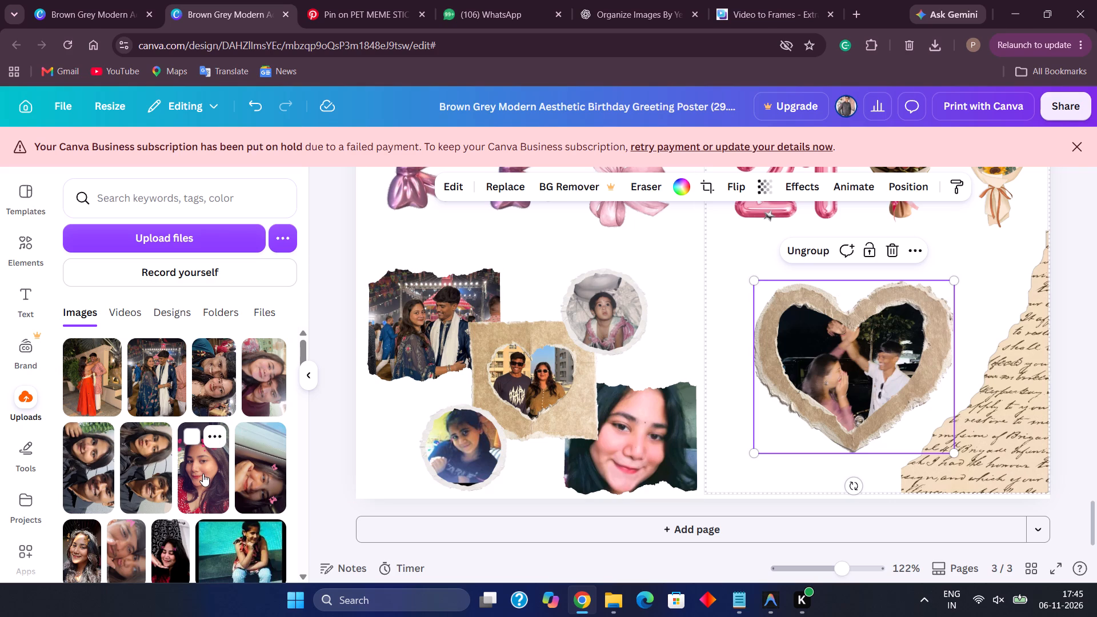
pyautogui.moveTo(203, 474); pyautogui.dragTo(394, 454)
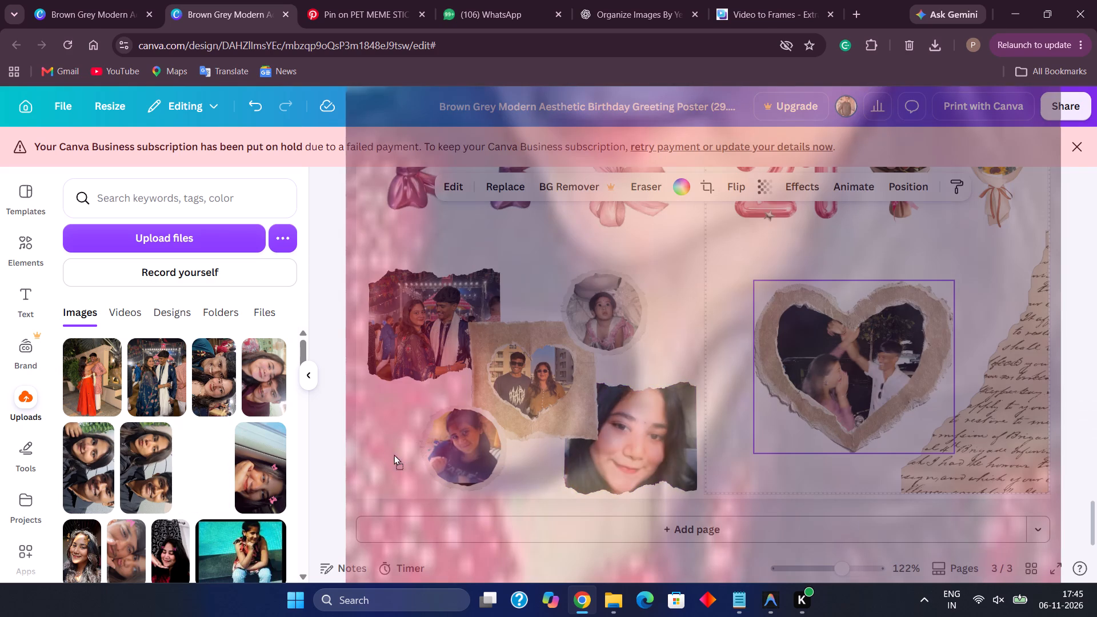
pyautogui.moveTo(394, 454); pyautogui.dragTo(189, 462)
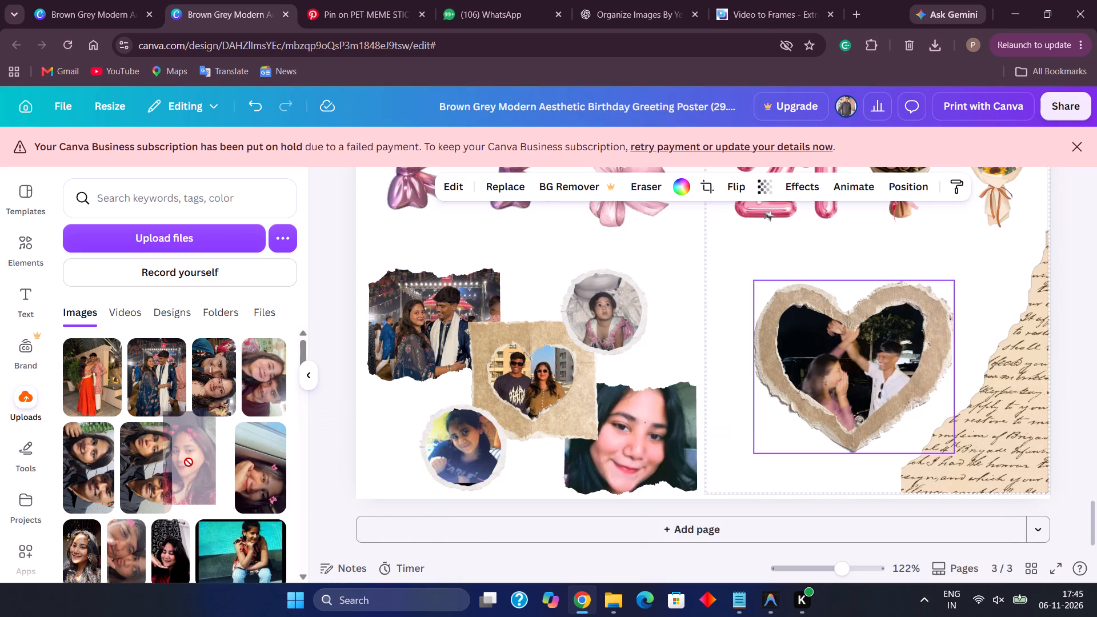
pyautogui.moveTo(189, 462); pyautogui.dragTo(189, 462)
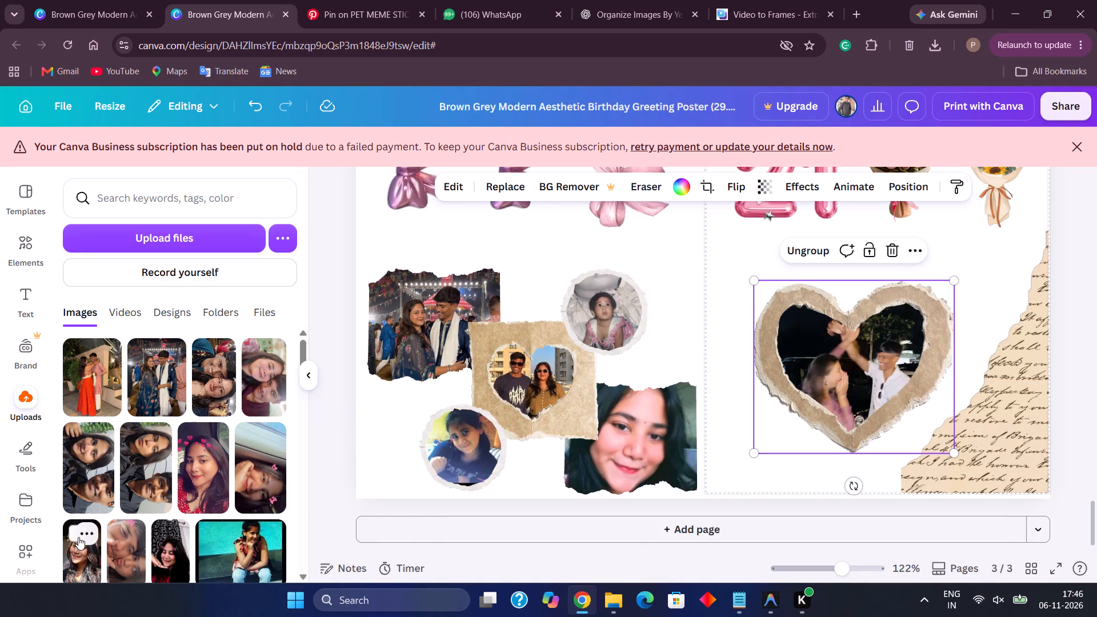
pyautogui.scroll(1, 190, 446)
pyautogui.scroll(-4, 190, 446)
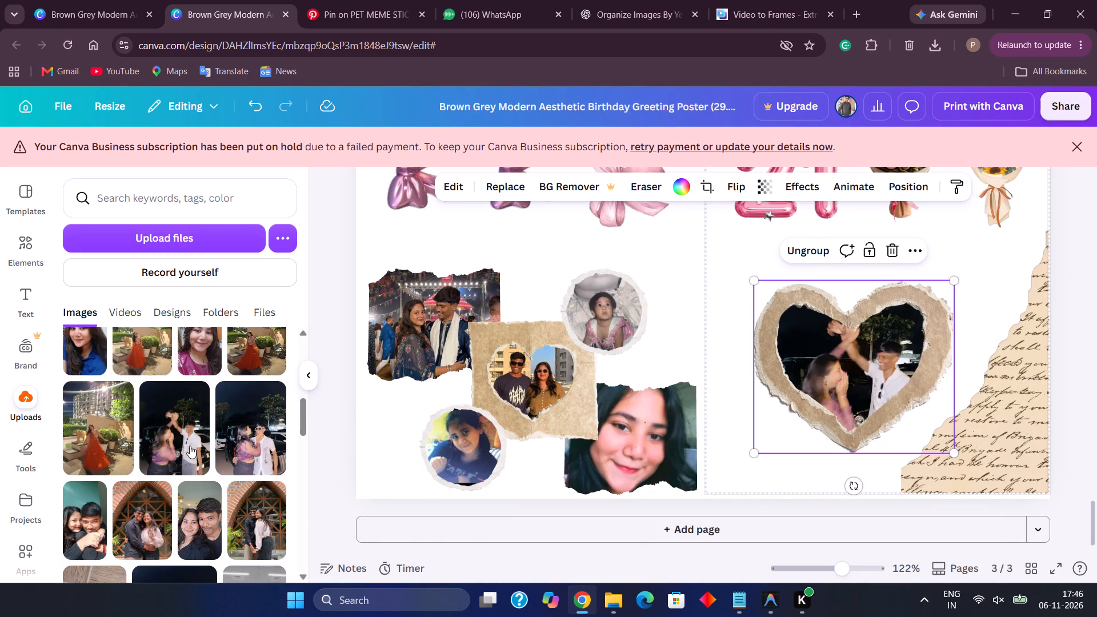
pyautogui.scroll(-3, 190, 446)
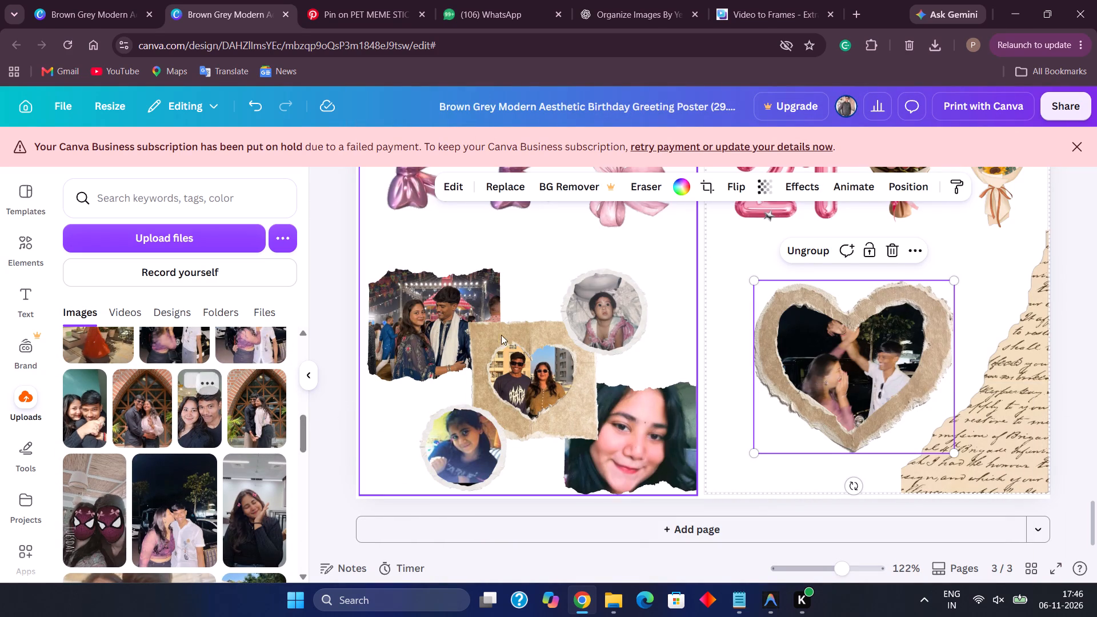
# Delete the empty torn-paper heart frame beside the red LOVE wax seal on page 2.
pyautogui.scroll(9, 526, 334)
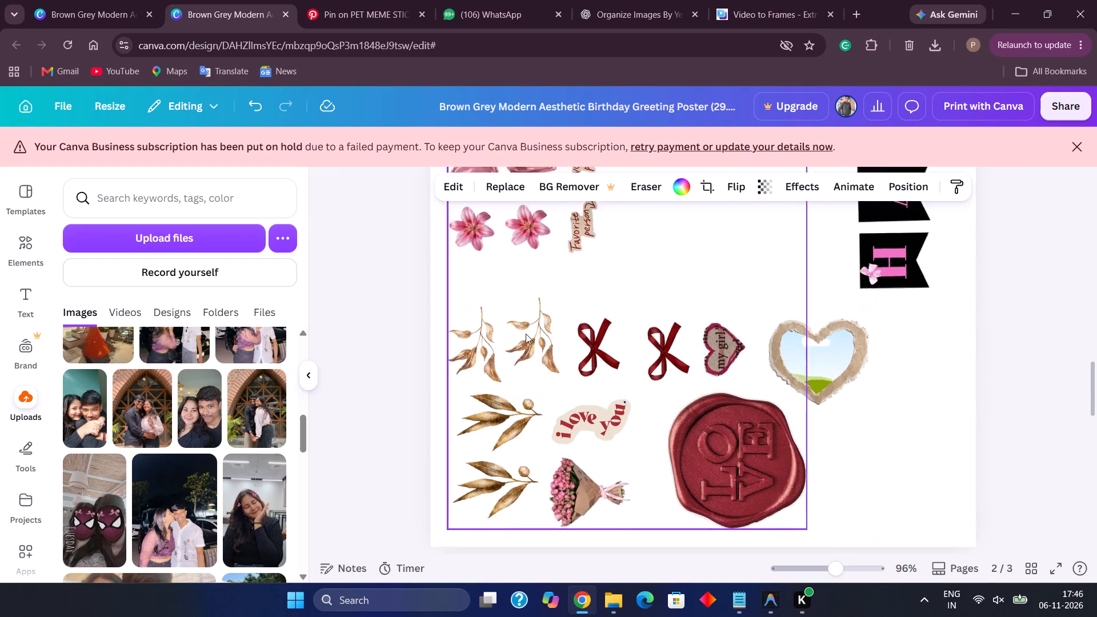
pyautogui.click(765, 339)
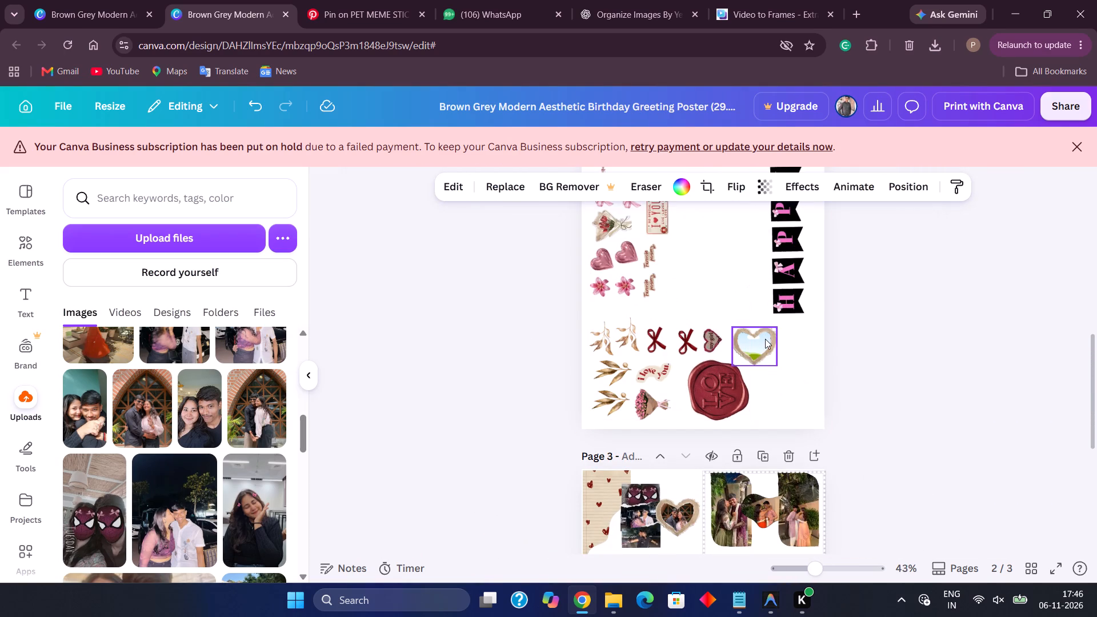
pyautogui.click(781, 293)
# Ungroup the left-hand group of photos and stickers on page 3.
pyautogui.scroll(-1, 777, 362)
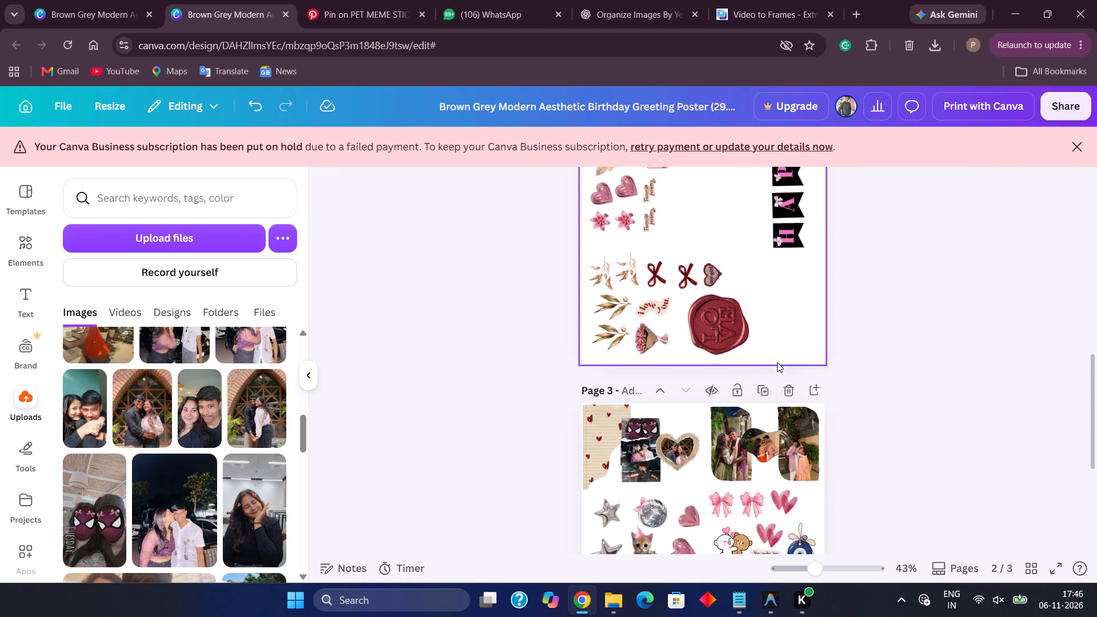
pyautogui.scroll(-2, 777, 362)
pyautogui.scroll(1, 777, 362)
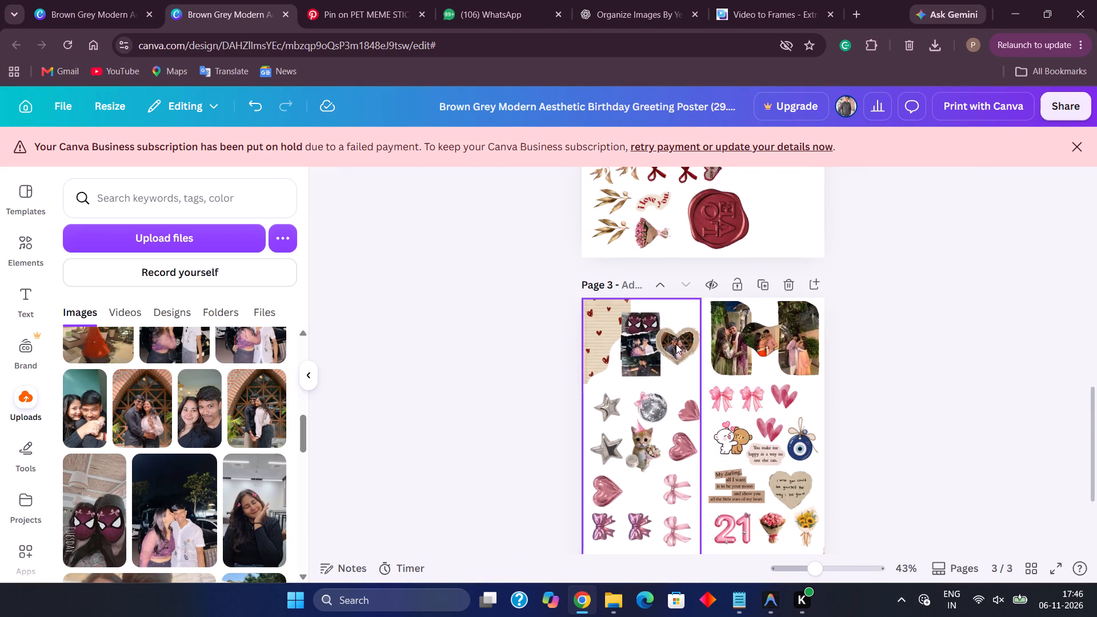
pyautogui.click(676, 344)
pyautogui.click(592, 267)
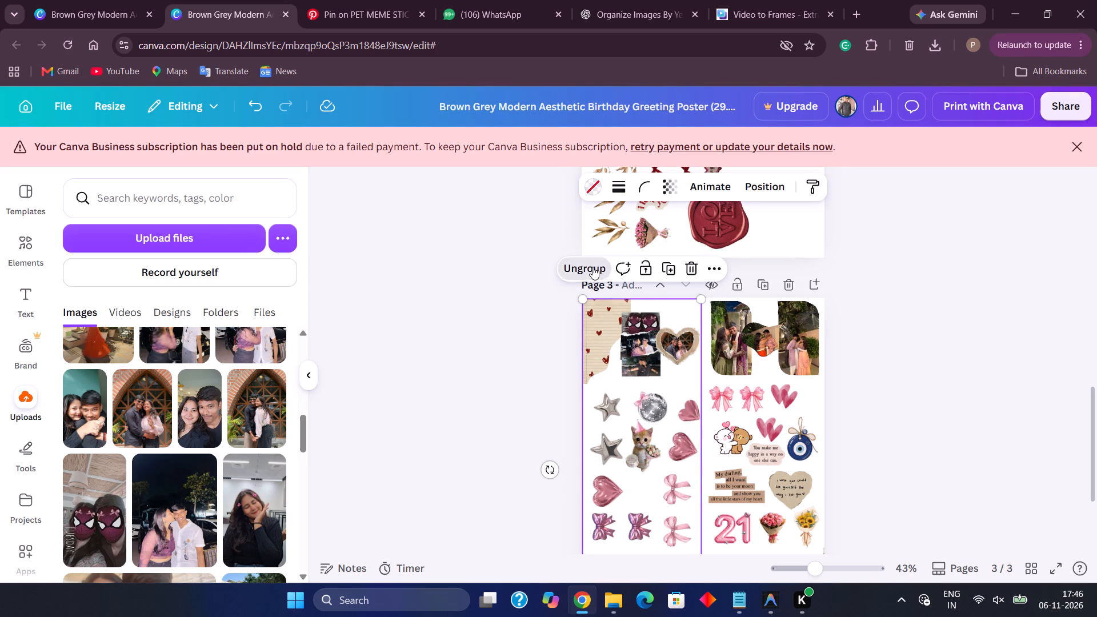
# Ungroup the right-hand group of photos and stickers on page 3.
pyautogui.click(731, 319)
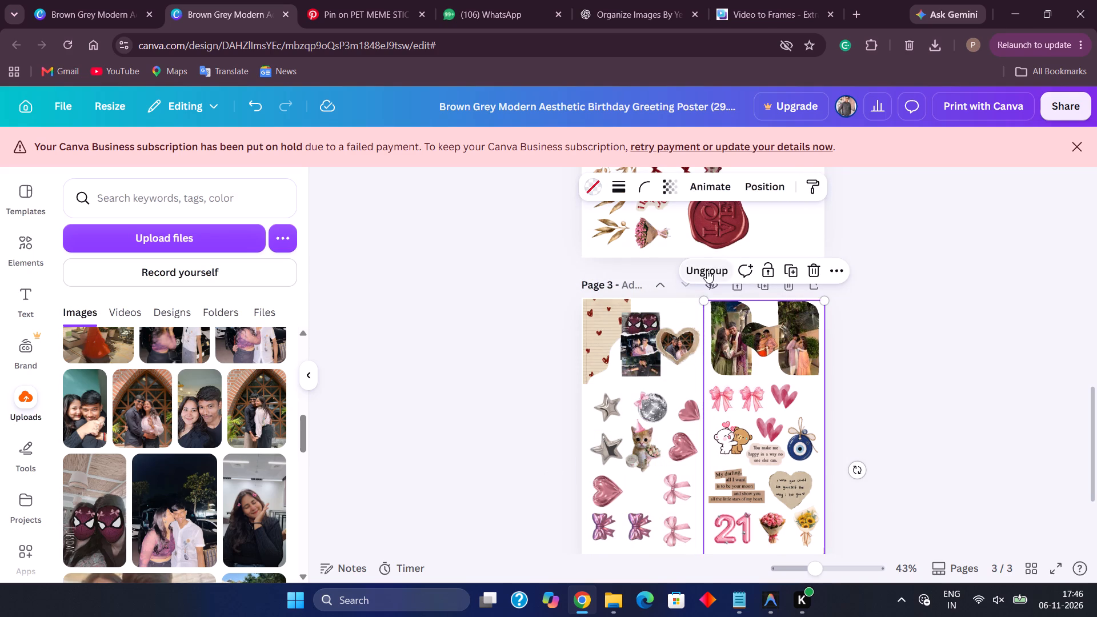
pyautogui.click(707, 271)
pyautogui.scroll(1, 782, 310)
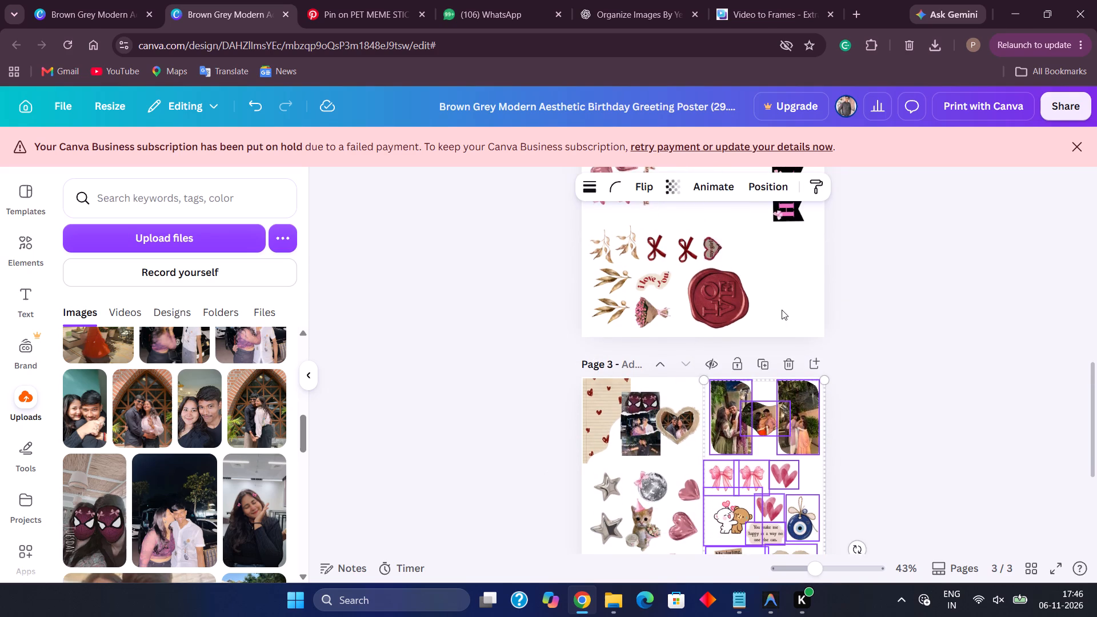
pyautogui.scroll(1, 782, 310)
pyautogui.click(871, 403)
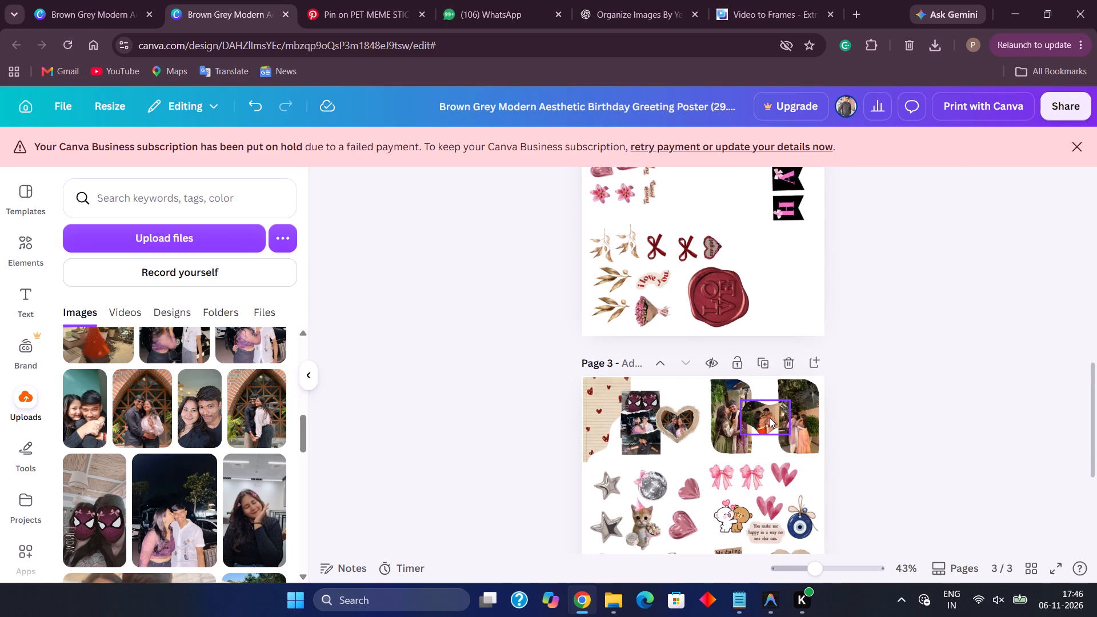
# Move the curved-frame couple photo from the top of page 3 to page 2, beside the red LOVE wax seal.
pyautogui.moveTo(770, 418); pyautogui.dragTo(799, 314)
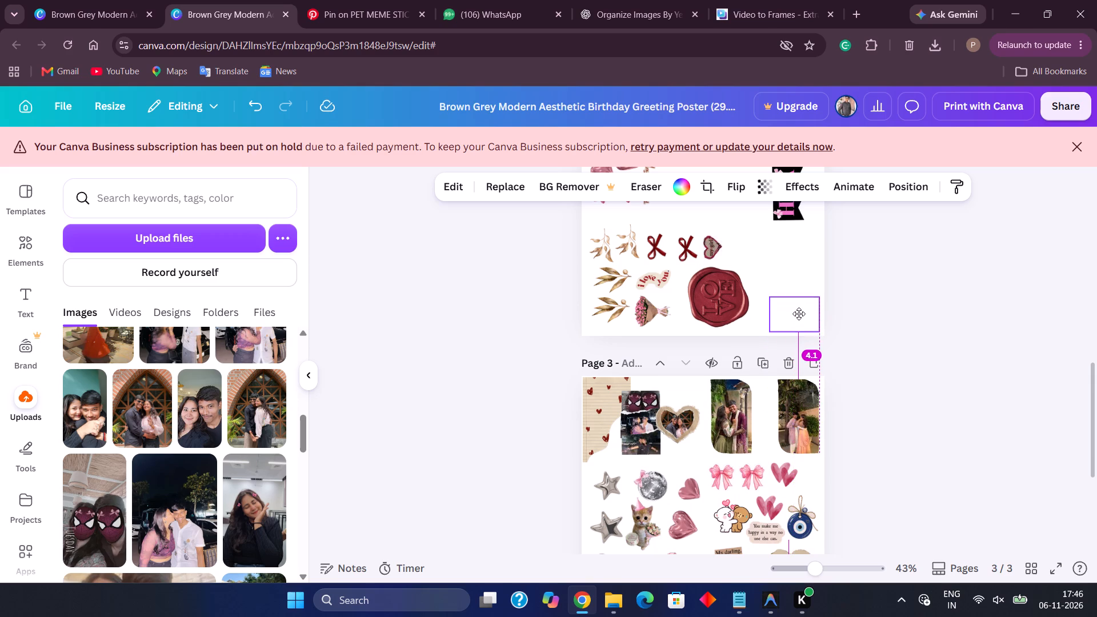
pyautogui.moveTo(799, 314); pyautogui.dragTo(799, 311)
pyautogui.click(799, 311)
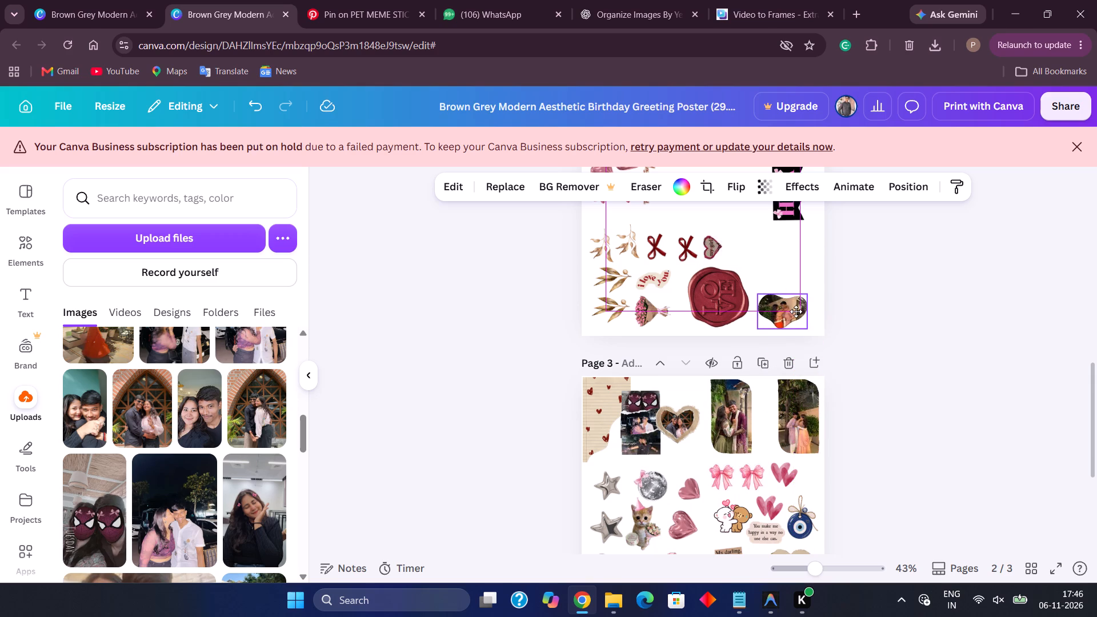
# Nudge the small heart-framed couple photo at the top of page 3 right and slightly up, away from the photo strip.
pyautogui.moveTo(682, 412); pyautogui.dragTo(693, 416)
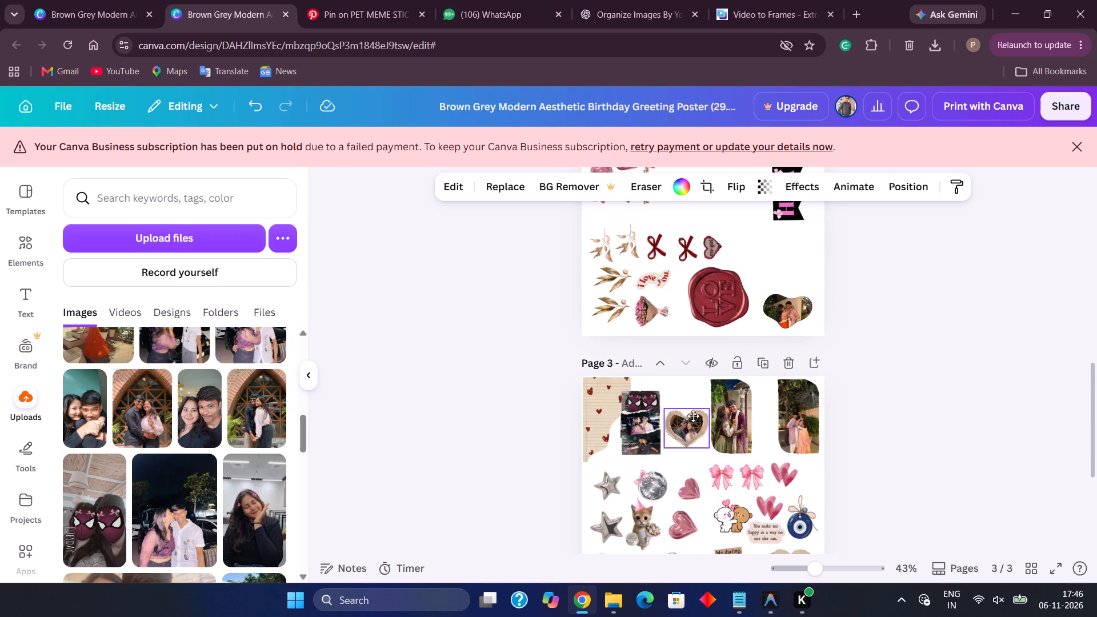
pyautogui.moveTo(693, 416); pyautogui.dragTo(691, 411)
# Spread out page 3's bottom photos by shifting the large heart frame right and up and placing the brown-paper heart photo beside it.
pyautogui.scroll(-1, 691, 411)
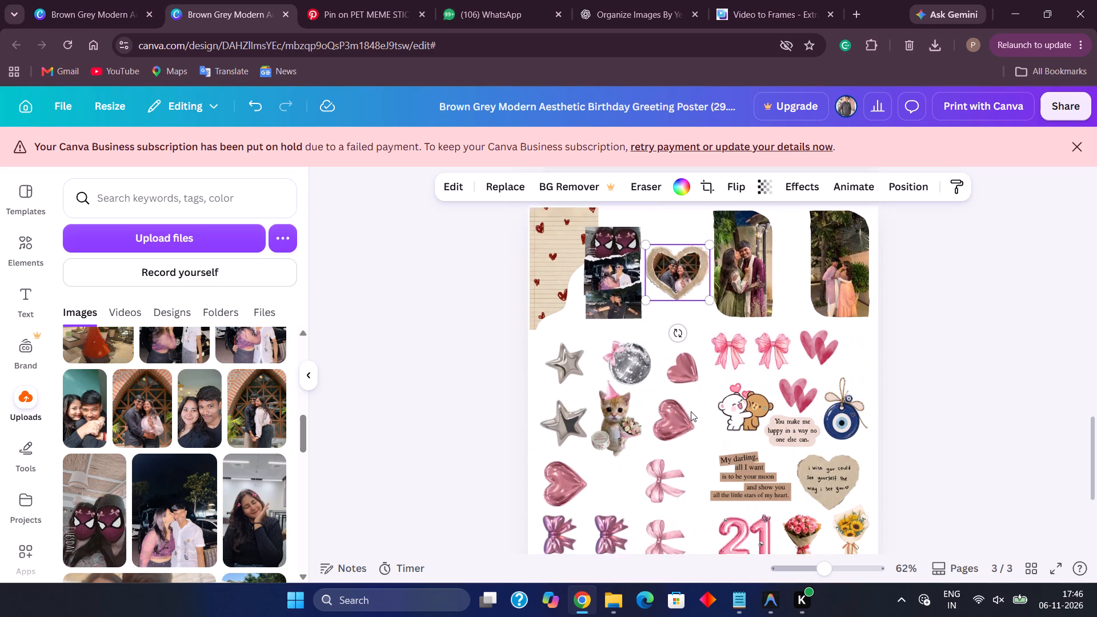
pyautogui.scroll(-4, 691, 411)
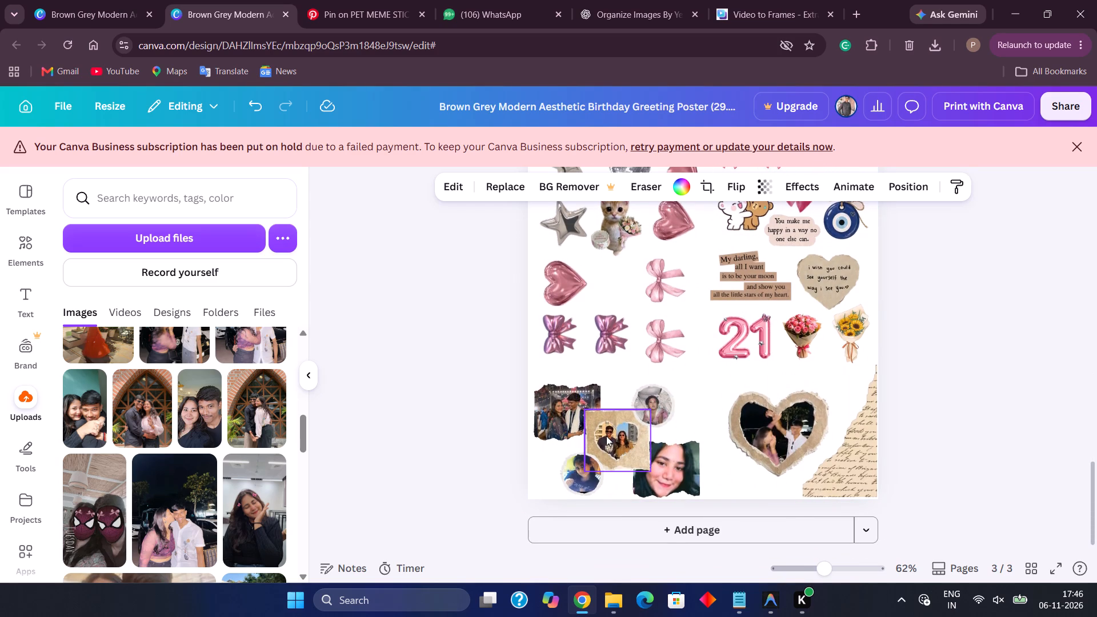
pyautogui.moveTo(606, 436); pyautogui.dragTo(692, 398)
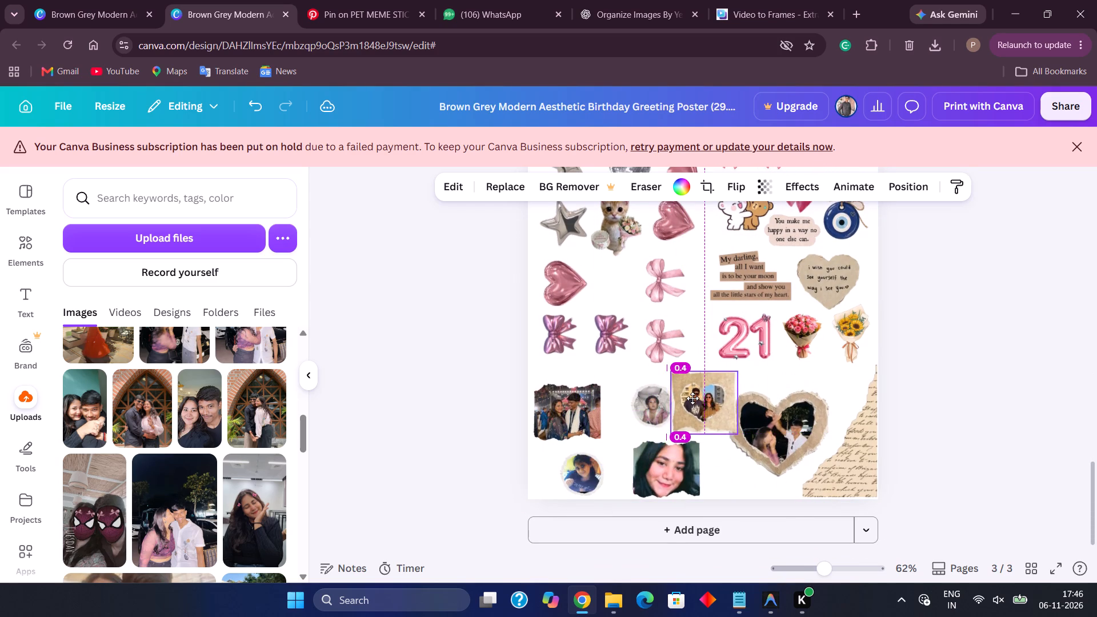
pyautogui.moveTo(692, 398); pyautogui.dragTo(622, 436)
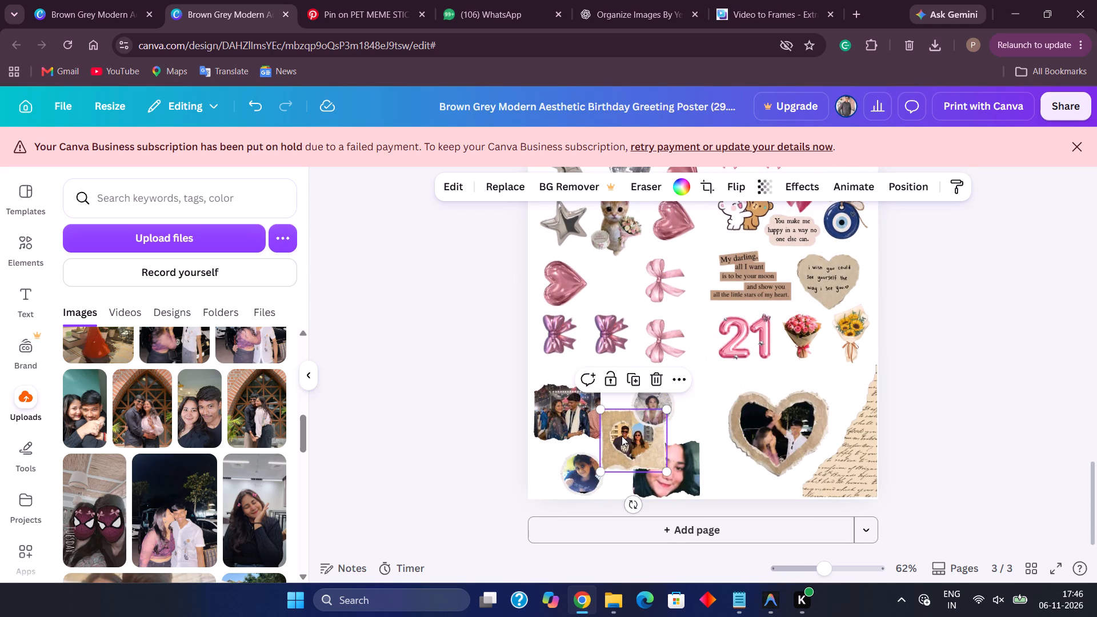
pyautogui.moveTo(771, 432); pyautogui.dragTo(794, 414)
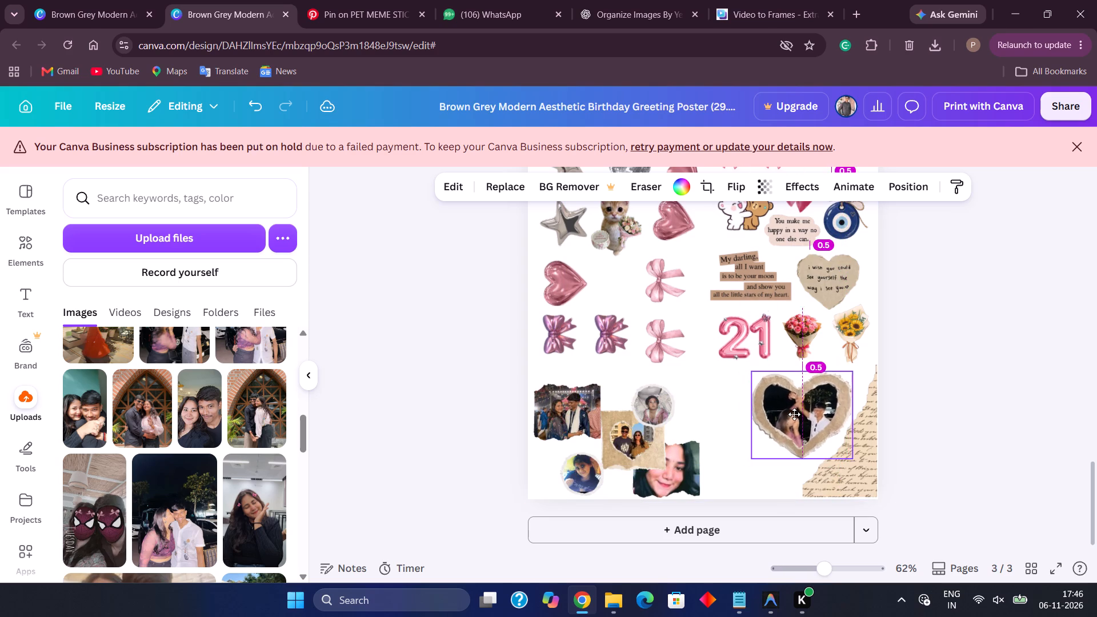
pyautogui.moveTo(794, 414); pyautogui.dragTo(794, 411)
pyautogui.moveTo(618, 454); pyautogui.dragTo(660, 451)
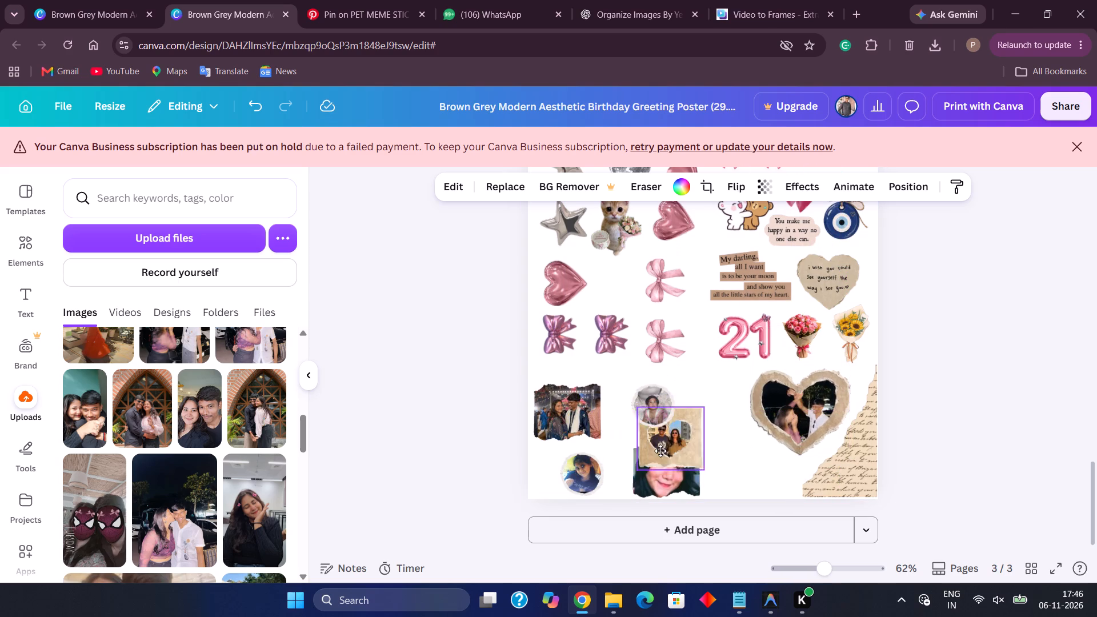
pyautogui.moveTo(660, 451); pyautogui.dragTo(696, 422)
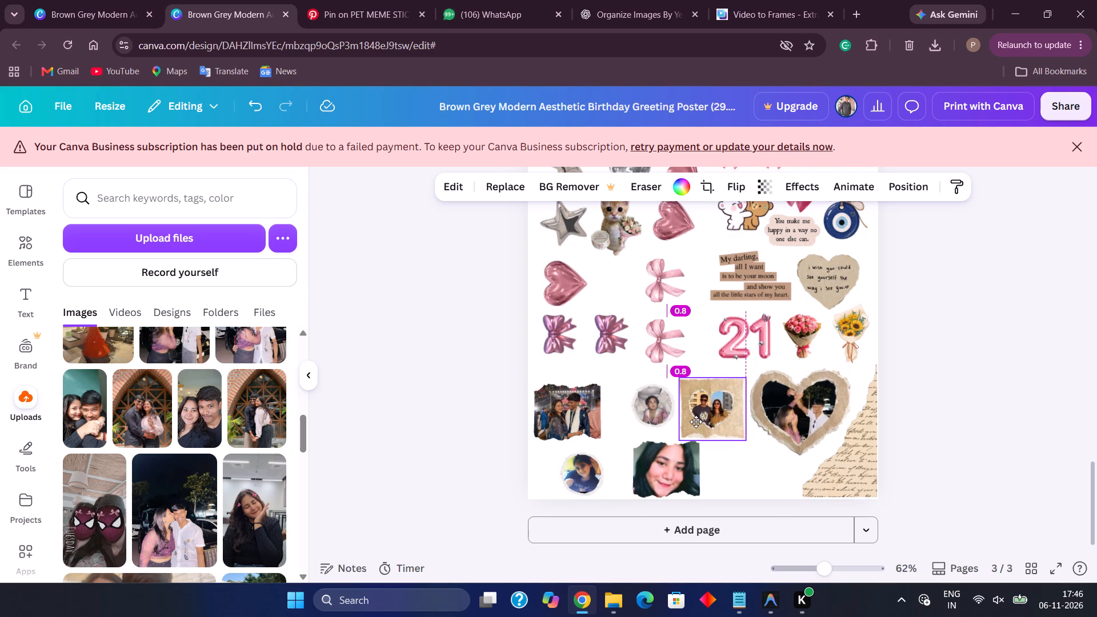
pyautogui.moveTo(696, 422); pyautogui.dragTo(696, 420)
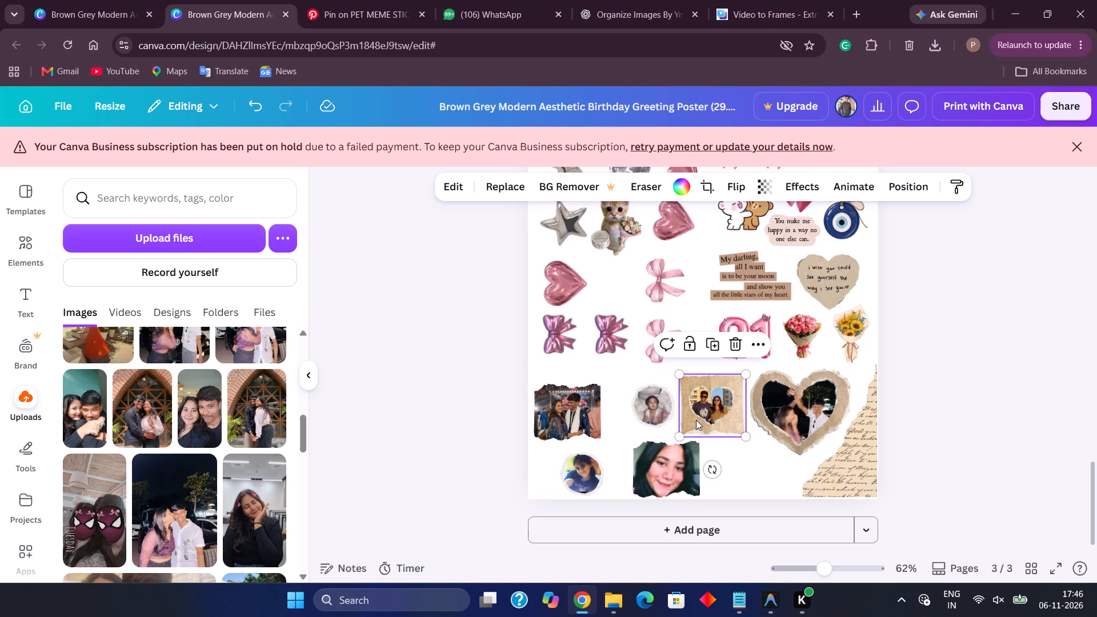
# Shift page 3's two round photos left towards the torn-edge couple photo, and place the woman's portrait below the round baby photo.
pyautogui.moveTo(652, 471); pyautogui.dragTo(700, 471)
pyautogui.scroll(-2, 700, 471)
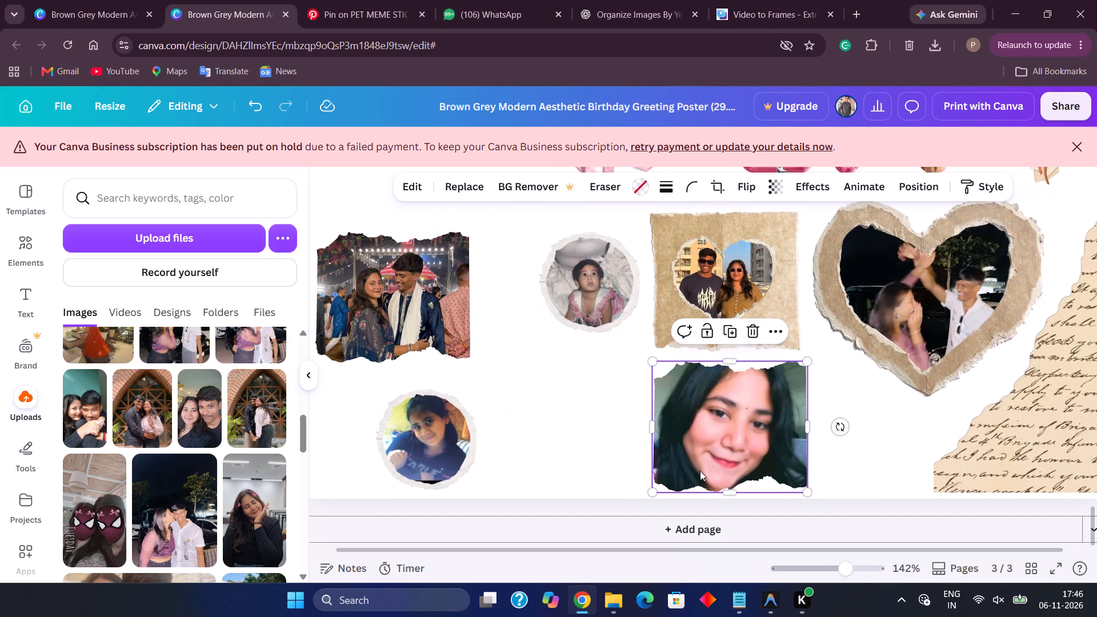
pyautogui.moveTo(407, 464); pyautogui.dragTo(362, 454)
pyautogui.moveTo(562, 316); pyautogui.dragTo(514, 326)
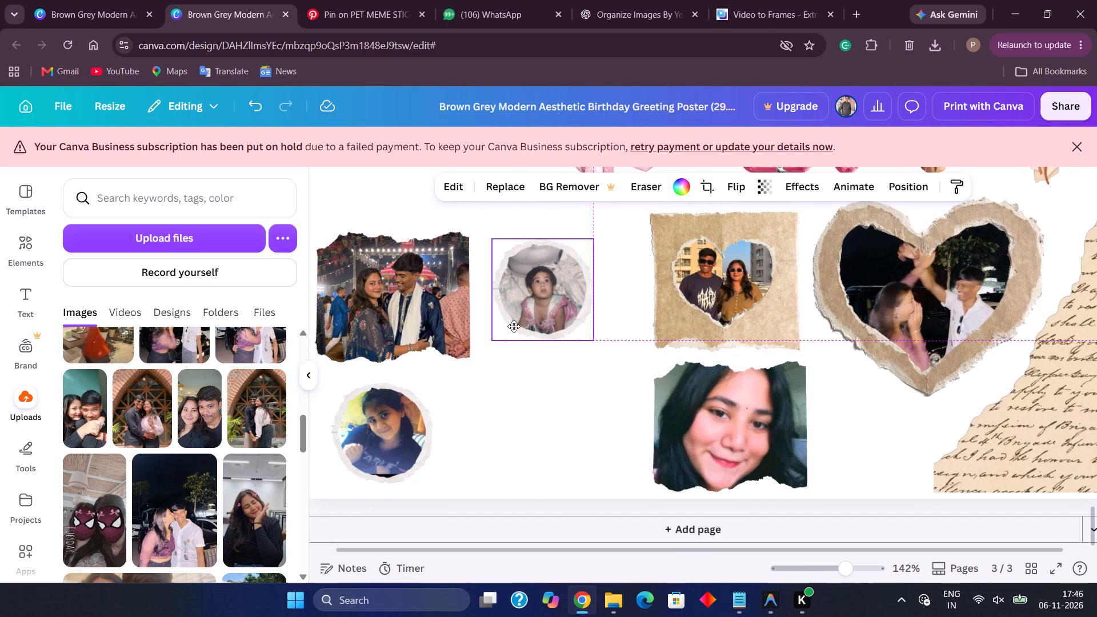
pyautogui.moveTo(514, 326); pyautogui.dragTo(511, 326)
pyautogui.moveTo(678, 409); pyautogui.dragTo(513, 402)
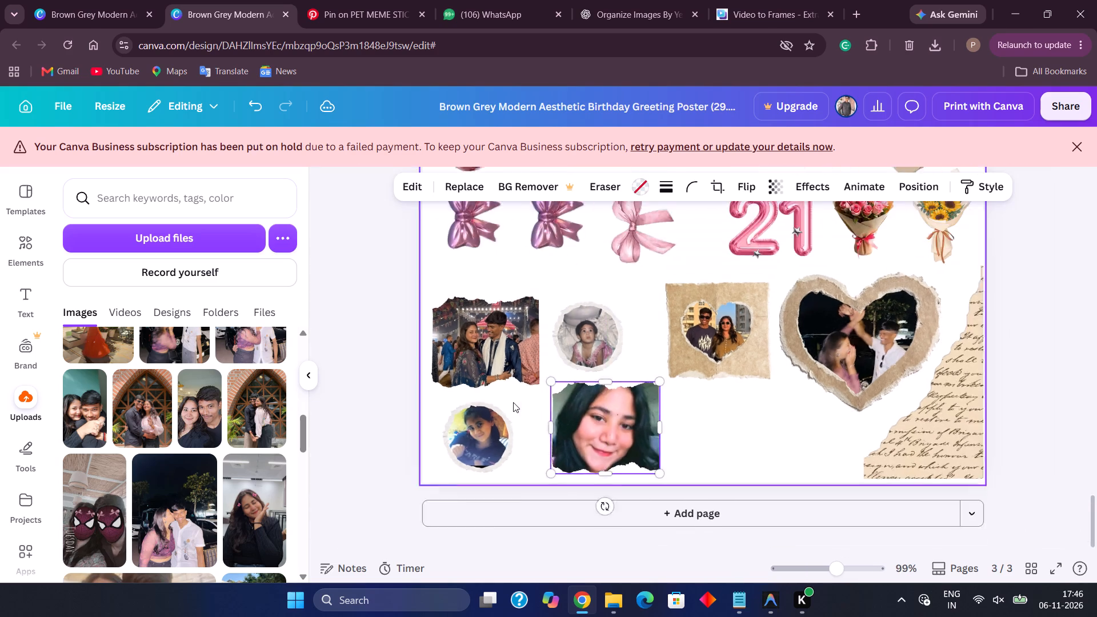
pyautogui.scroll(6, 513, 402)
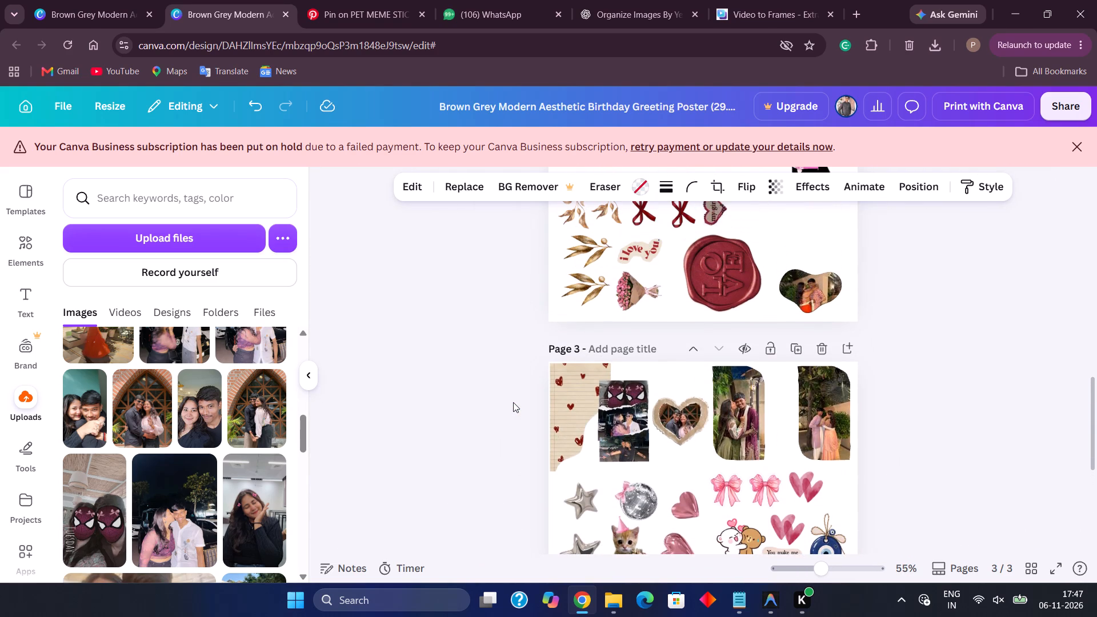
pyautogui.scroll(1, 513, 402)
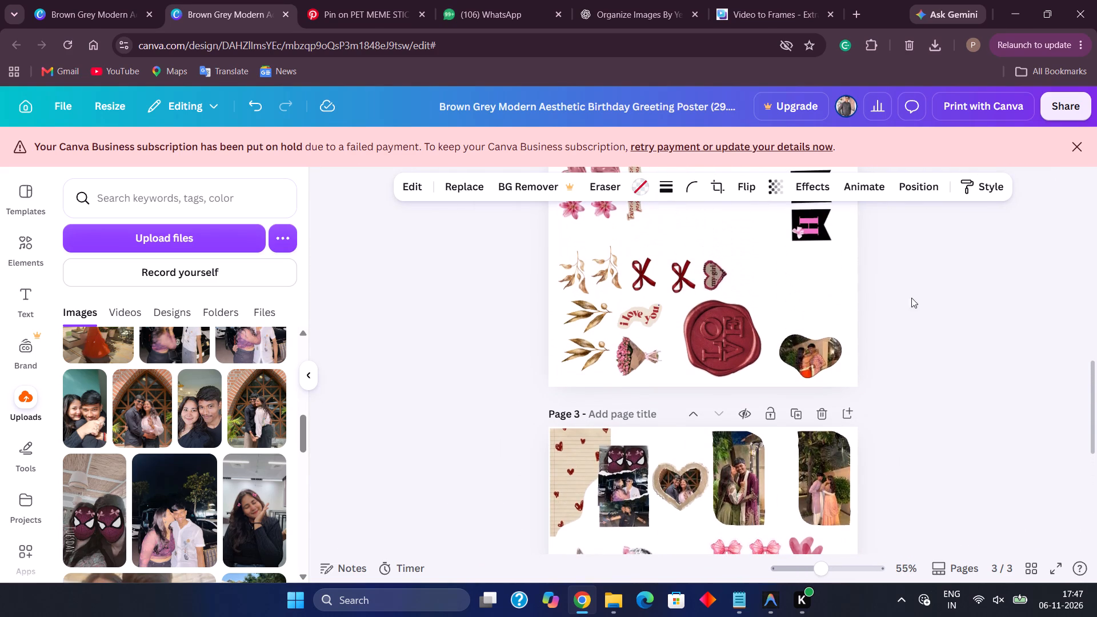
pyautogui.moveTo(813, 347); pyautogui.dragTo(782, 484)
pyautogui.scroll(-3, 782, 484)
pyautogui.scroll(1, 782, 484)
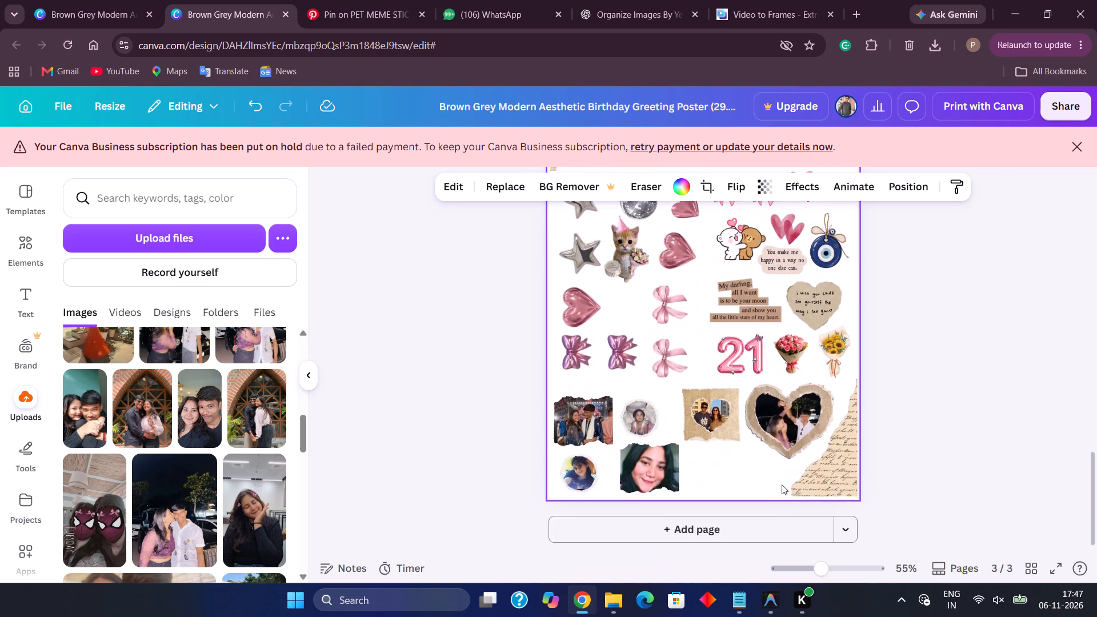
pyautogui.scroll(1, 782, 484)
pyautogui.moveTo(789, 287); pyautogui.dragTo(751, 562)
pyautogui.scroll(-4, 751, 562)
pyautogui.scroll(-3, 923, 446)
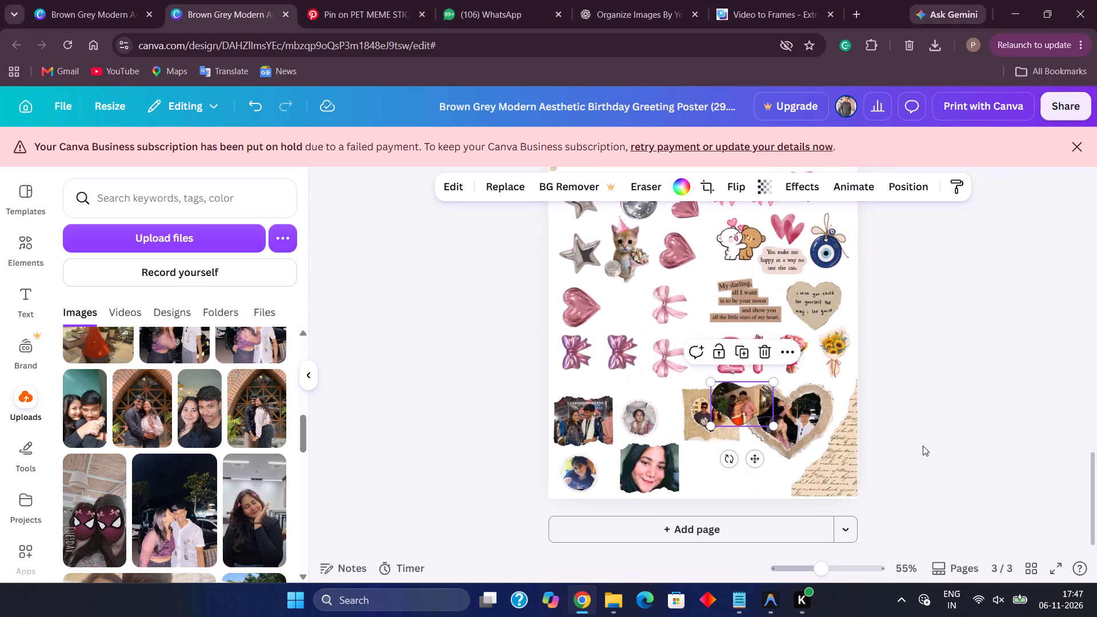
pyautogui.moveTo(782, 380); pyautogui.dragTo(752, 480)
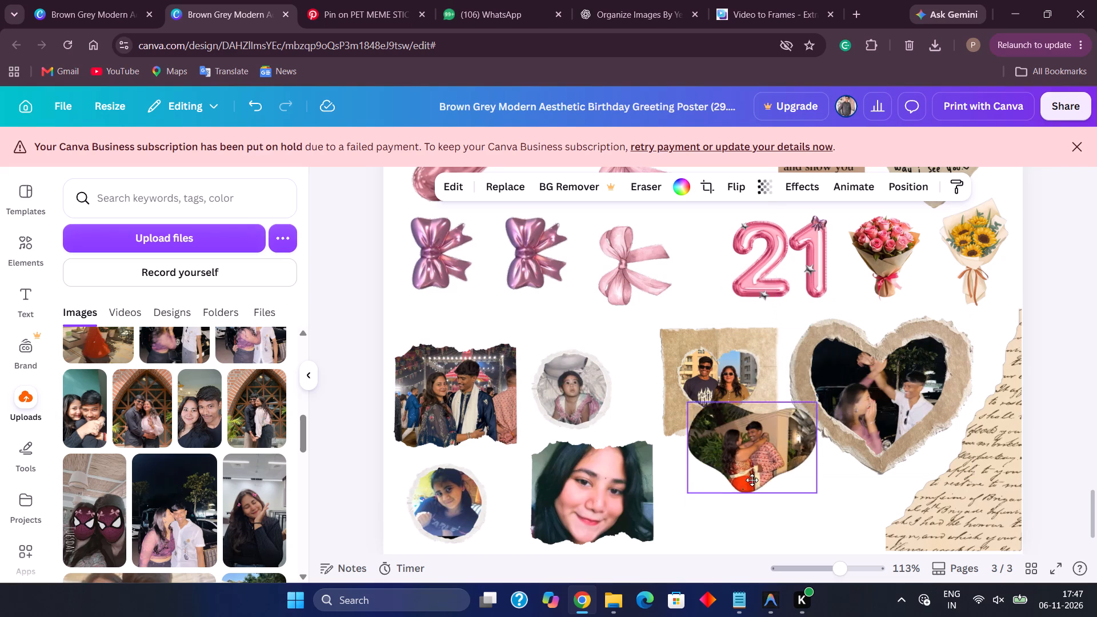
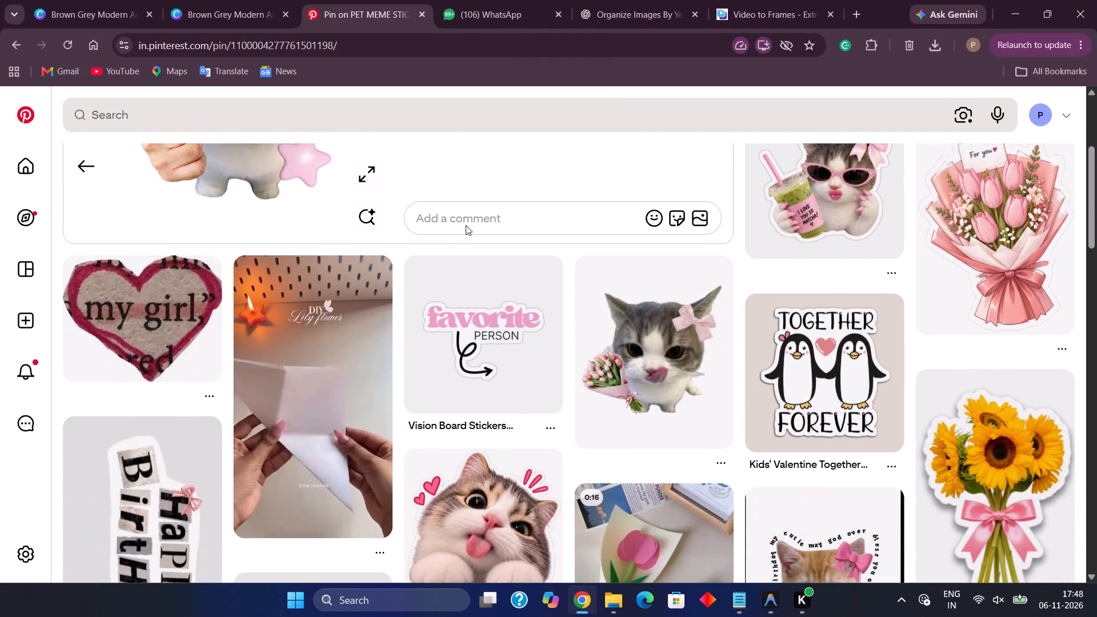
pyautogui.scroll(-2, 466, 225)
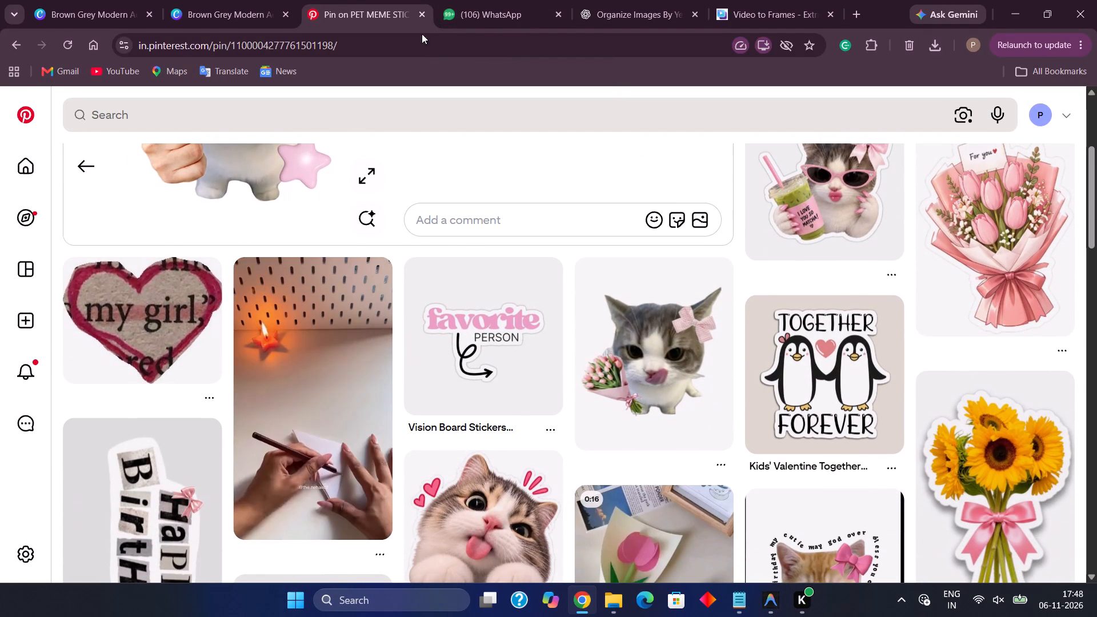
# Switch to the Canva birthday poster with the heart-shaped collage and group all of that collage's photos on page 1.
pyautogui.click(247, 0)
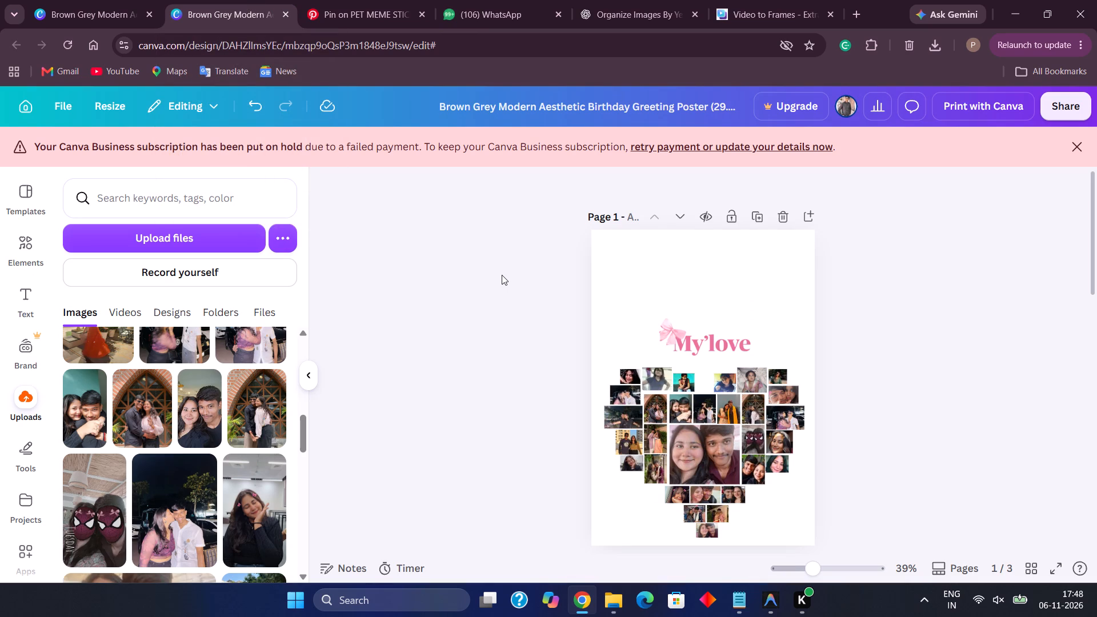
pyautogui.scroll(-2, 502, 275)
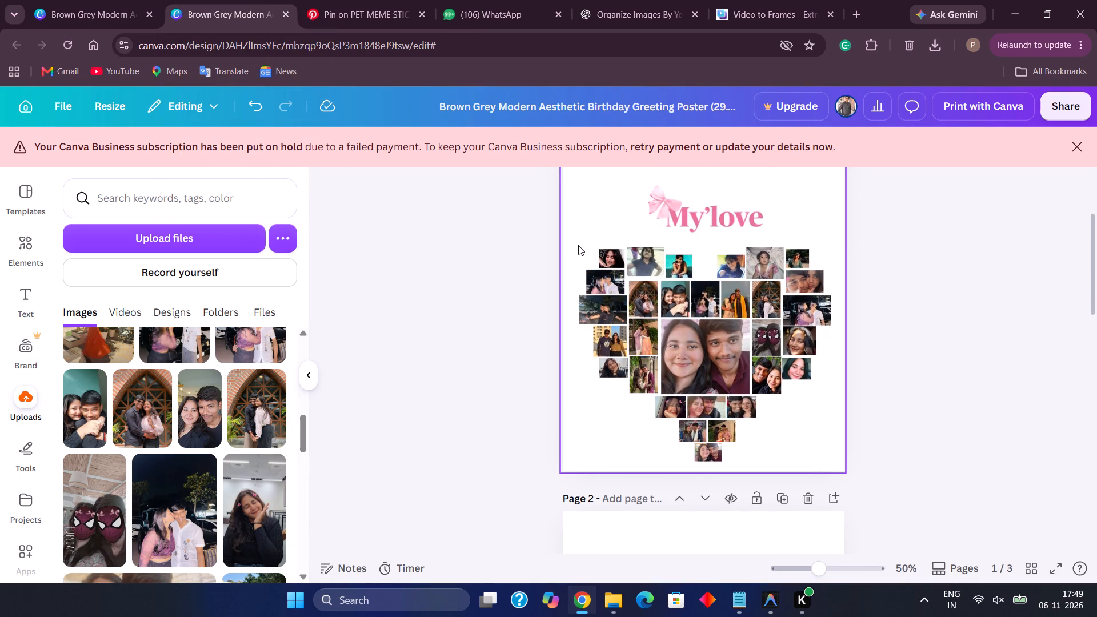
pyautogui.moveTo(578, 245); pyautogui.dragTo(828, 410)
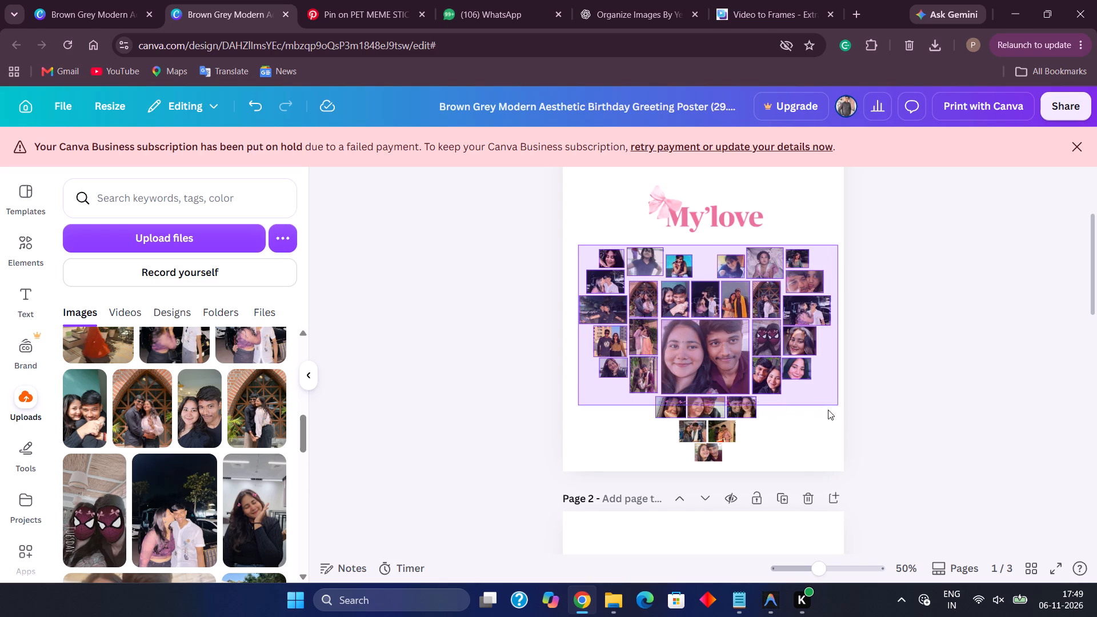
pyautogui.moveTo(828, 410); pyautogui.dragTo(815, 449)
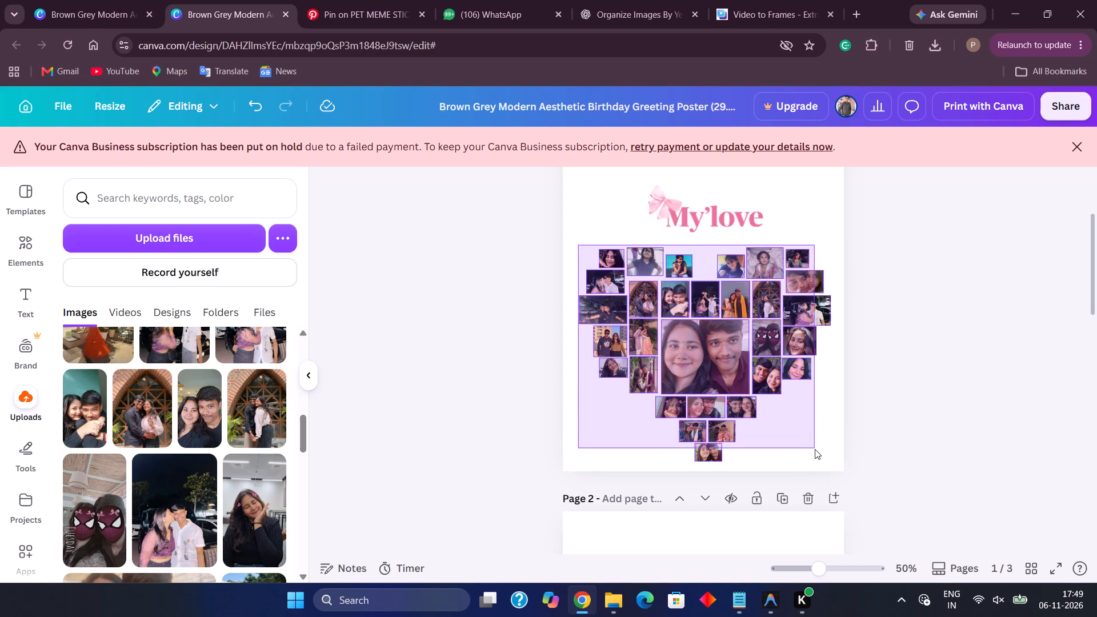
pyautogui.moveTo(815, 449); pyautogui.dragTo(831, 465)
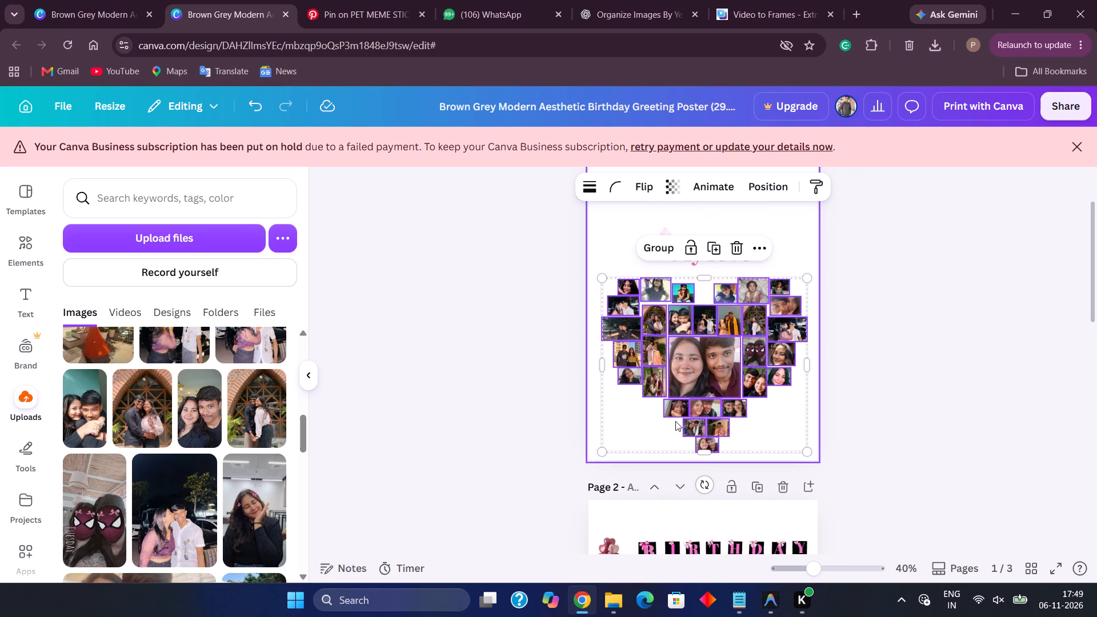
pyautogui.click(662, 257)
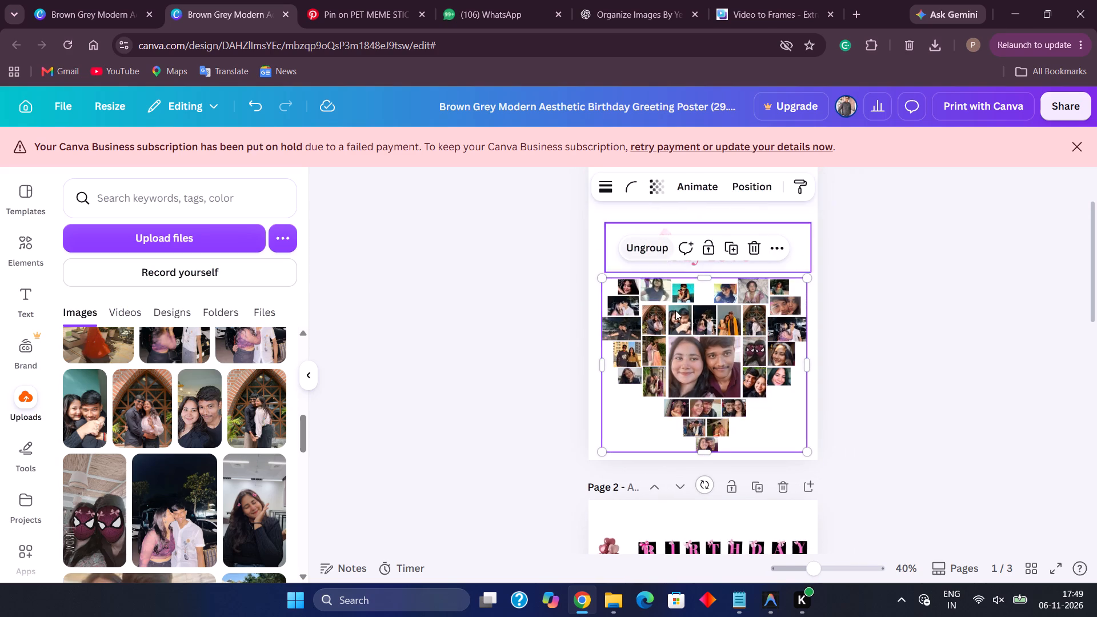
# Enlarge the grouped heart collage to about 20 wide by 17 high and centre it horizontally at the bottom of page 1.
pyautogui.scroll(1, 724, 352)
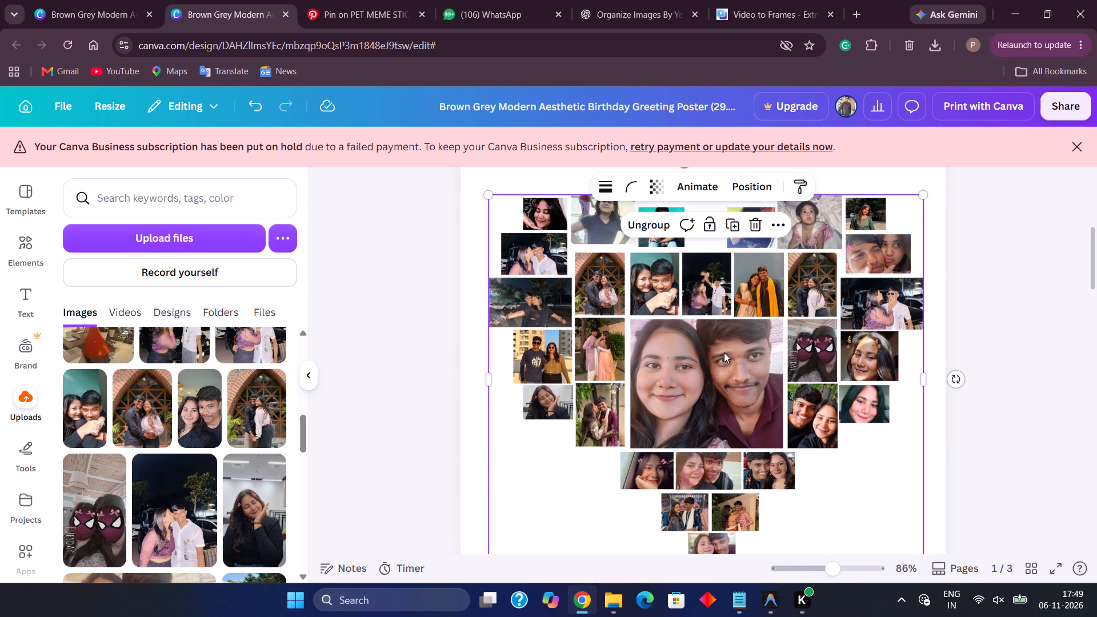
pyautogui.click(995, 372)
pyautogui.moveTo(831, 378); pyautogui.dragTo(840, 396)
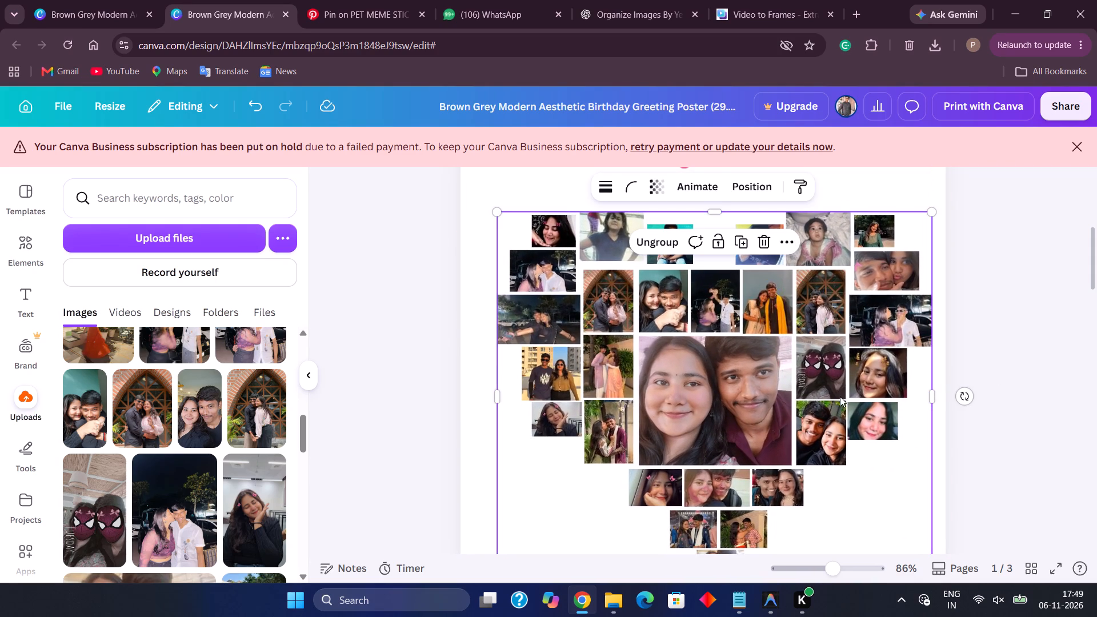
pyautogui.moveTo(790, 391); pyautogui.dragTo(767, 374)
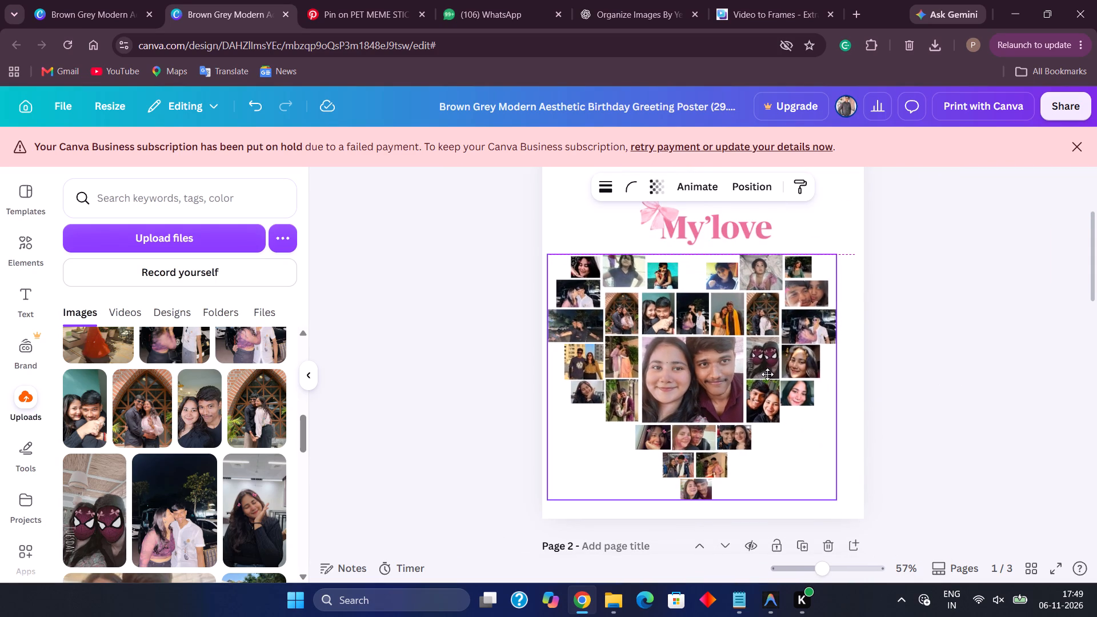
pyautogui.moveTo(767, 374); pyautogui.dragTo(768, 375)
pyautogui.moveTo(832, 495); pyautogui.dragTo(856, 500)
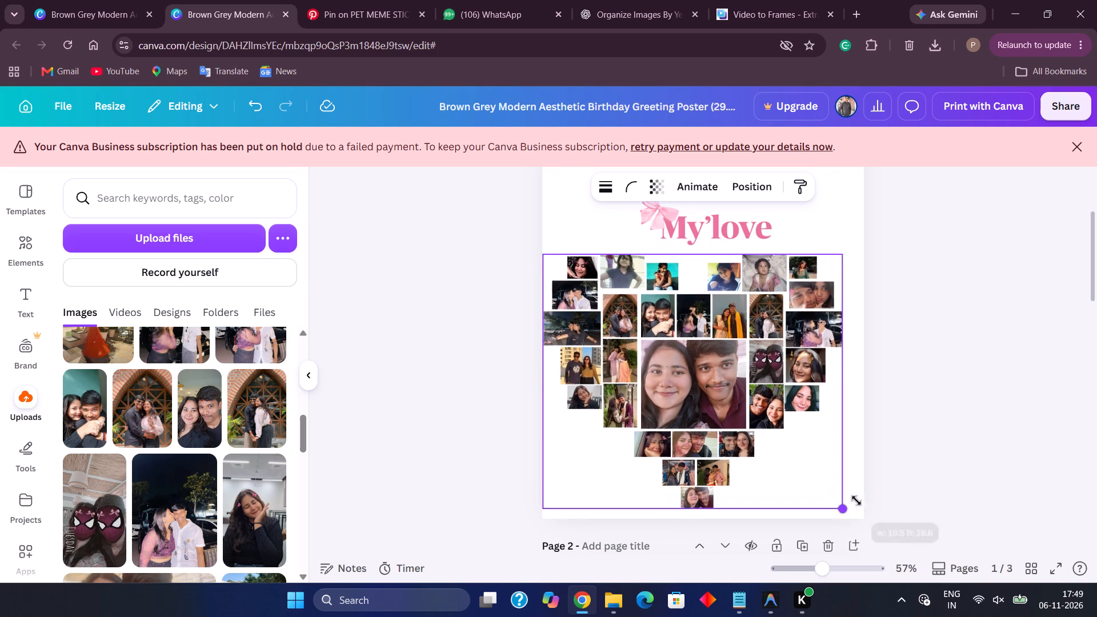
pyautogui.moveTo(856, 500); pyautogui.dragTo(862, 499)
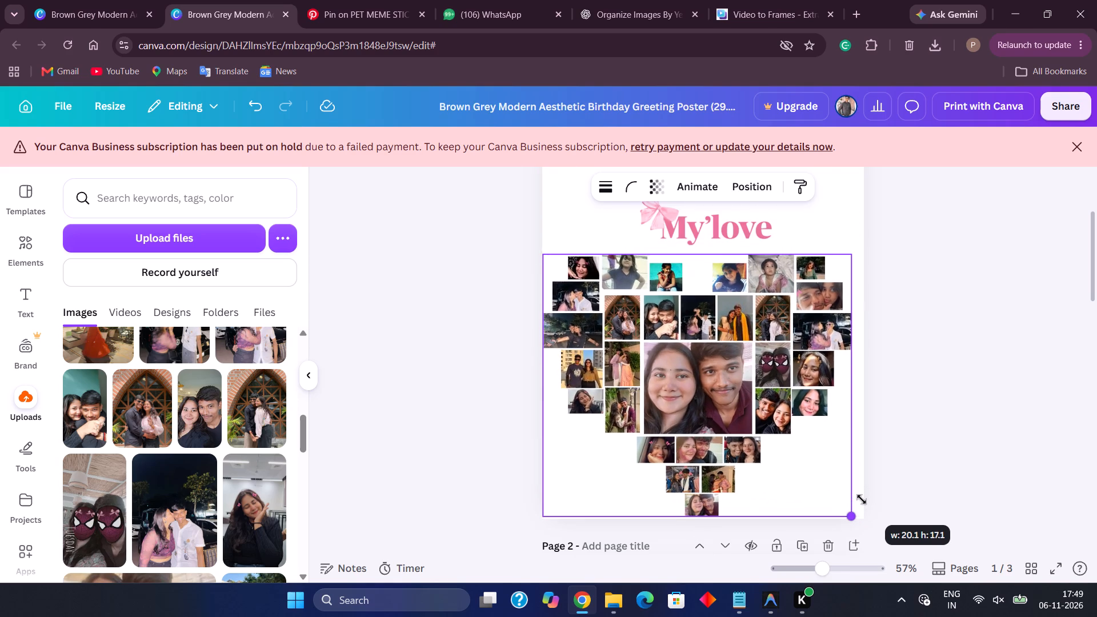
pyautogui.moveTo(862, 499); pyautogui.dragTo(865, 501)
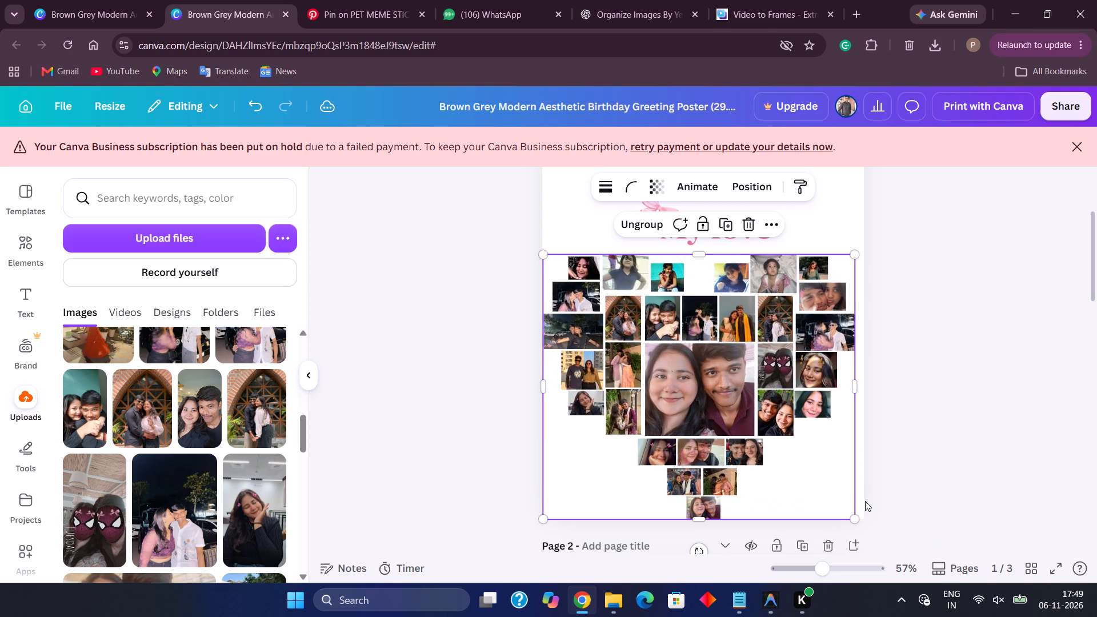
pyautogui.moveTo(786, 446); pyautogui.dragTo(795, 443)
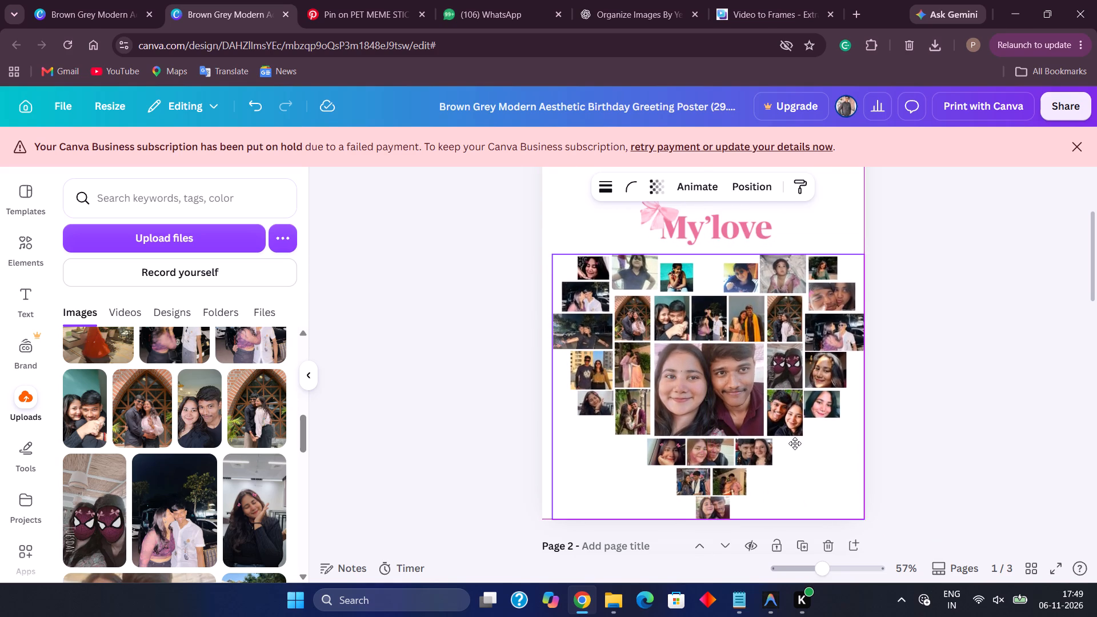
pyautogui.moveTo(795, 443); pyautogui.dragTo(790, 442)
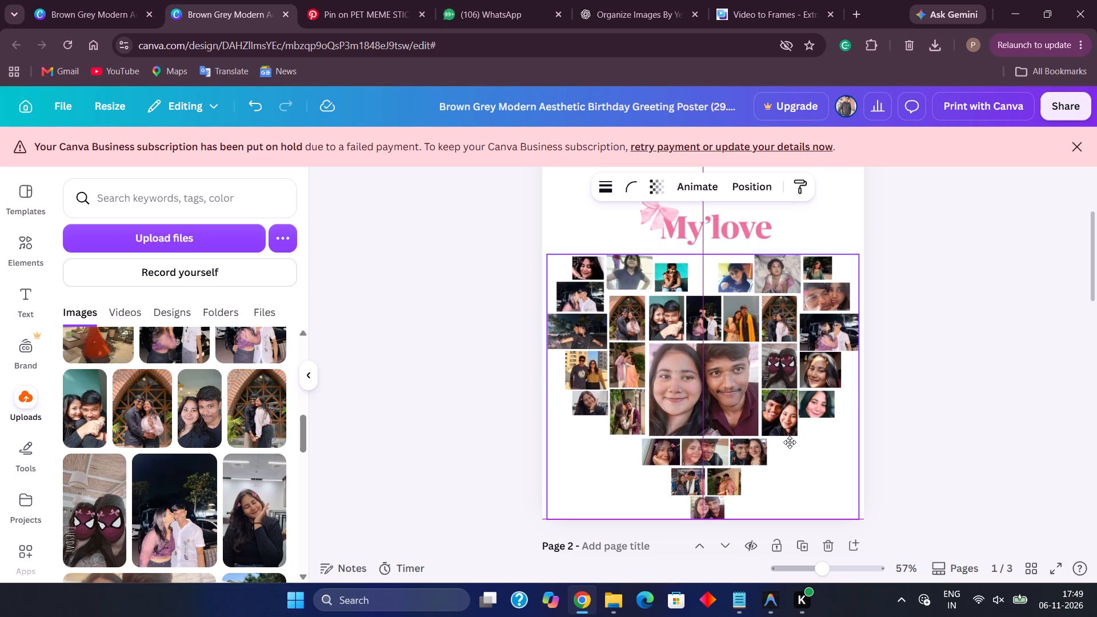
pyautogui.moveTo(790, 442); pyautogui.dragTo(791, 442)
# Move the "My'love" title higher on page 1, leaving a clear gap above the heart collage.
pyautogui.scroll(1, 791, 442)
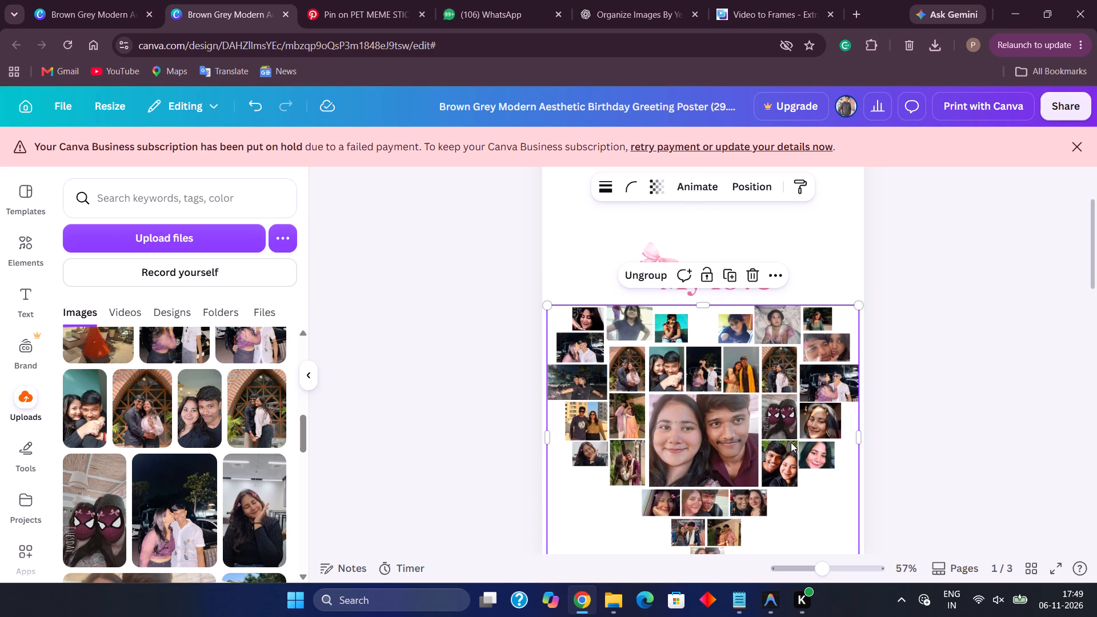
pyautogui.scroll(1, 791, 442)
pyautogui.scroll(-2, 791, 442)
pyautogui.scroll(1, 791, 442)
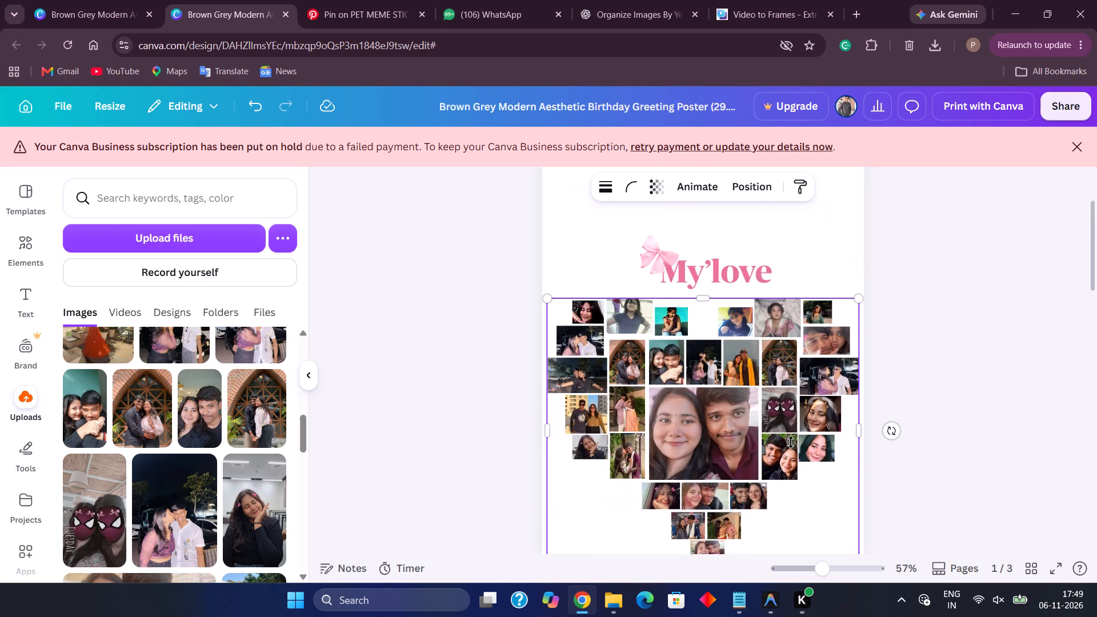
pyautogui.scroll(1, 791, 442)
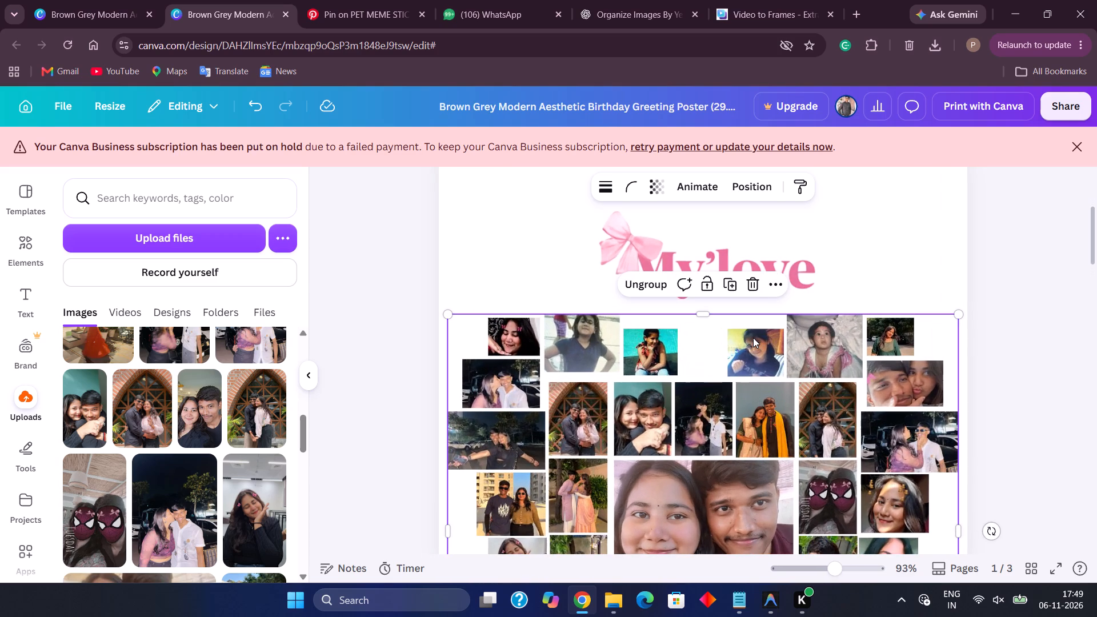
pyautogui.click(770, 270)
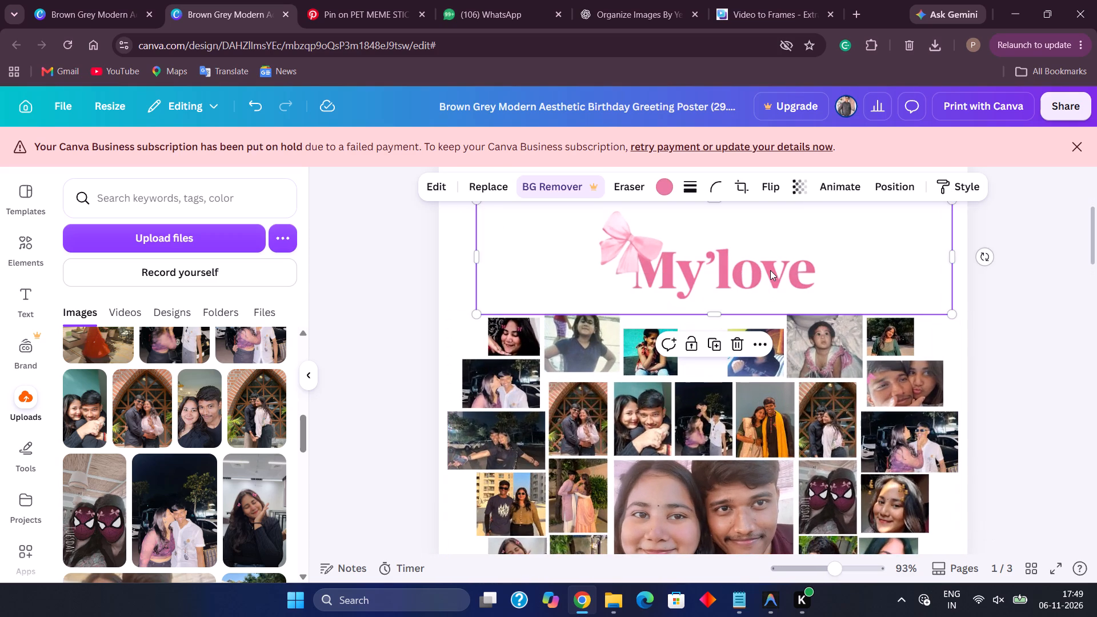
pyautogui.press('Up')
pyautogui.press('Up')
pyautogui.press('Up')
pyautogui.press('Up')
pyautogui.press('Up')
pyautogui.press('Up')
pyautogui.press('Up')
pyautogui.press('Up')
pyautogui.press('Up')
pyautogui.press('Up')
pyautogui.press('Up')
pyautogui.press('Up')
pyautogui.press('Up')
pyautogui.press('Up')
pyautogui.press('Up')
pyautogui.press('Up')
pyautogui.press('Up')
pyautogui.press('Up')
pyautogui.press('Up')
pyautogui.press('Up')
pyautogui.press('Up')
pyautogui.press('Up')
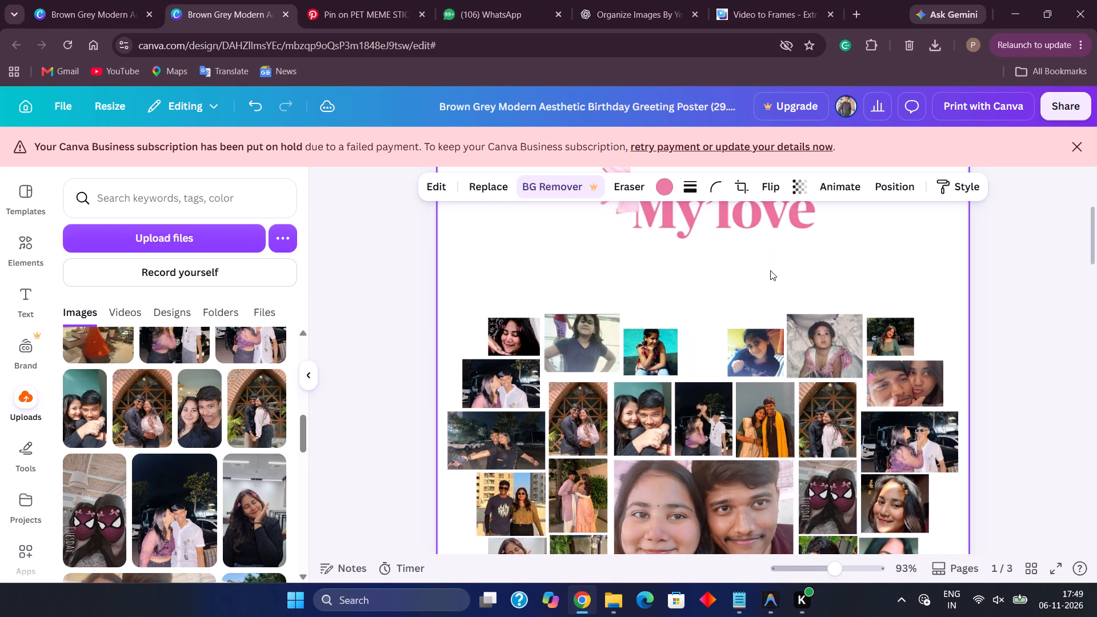
# Raise the heart collage slightly off page 1's bottom edge, keeping it horizontally centred.
pyautogui.click(757, 327)
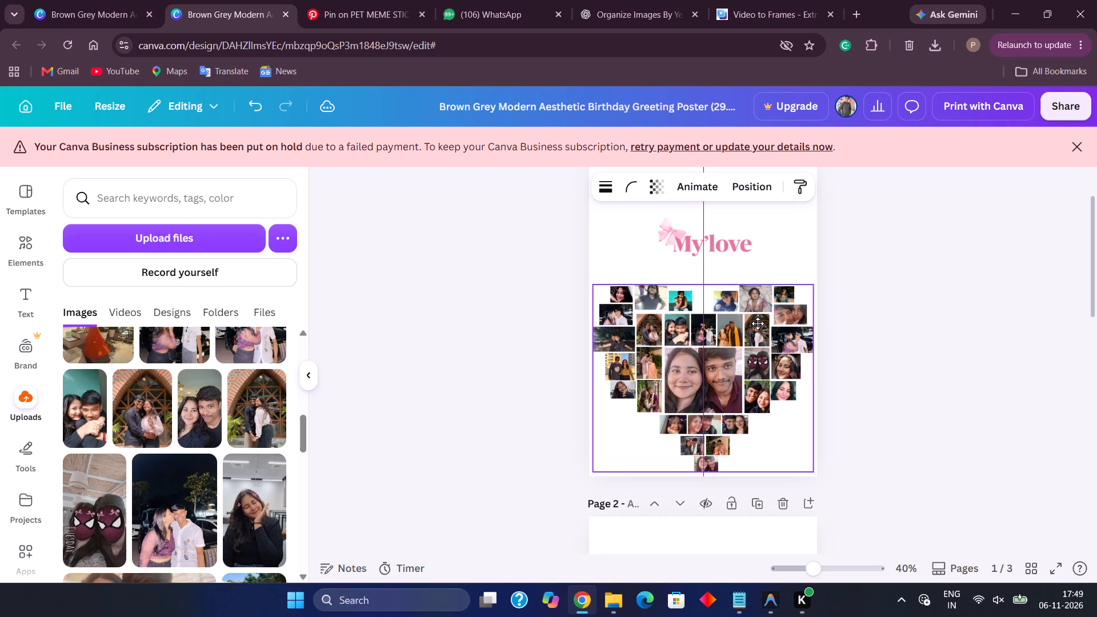
pyautogui.click(884, 386)
# Review the sticker and photo layouts on pages 2 and 3 against page 1.
pyautogui.scroll(1, 884, 386)
pyautogui.scroll(-1, 788, 326)
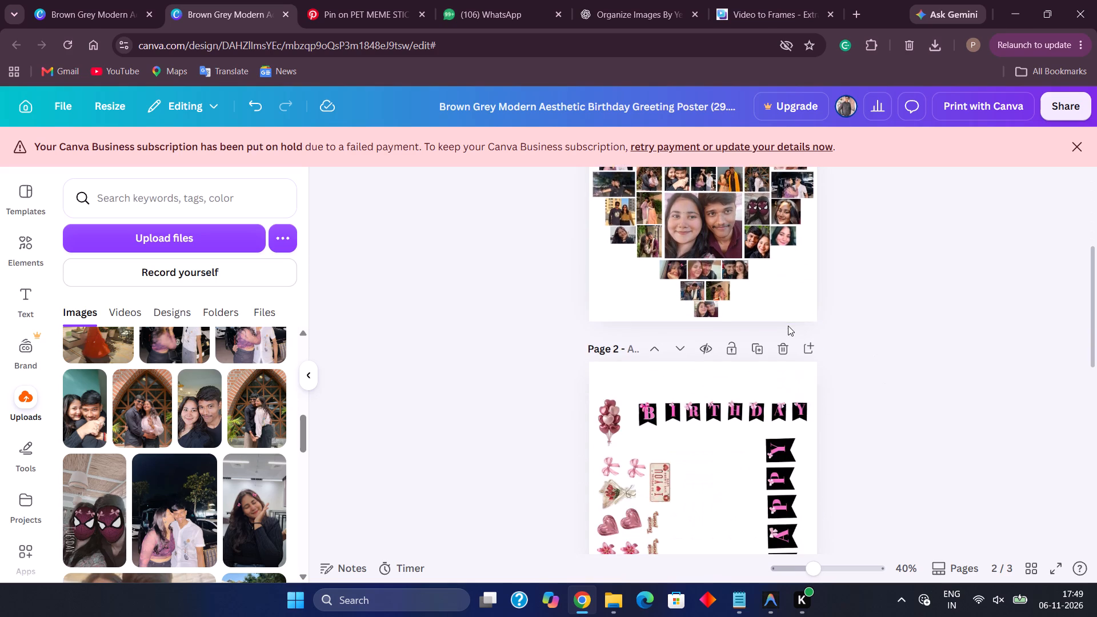
pyautogui.scroll(-4, 788, 326)
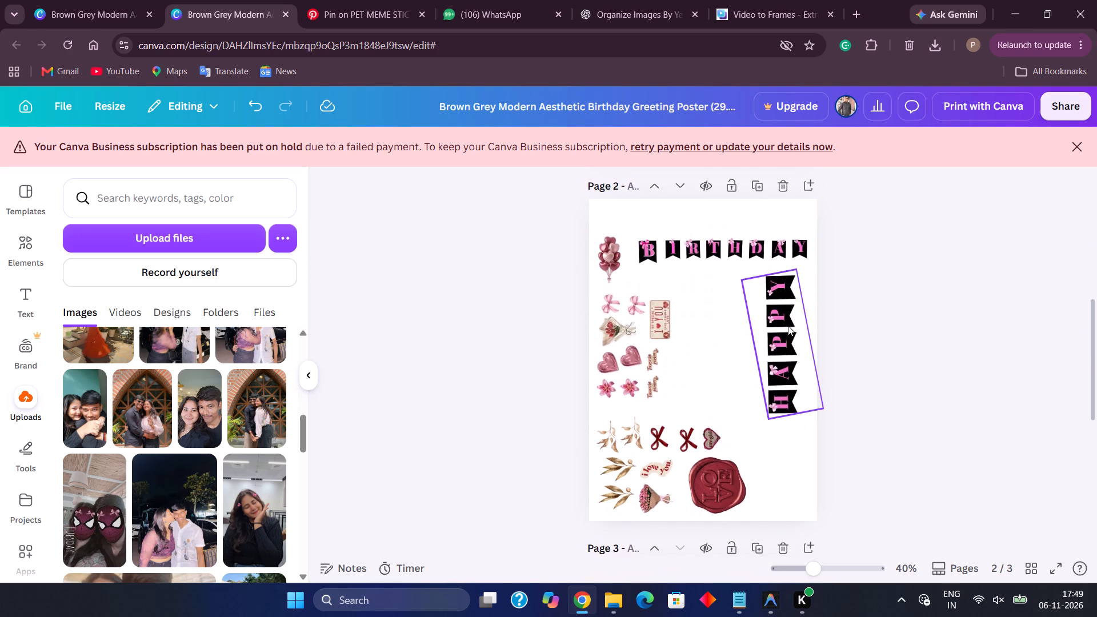
pyautogui.scroll(-3, 788, 326)
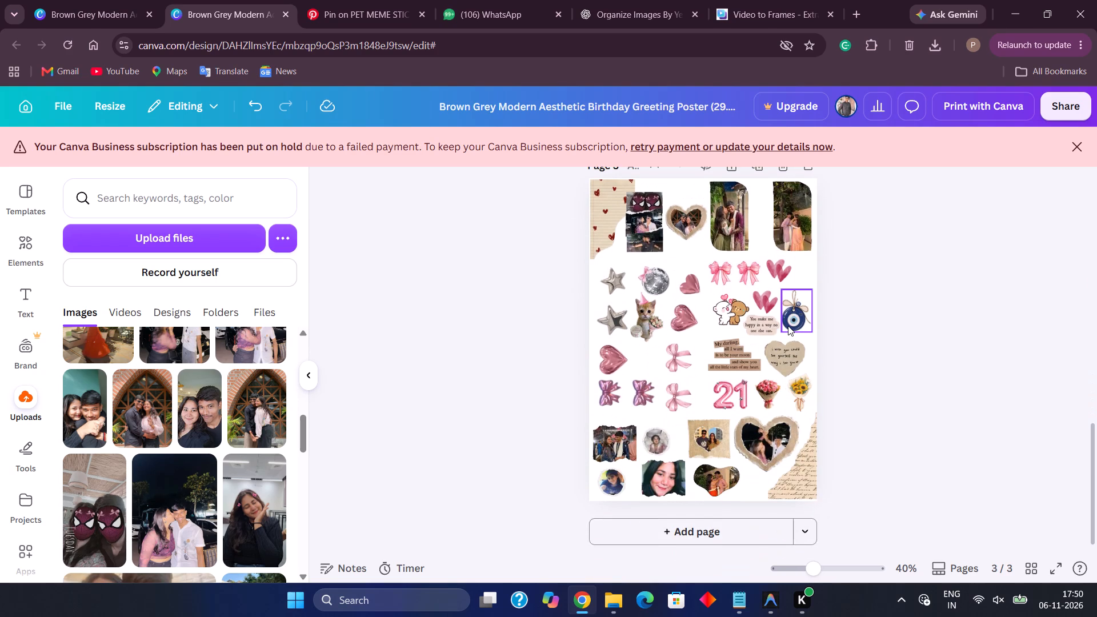
pyautogui.scroll(-2, 788, 326)
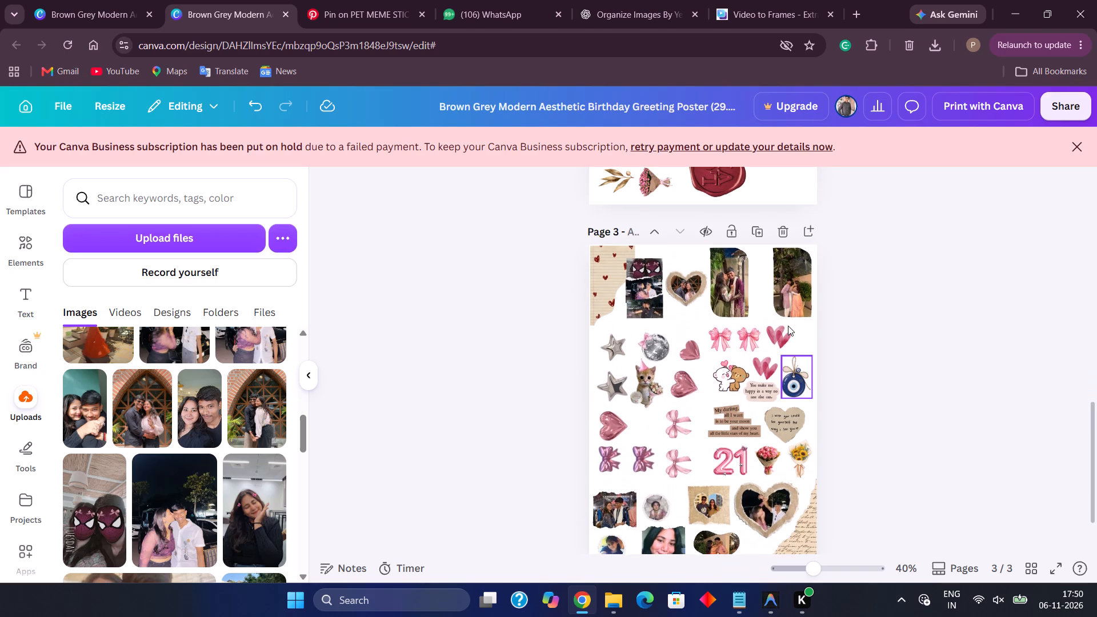
pyautogui.scroll(-5, 788, 326)
pyautogui.scroll(3, 788, 326)
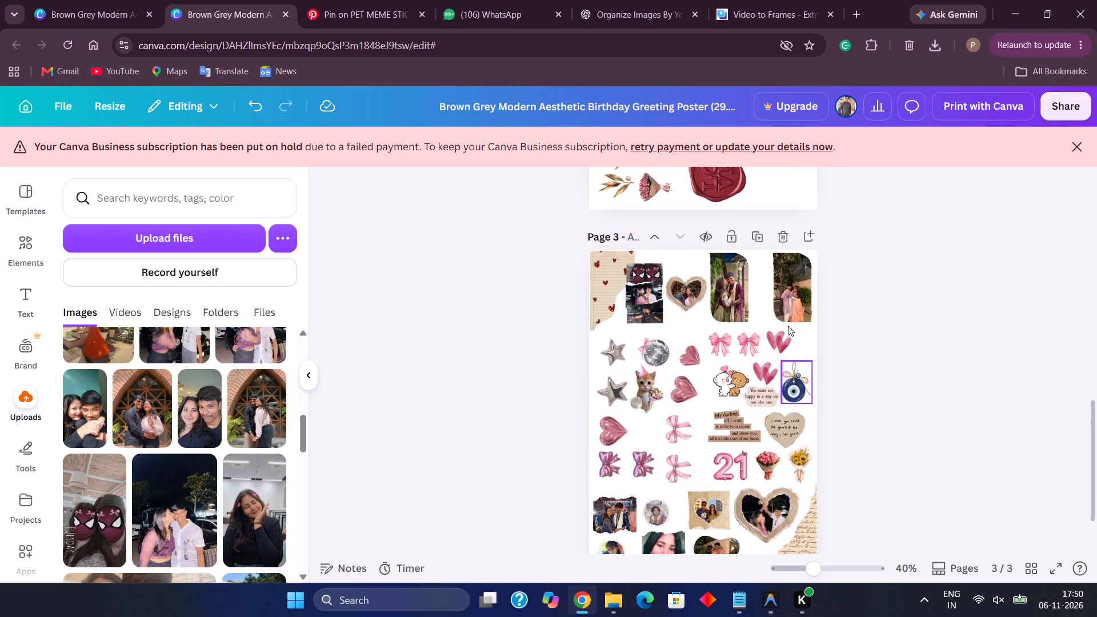
pyautogui.scroll(4, 788, 326)
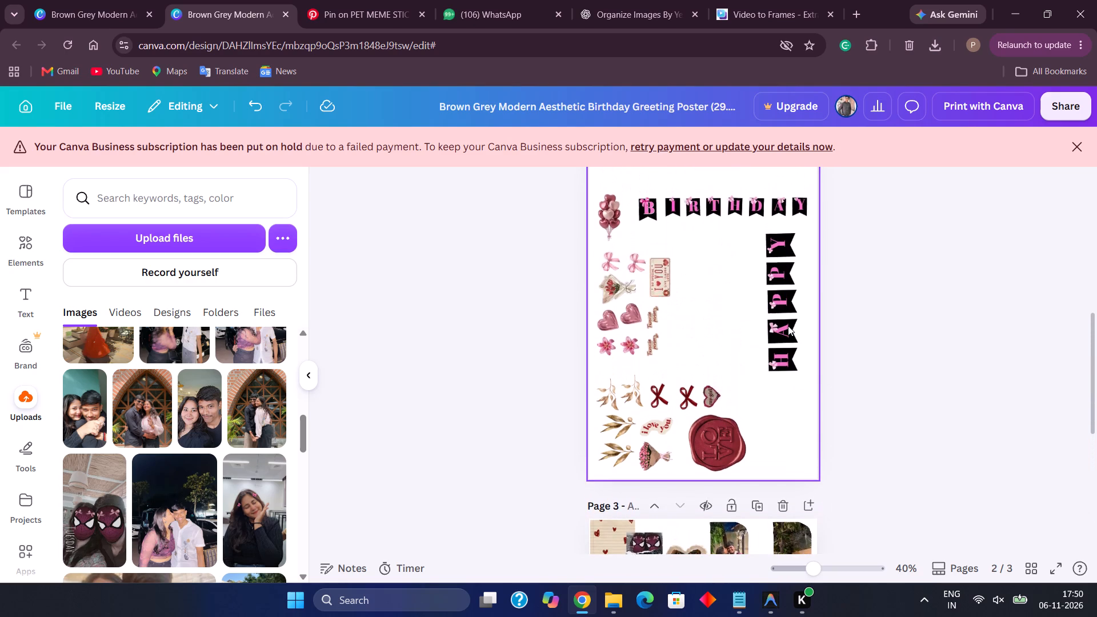
pyautogui.scroll(2, 788, 326)
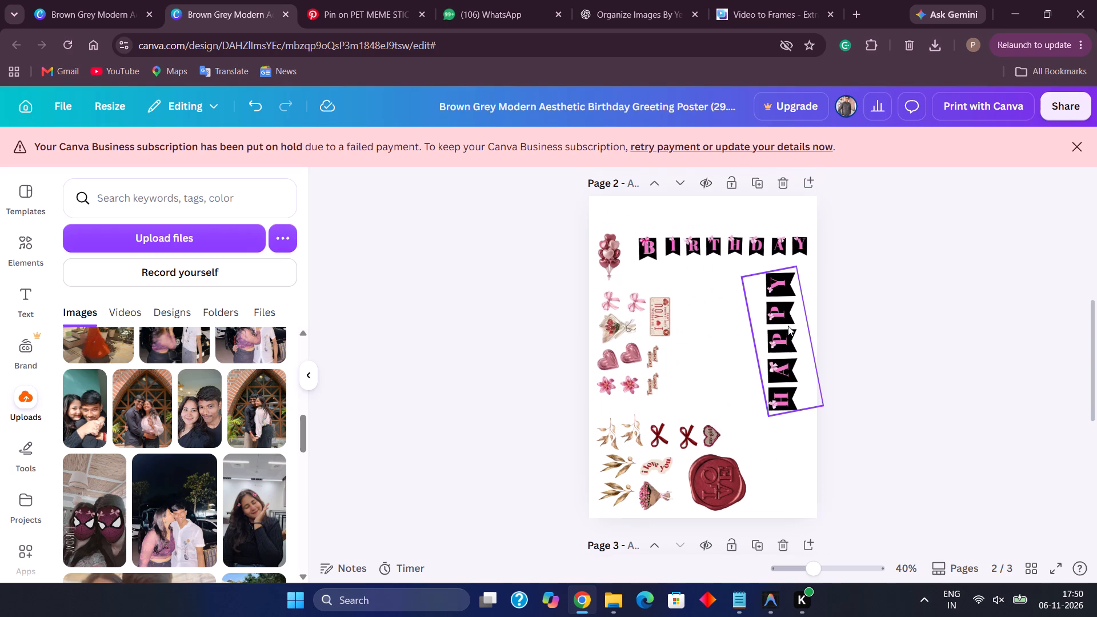
pyautogui.scroll(4, 788, 326)
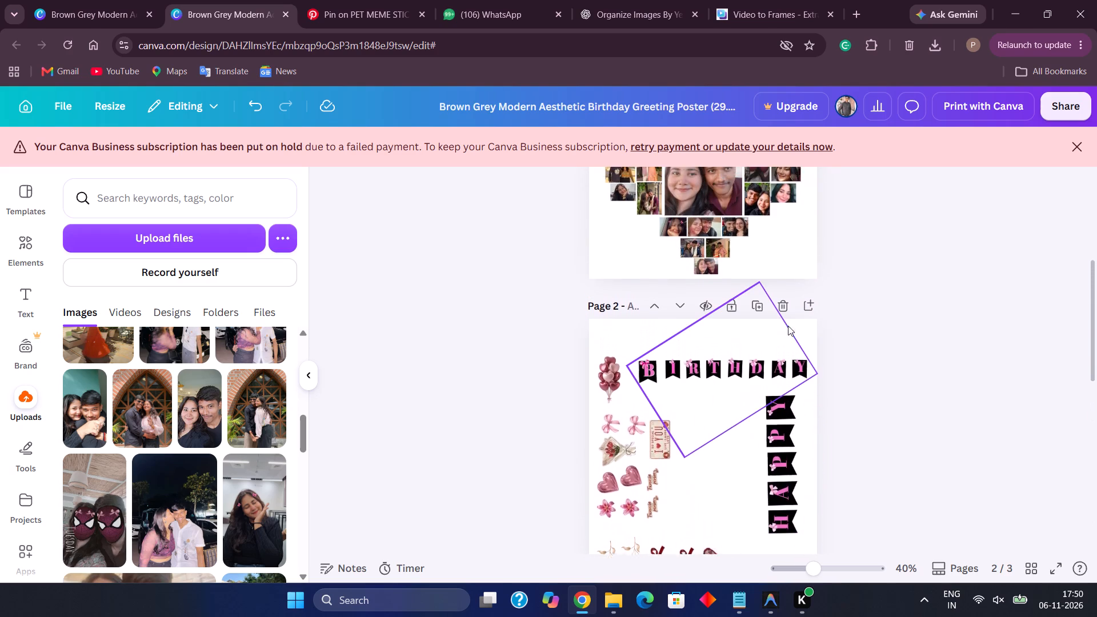
pyautogui.scroll(5, 788, 326)
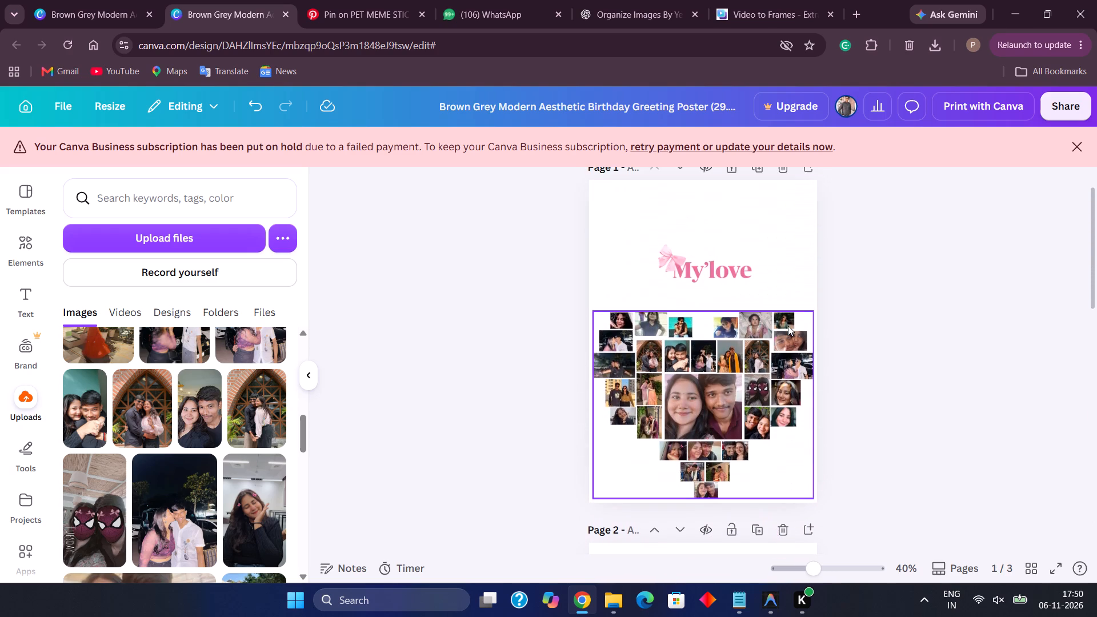
# Centre the "My'love" title horizontally on page 1 above the heart collage.
pyautogui.moveTo(773, 321); pyautogui.dragTo(770, 324)
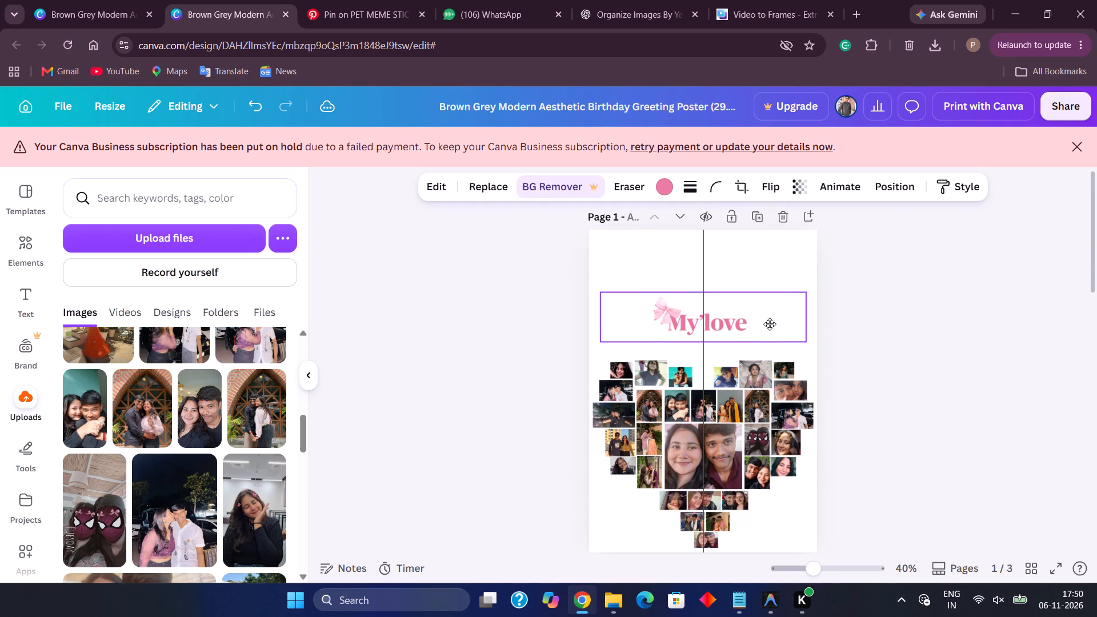
pyautogui.moveTo(770, 324); pyautogui.dragTo(767, 320)
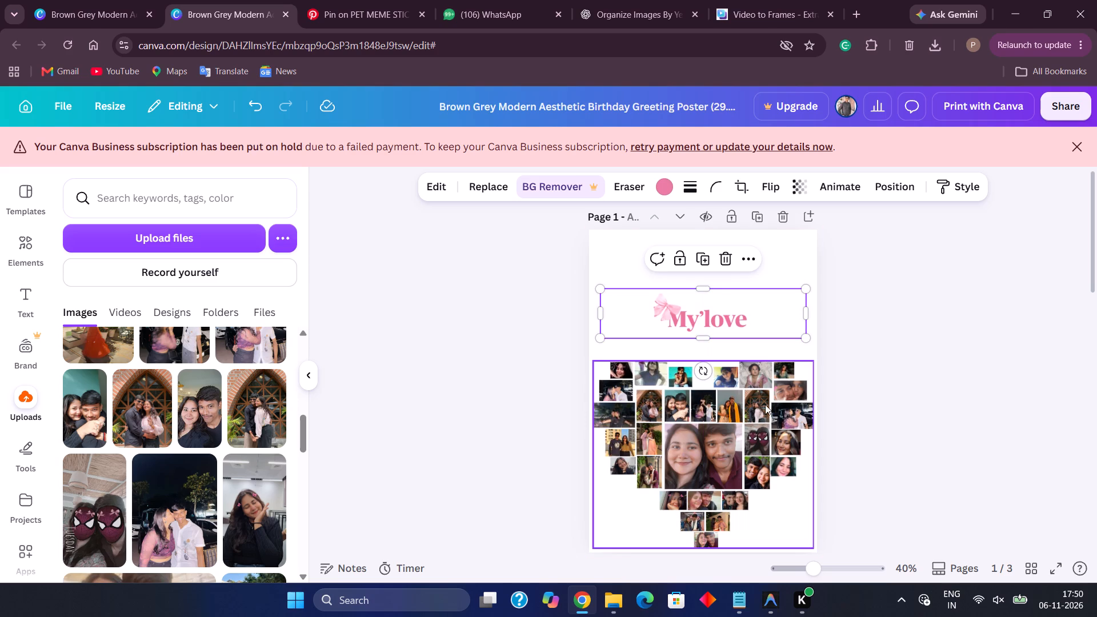
pyautogui.click(859, 406)
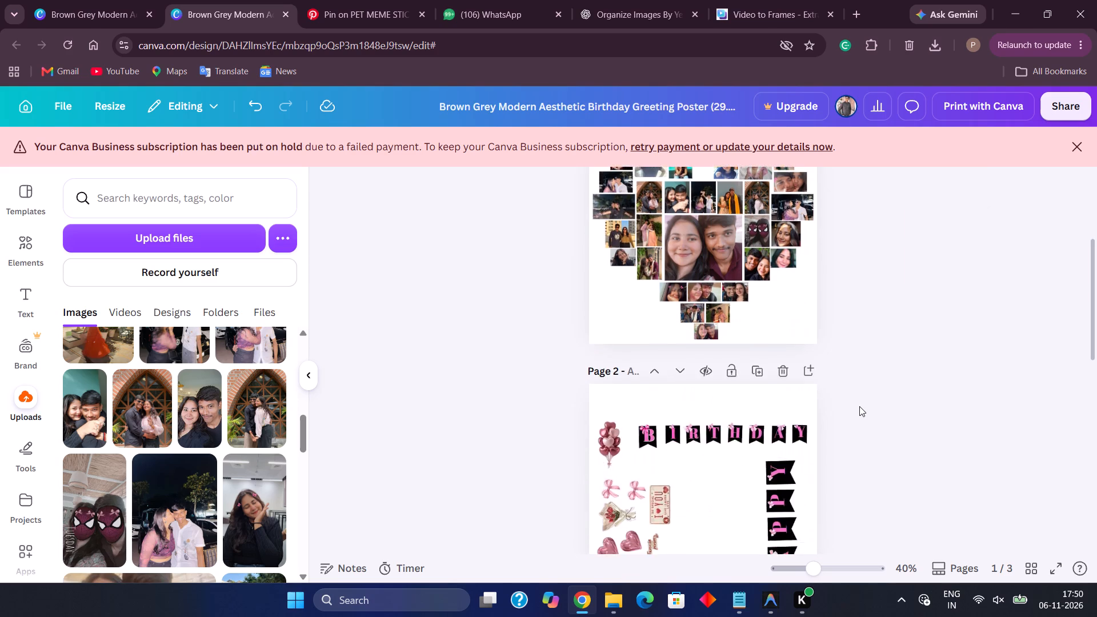
# Copy the pink "My'love" title from page 1 of the heart-collage design into the middle of page 2 in the four-column grid design.
pyautogui.click(114, 0)
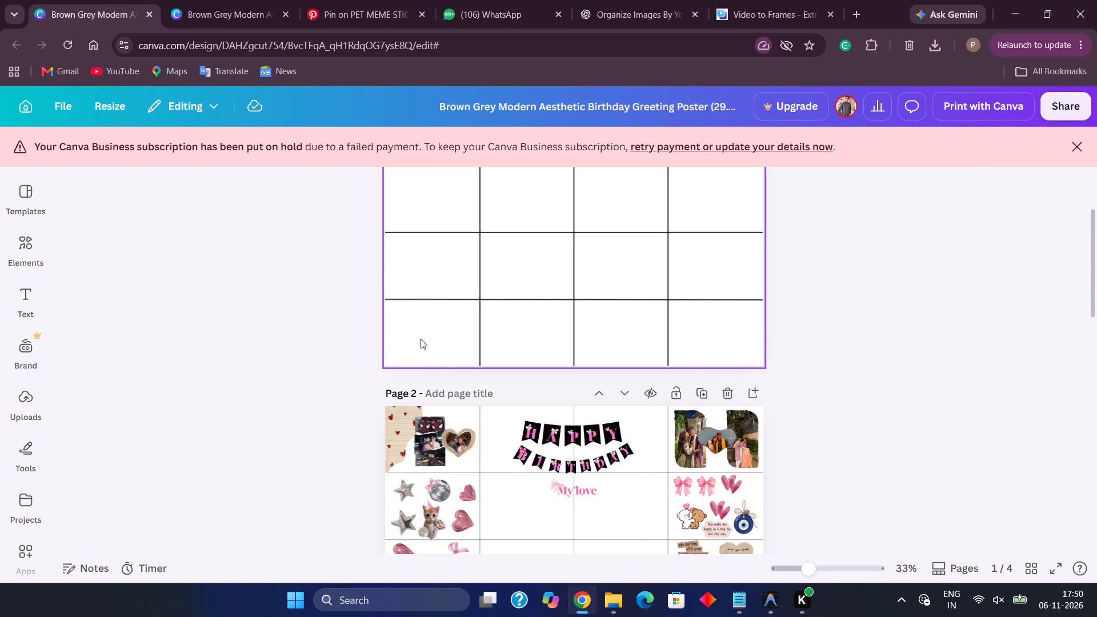
pyautogui.scroll(-2, 434, 354)
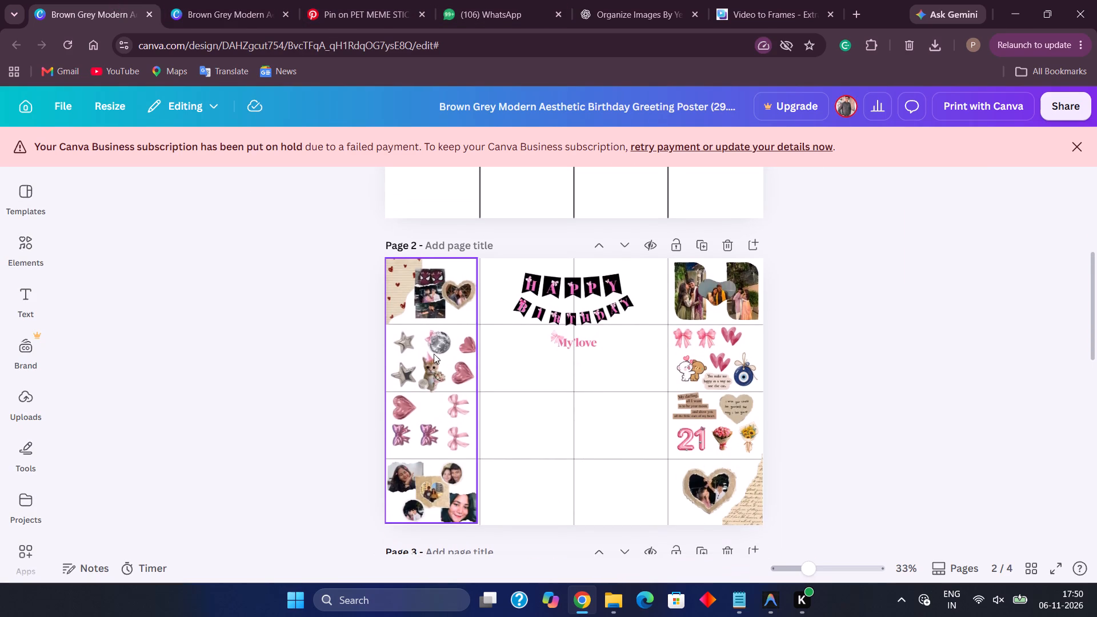
pyautogui.scroll(-1, 434, 354)
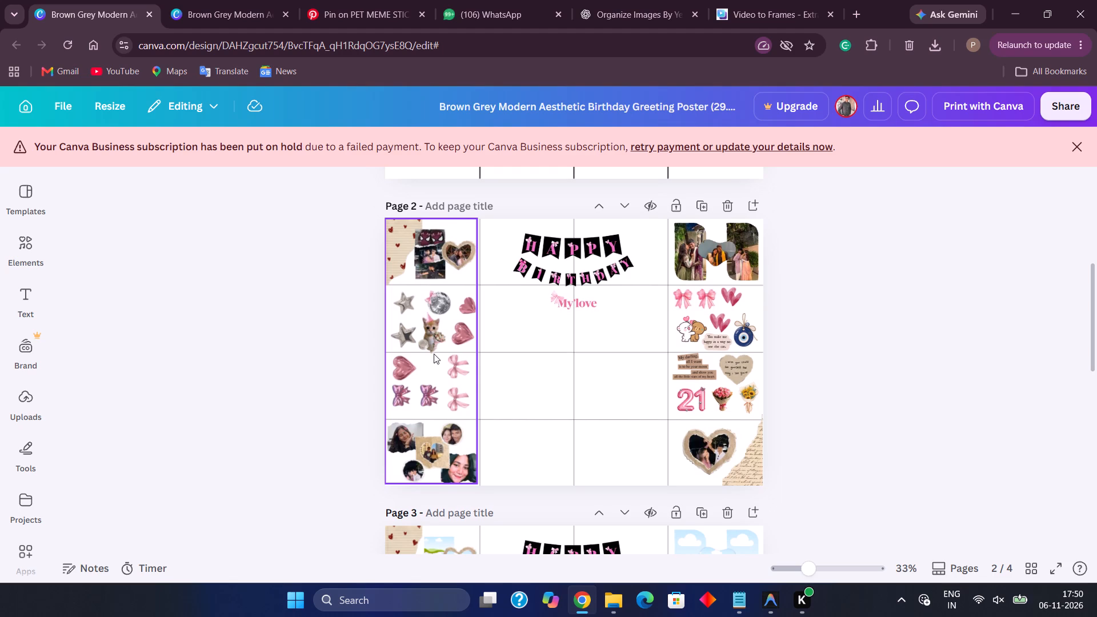
pyautogui.scroll(-1, 434, 354)
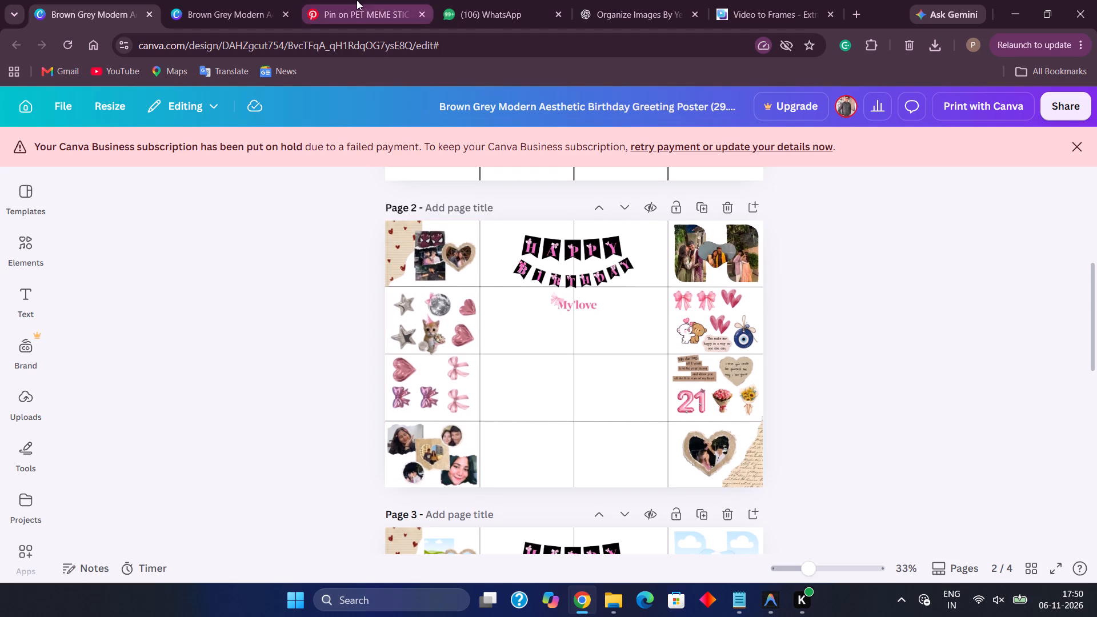
pyautogui.click(245, 0)
pyautogui.click(690, 316)
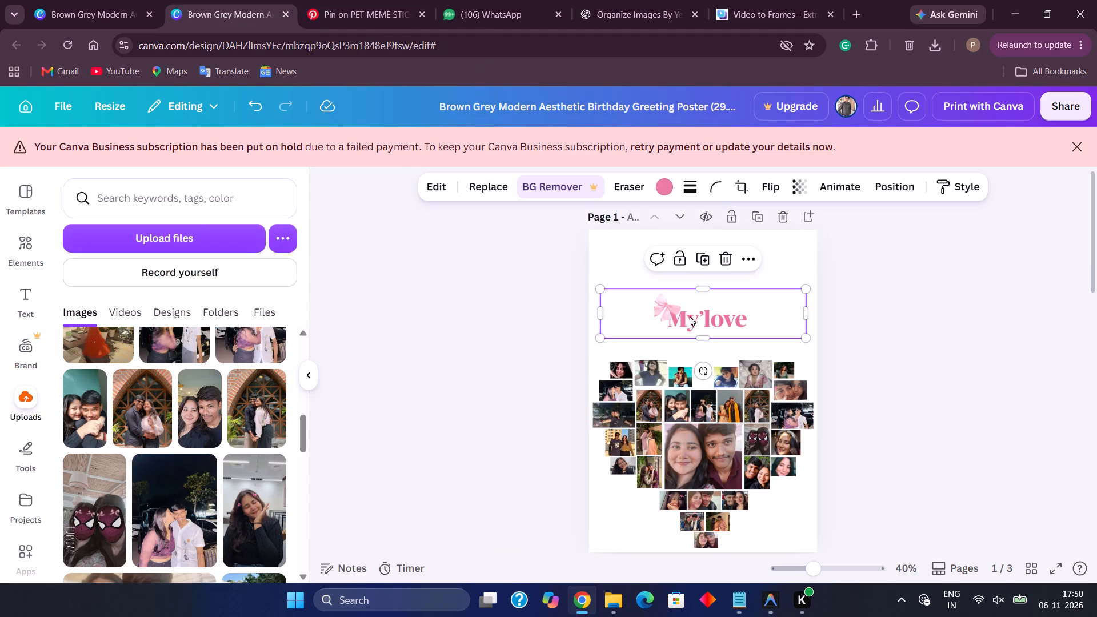
pyautogui.click(745, 254)
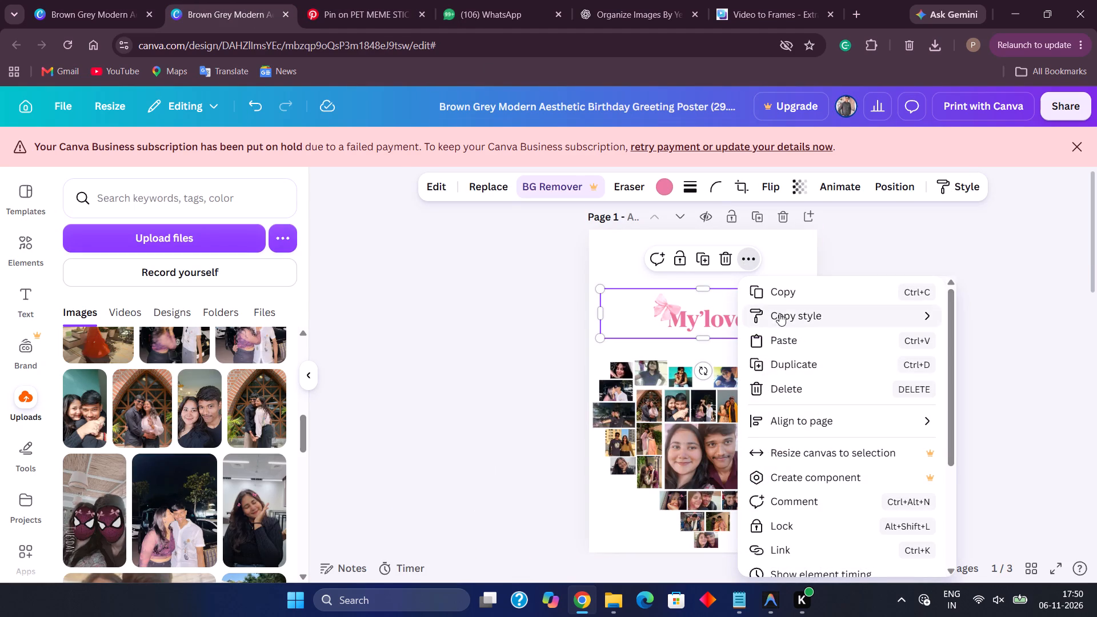
pyautogui.click(780, 294)
pyautogui.click(103, 0)
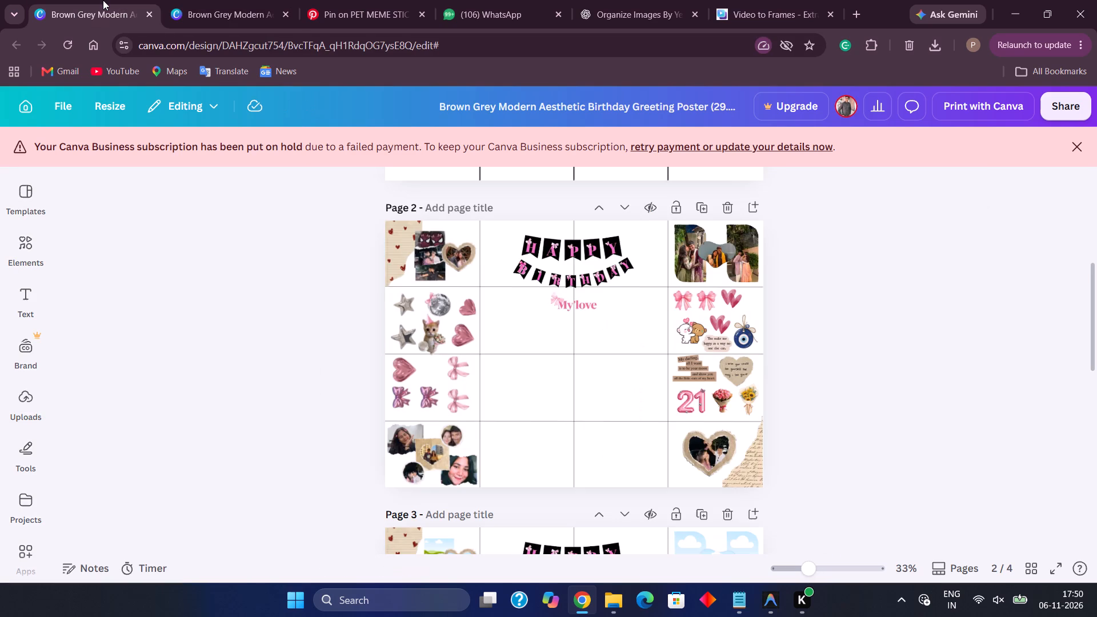
pyautogui.click(529, 362)
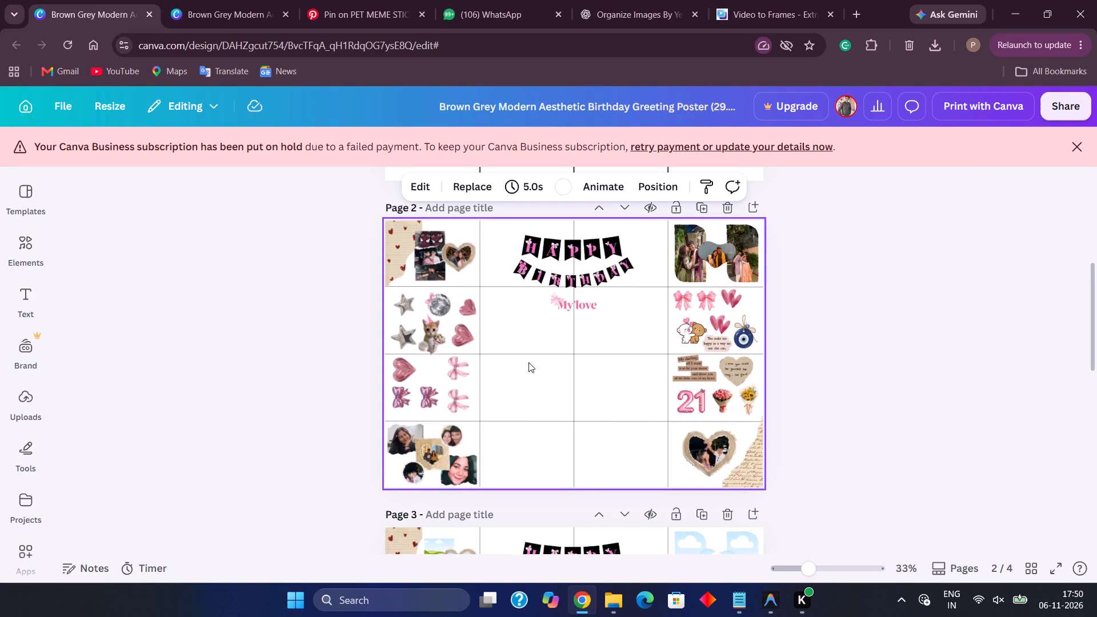
pyautogui.hotkey('ctrl', 'v')
pyautogui.moveTo(524, 290); pyautogui.dragTo(590, 352)
# Delete the old, smaller "My'love" title beneath the birthday banner on page 2.
pyautogui.click(627, 315)
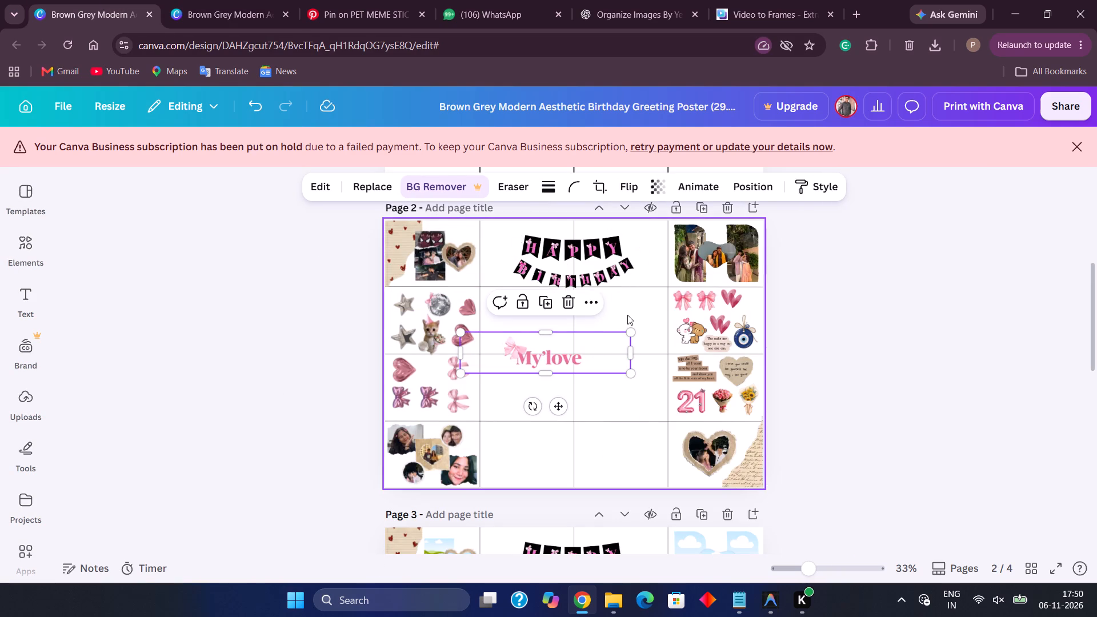
pyautogui.click(602, 305)
pyautogui.click(600, 262)
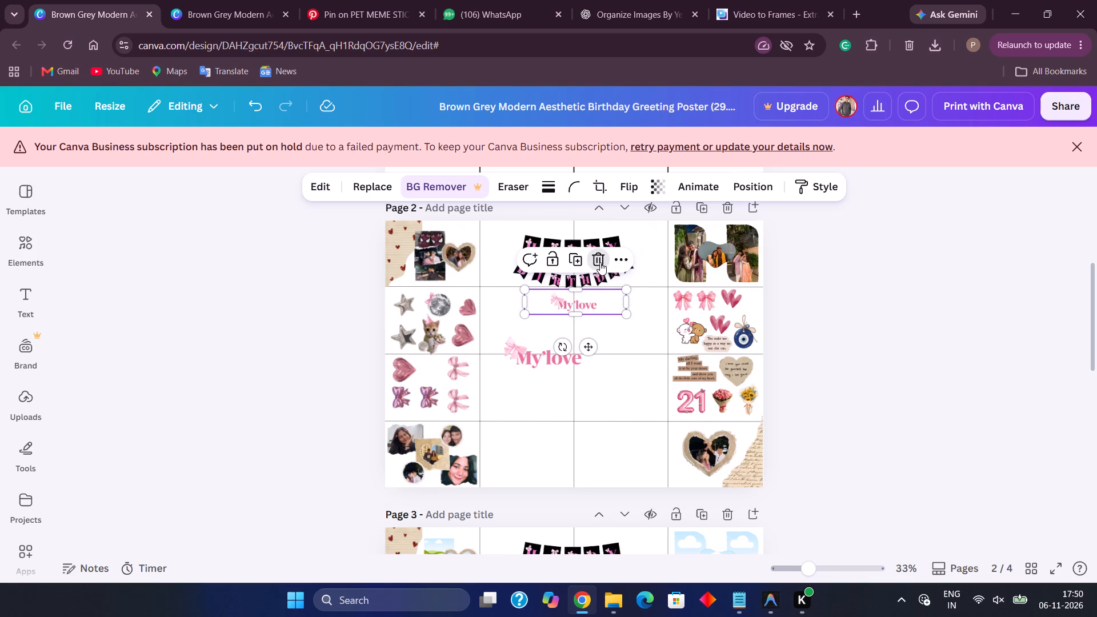
# Move the larger "My'love" title to just below the birthday banner, centred across the two middle columns.
pyautogui.click(595, 241)
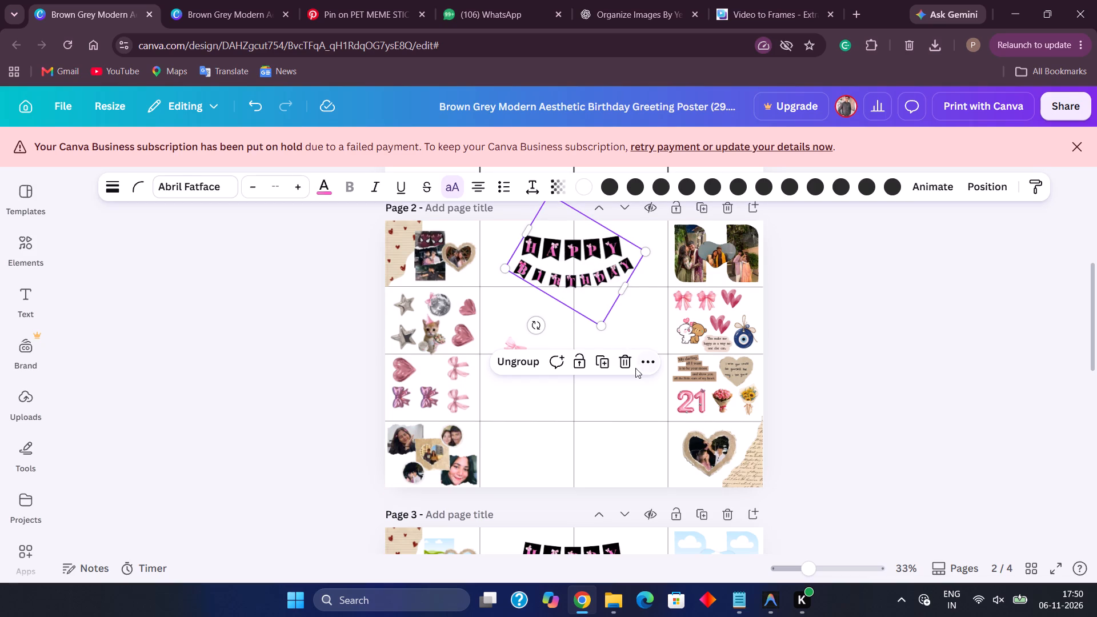
pyautogui.click(868, 331)
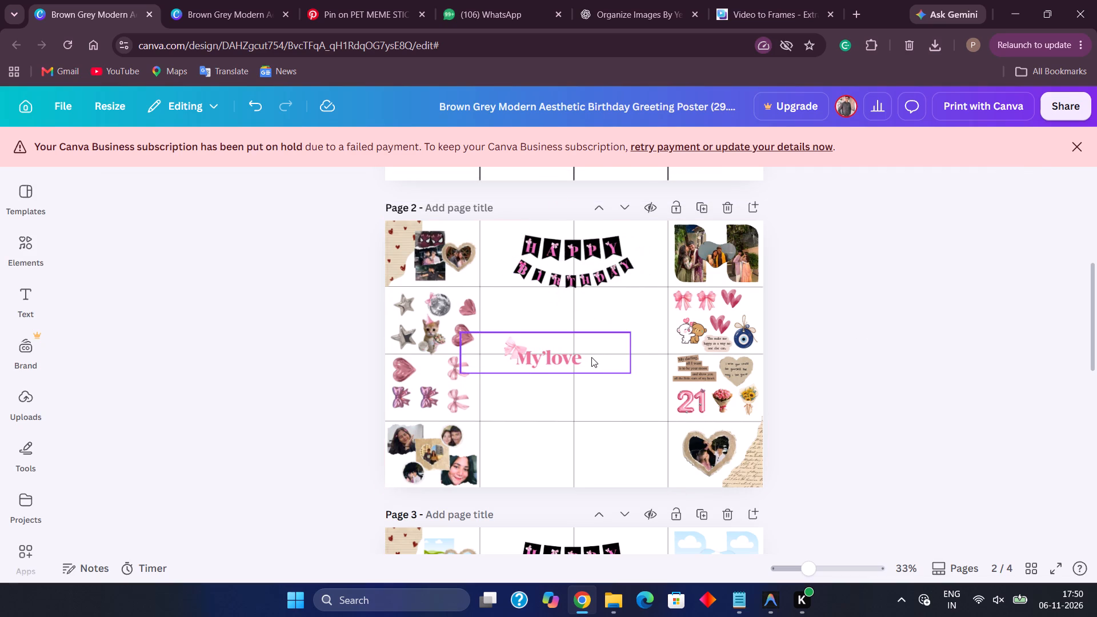
pyautogui.moveTo(591, 357); pyautogui.dragTo(622, 313)
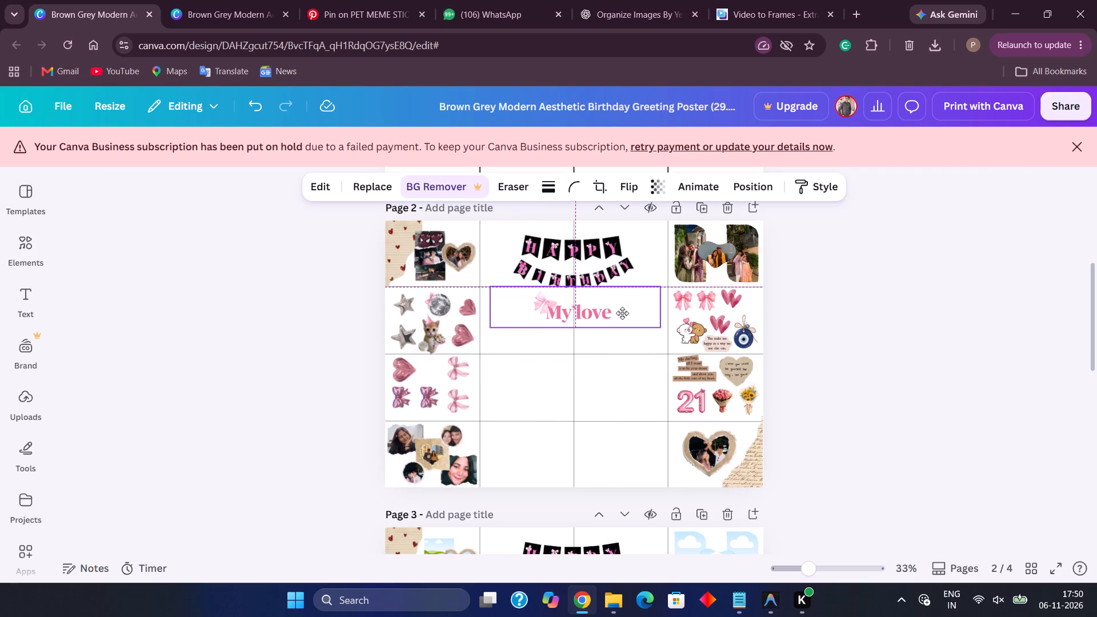
pyautogui.moveTo(622, 313); pyautogui.dragTo(623, 316)
# Delete the black "HAPPY BIRTHDAY" banner group from page 2.
pyautogui.click(608, 276)
pyautogui.click(623, 358)
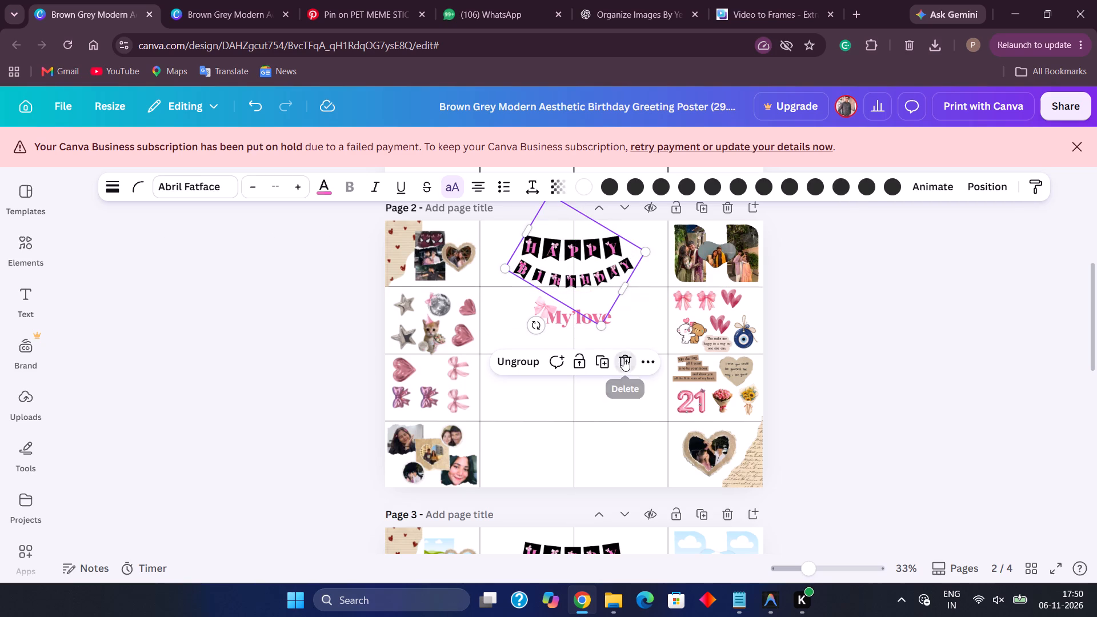
# Copy the grouped heart photo collage from the other design onto page 2, centring it in the two middle columns near the bottom edge.
pyautogui.click(247, 14)
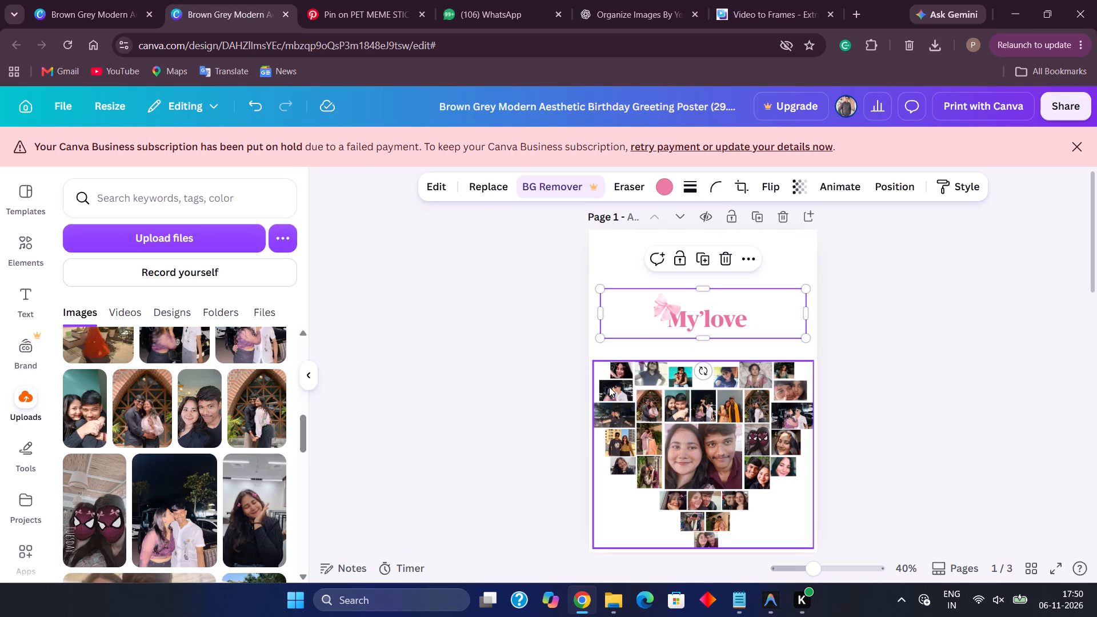
pyautogui.click(609, 387)
pyautogui.click(772, 336)
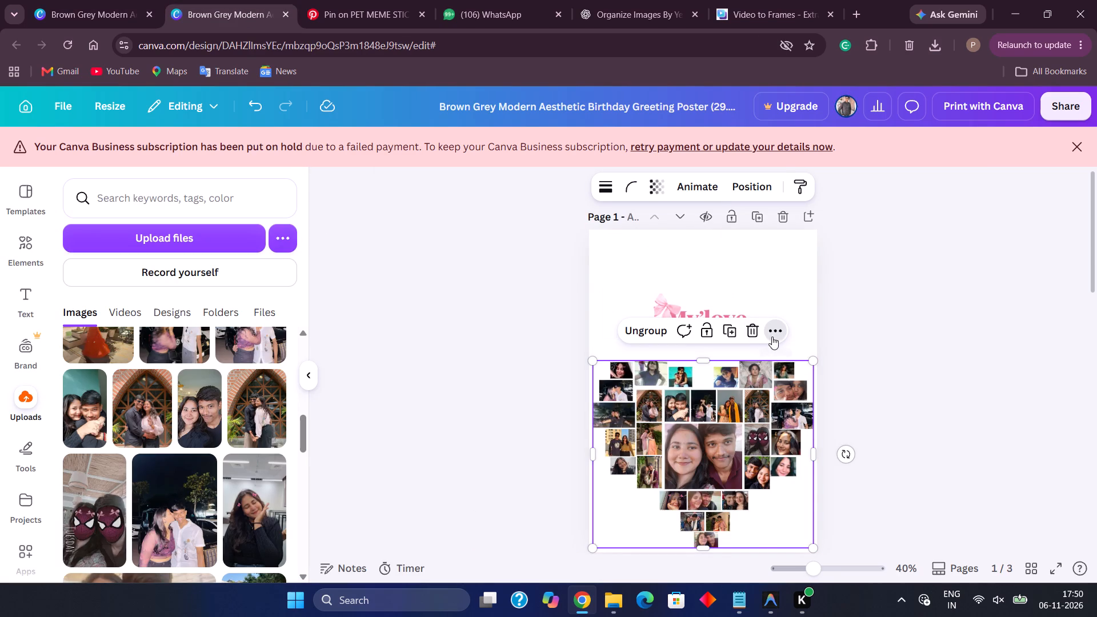
pyautogui.click(803, 368)
pyautogui.click(93, 0)
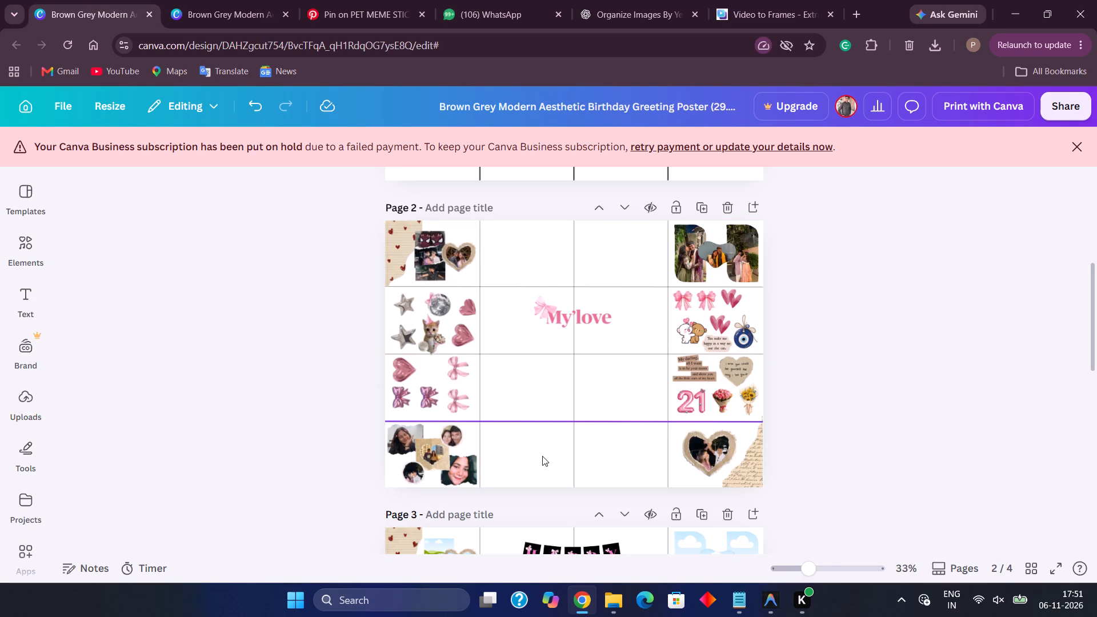
pyautogui.click(543, 458)
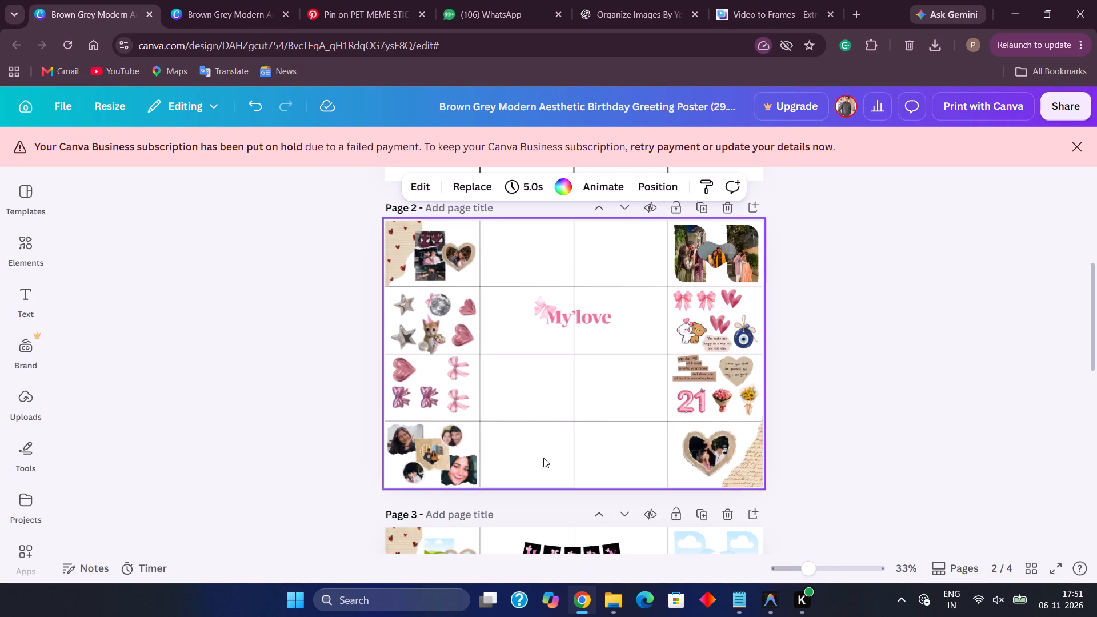
pyautogui.hotkey('ctrl', 'v')
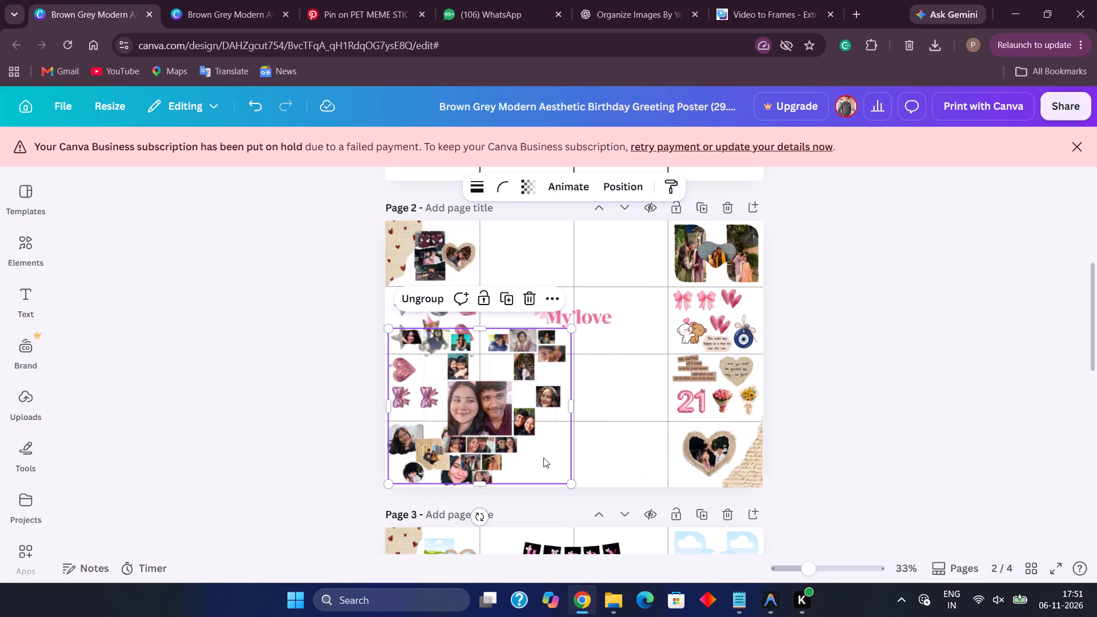
pyautogui.moveTo(515, 413); pyautogui.dragTo(610, 414)
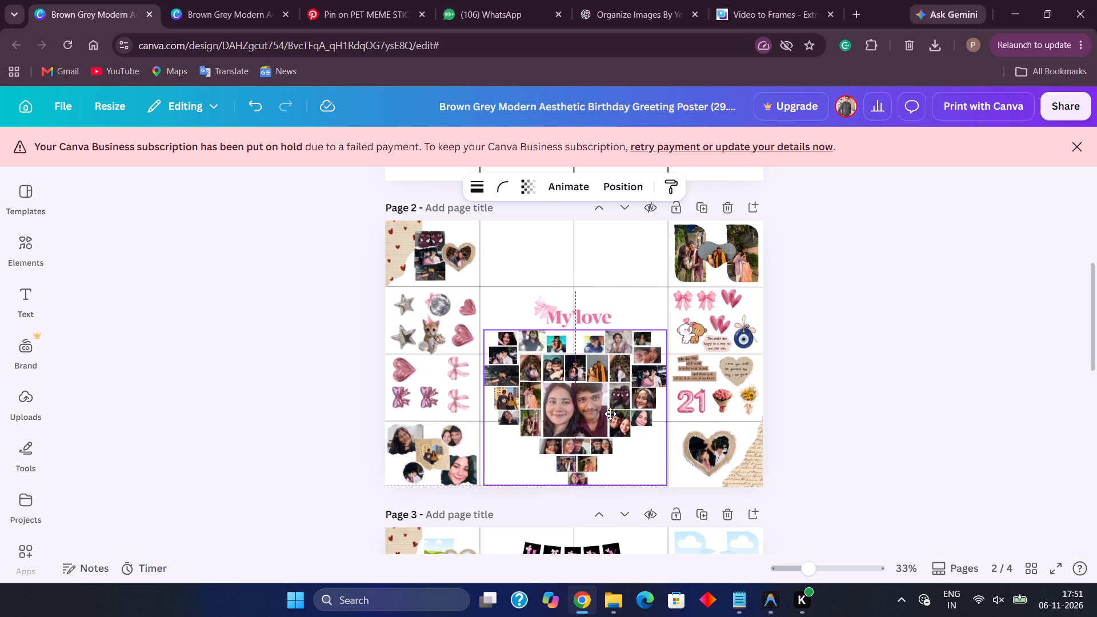
pyautogui.moveTo(610, 414); pyautogui.dragTo(609, 412)
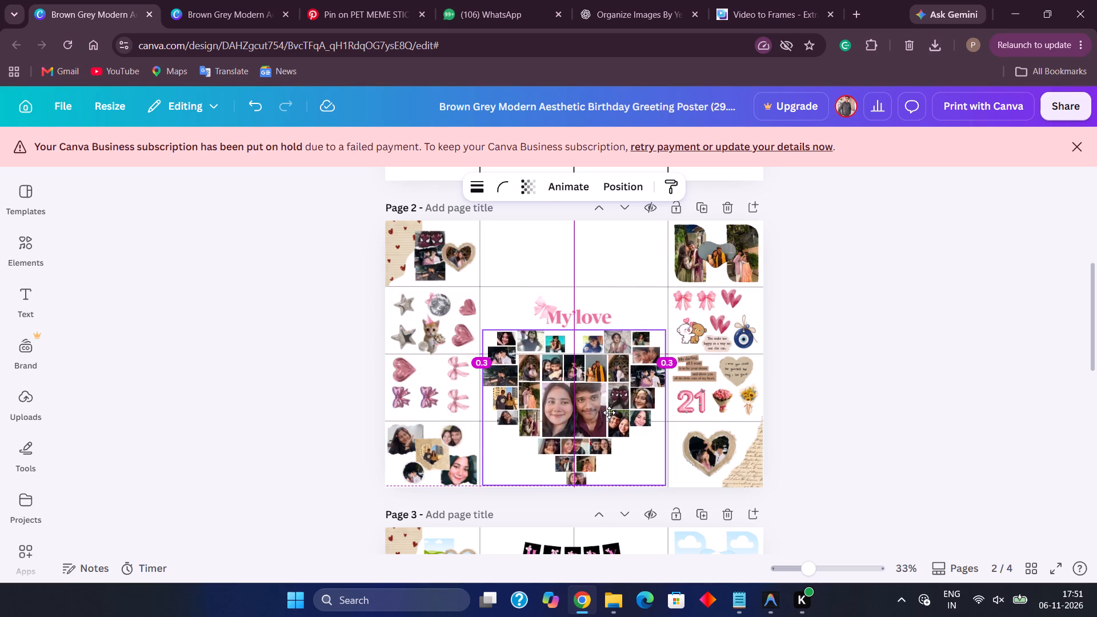
pyautogui.moveTo(609, 412); pyautogui.dragTo(610, 407)
# Move the "My'love" title up into the top row of page 2's middle columns.
pyautogui.moveTo(599, 312); pyautogui.dragTo(596, 259)
# Raise the heart collage slightly off page 2's bottom edge, keeping it centred between the two sticker columns.
pyautogui.moveTo(591, 388); pyautogui.dragTo(591, 378)
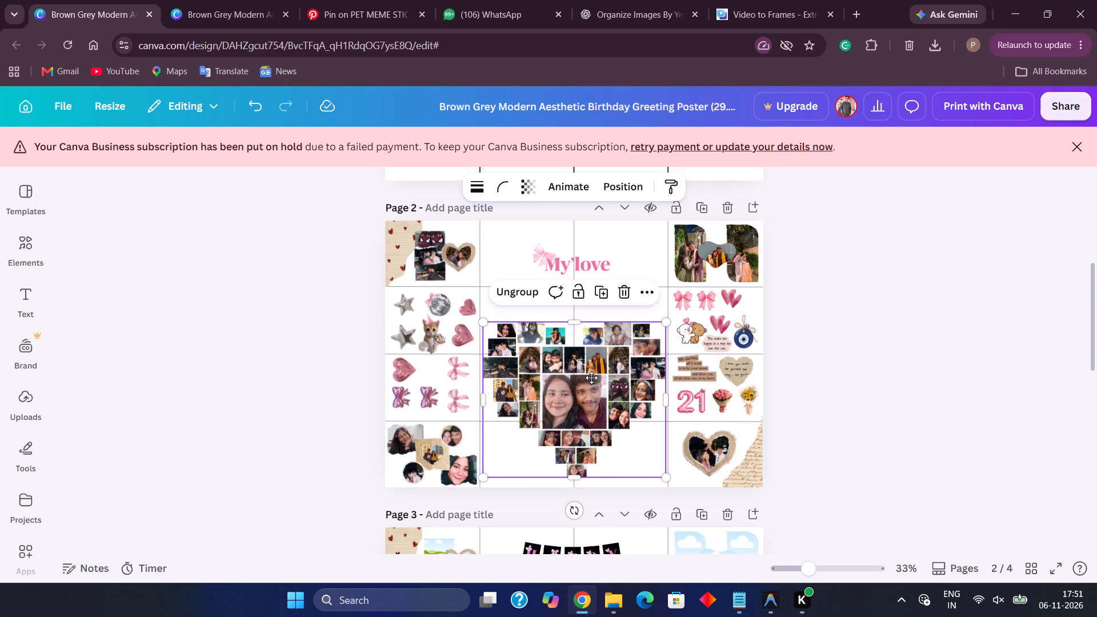
pyautogui.moveTo(591, 378); pyautogui.dragTo(589, 382)
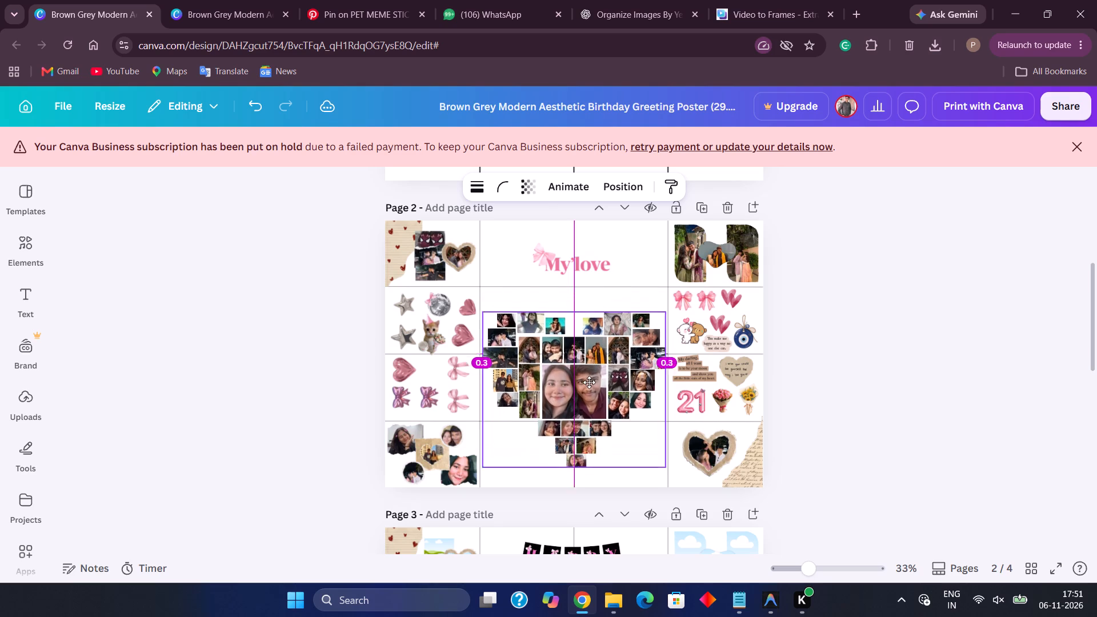
pyautogui.moveTo(589, 382); pyautogui.dragTo(594, 395)
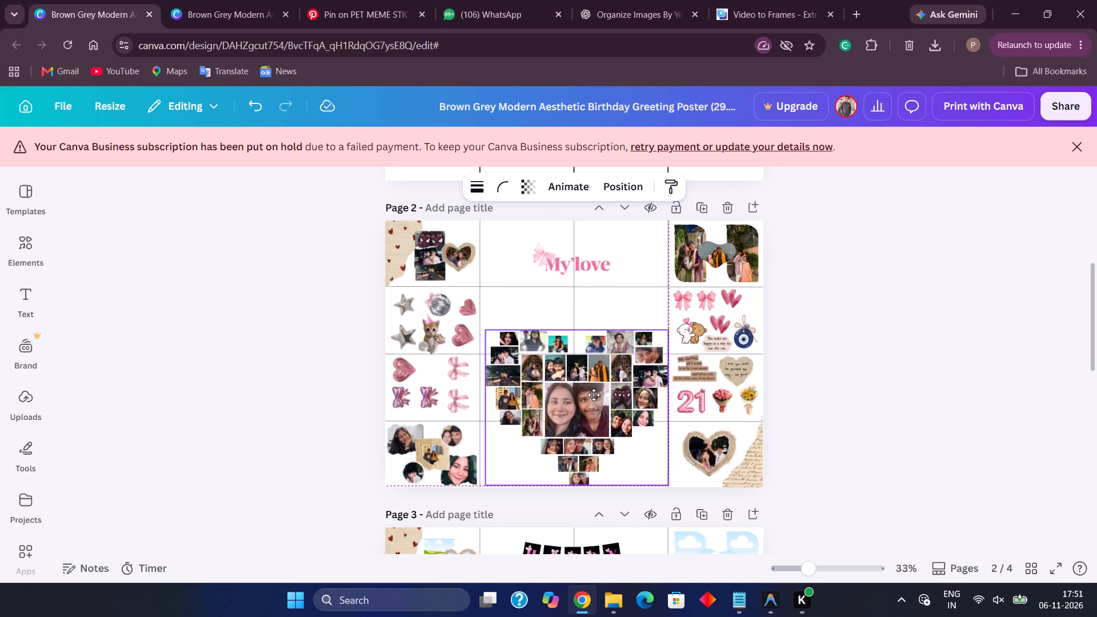
pyautogui.moveTo(594, 395); pyautogui.dragTo(594, 390)
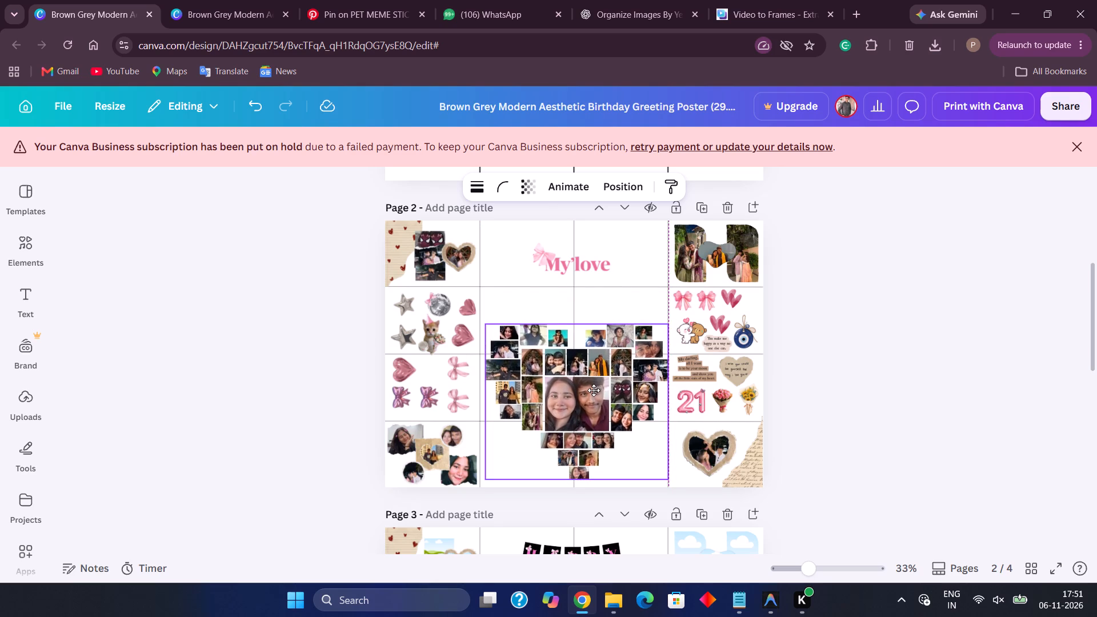
pyautogui.moveTo(594, 390); pyautogui.dragTo(594, 392)
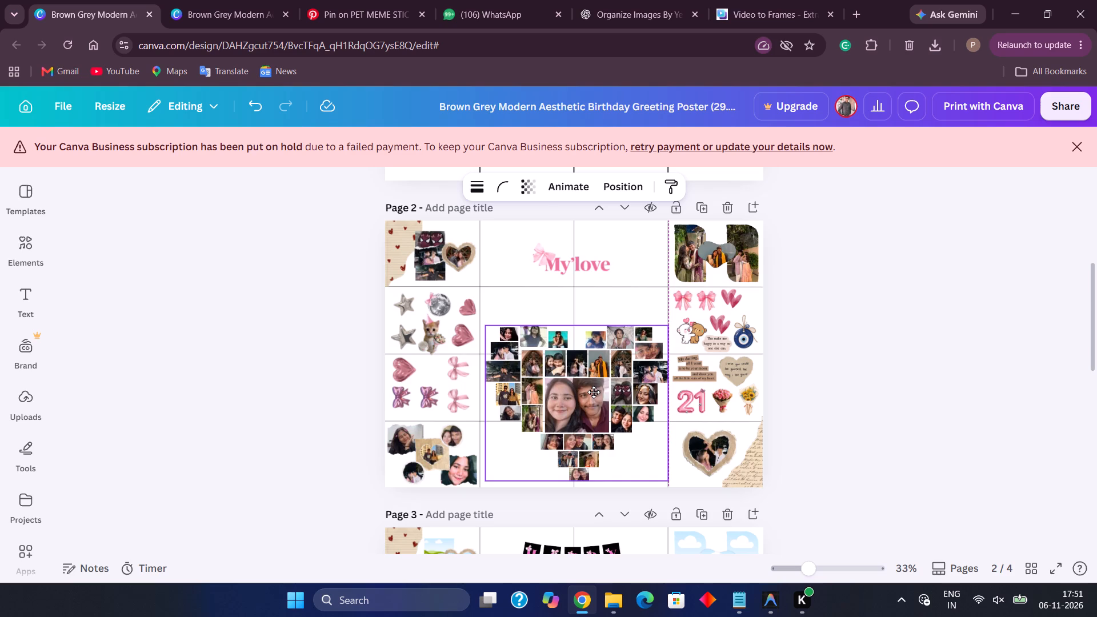
pyautogui.moveTo(594, 392); pyautogui.dragTo(592, 394)
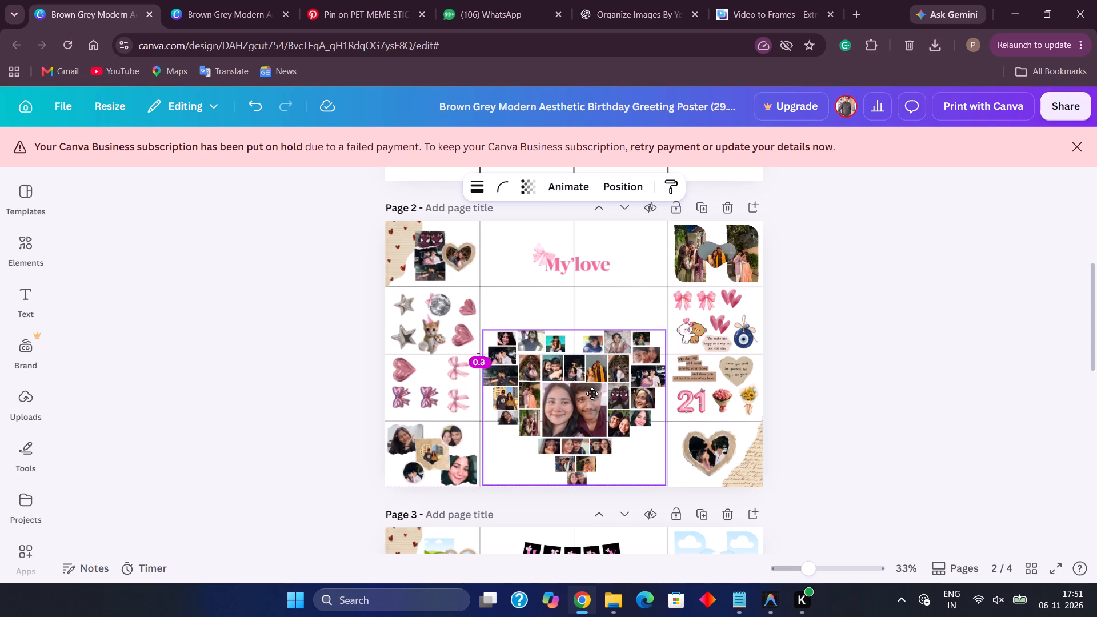
pyautogui.moveTo(592, 394); pyautogui.dragTo(592, 394)
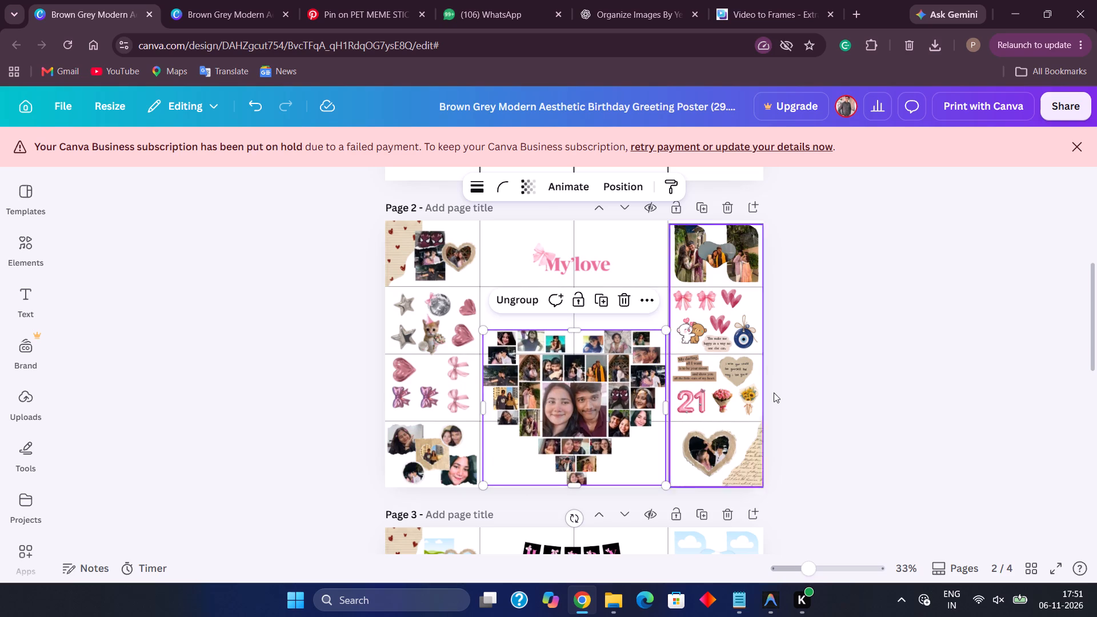
pyautogui.click(810, 392)
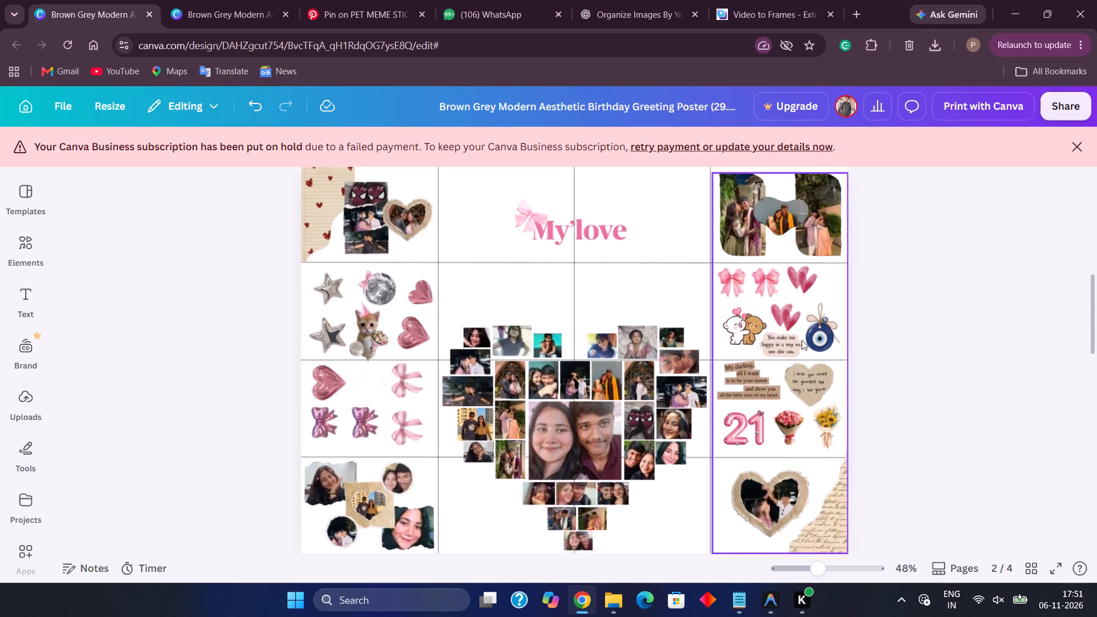
pyautogui.moveTo(585, 400); pyautogui.dragTo(583, 391)
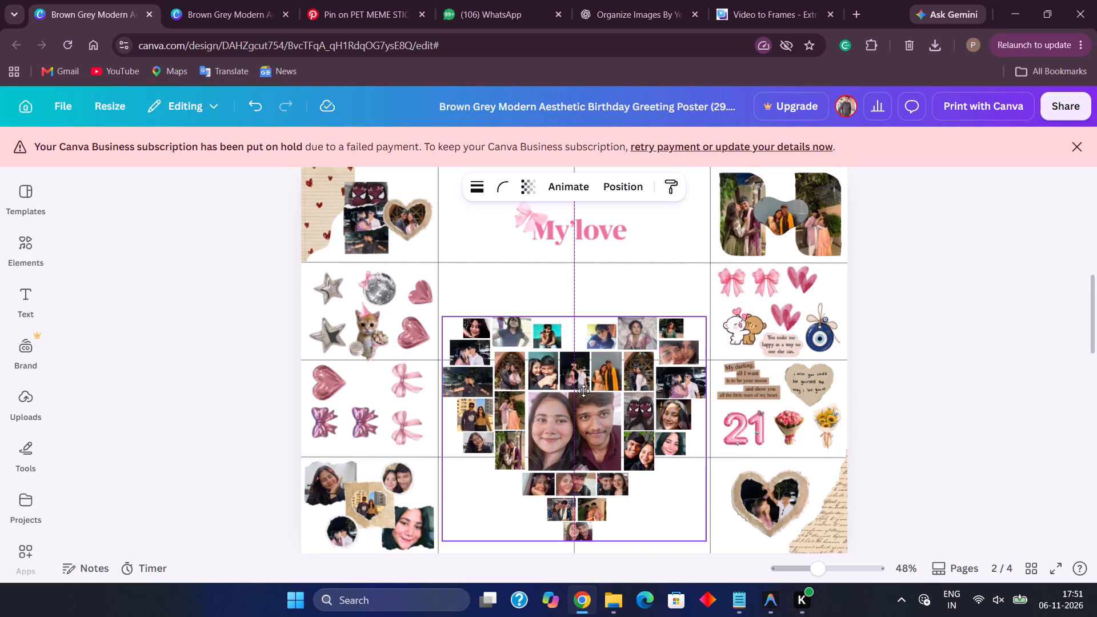
pyautogui.moveTo(583, 391); pyautogui.dragTo(584, 390)
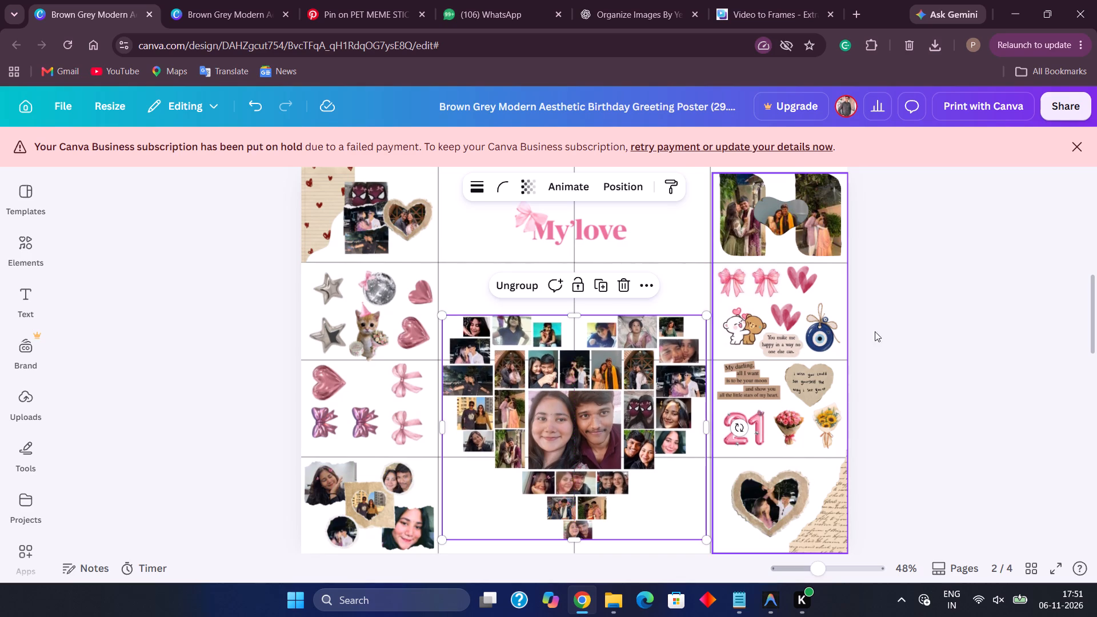
pyautogui.click(898, 330)
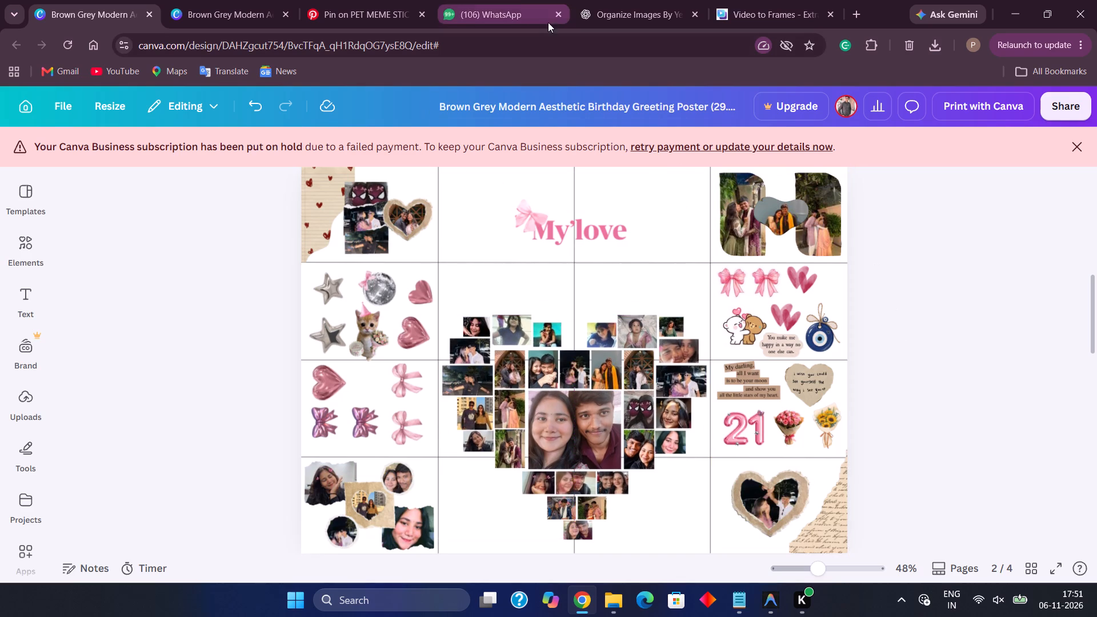
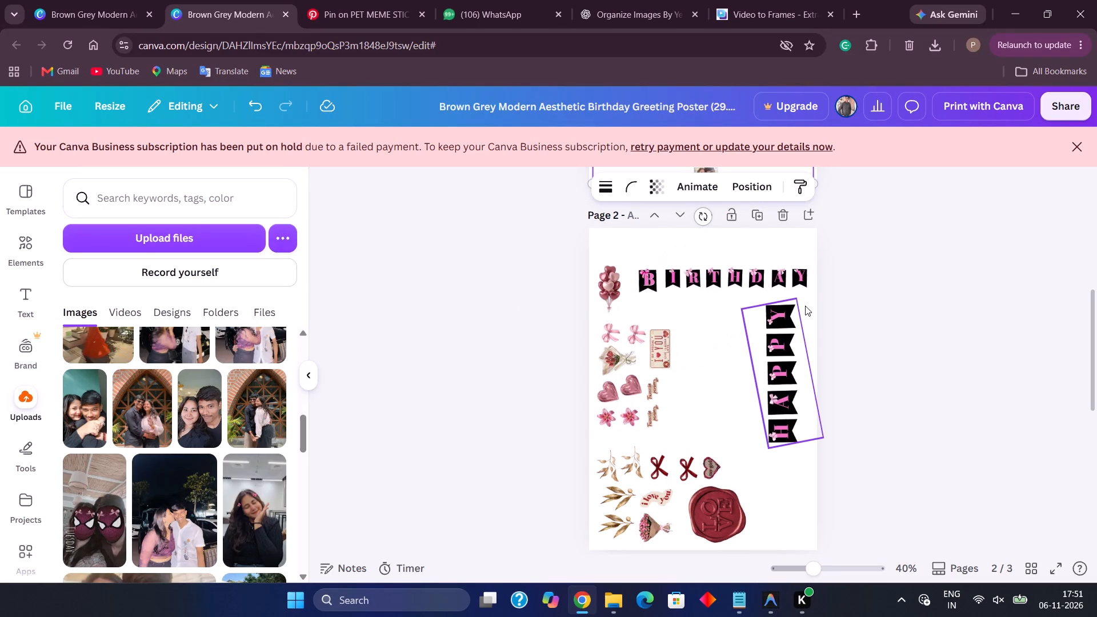
# Copy the vertical "HAPPY" banner group from the other poster design onto page 2 of the grid design.
pyautogui.click(790, 336)
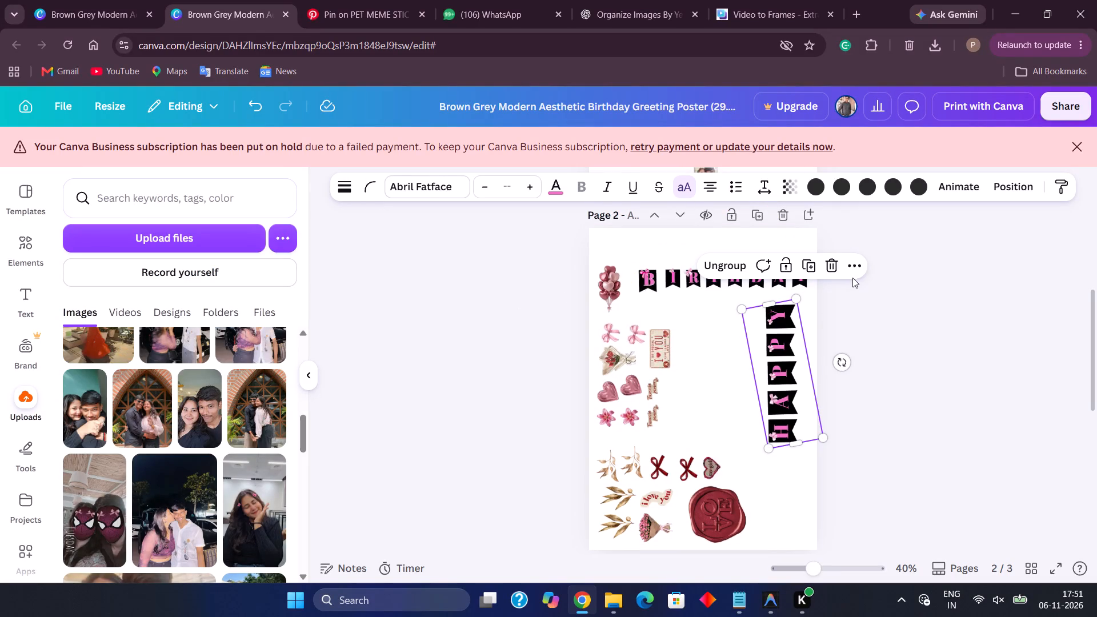
pyautogui.click(852, 273)
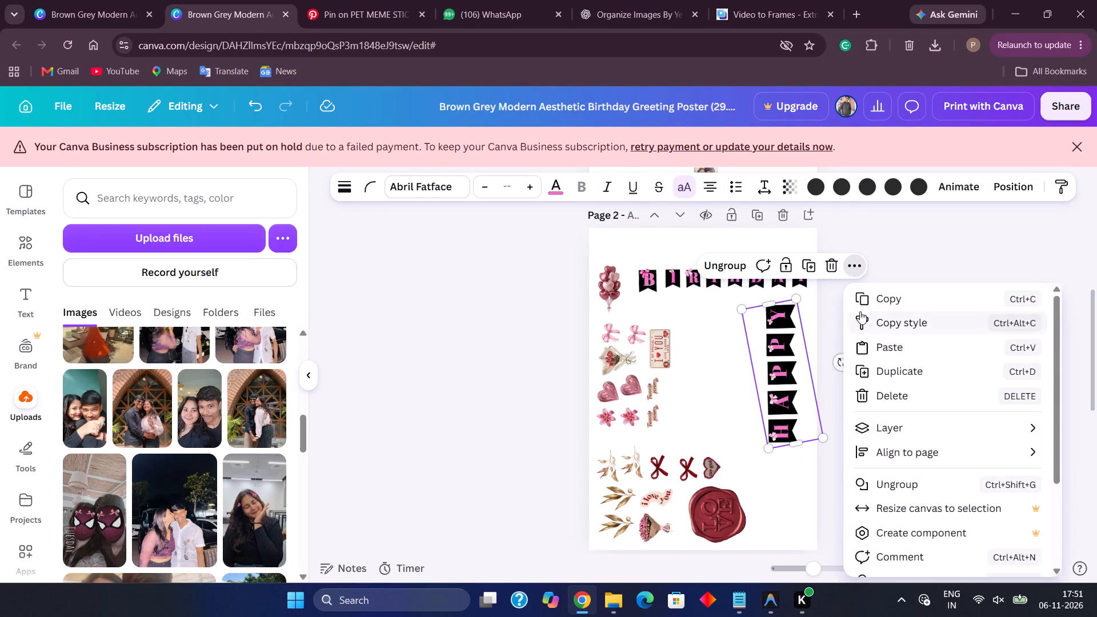
pyautogui.click(866, 304)
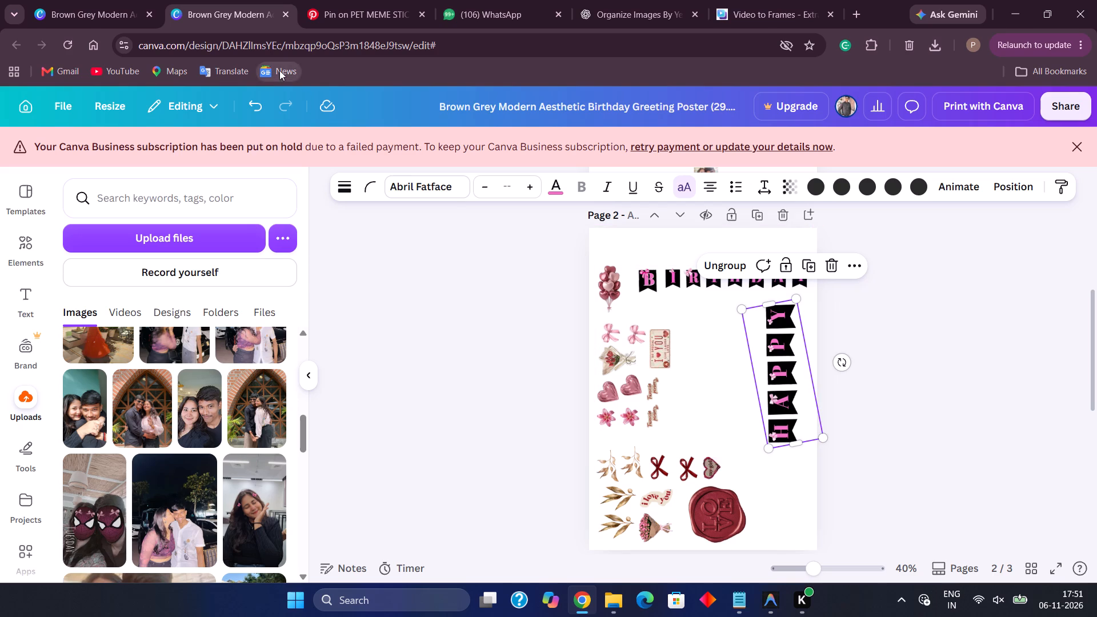
pyautogui.click(123, 0)
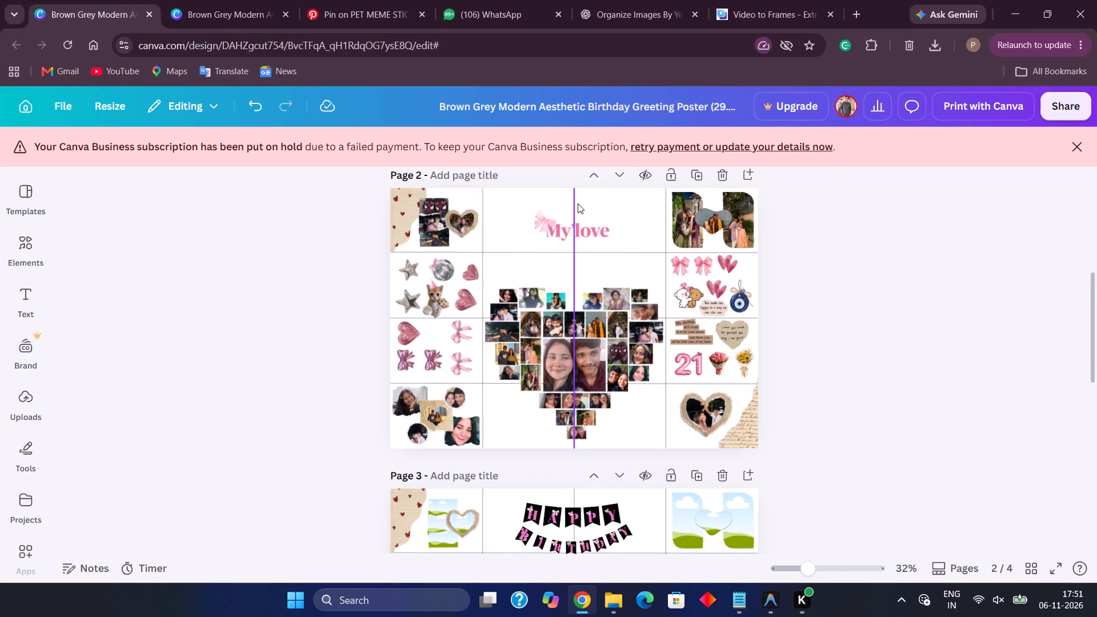
pyautogui.click(630, 195)
pyautogui.hotkey('ctrl', 'v')
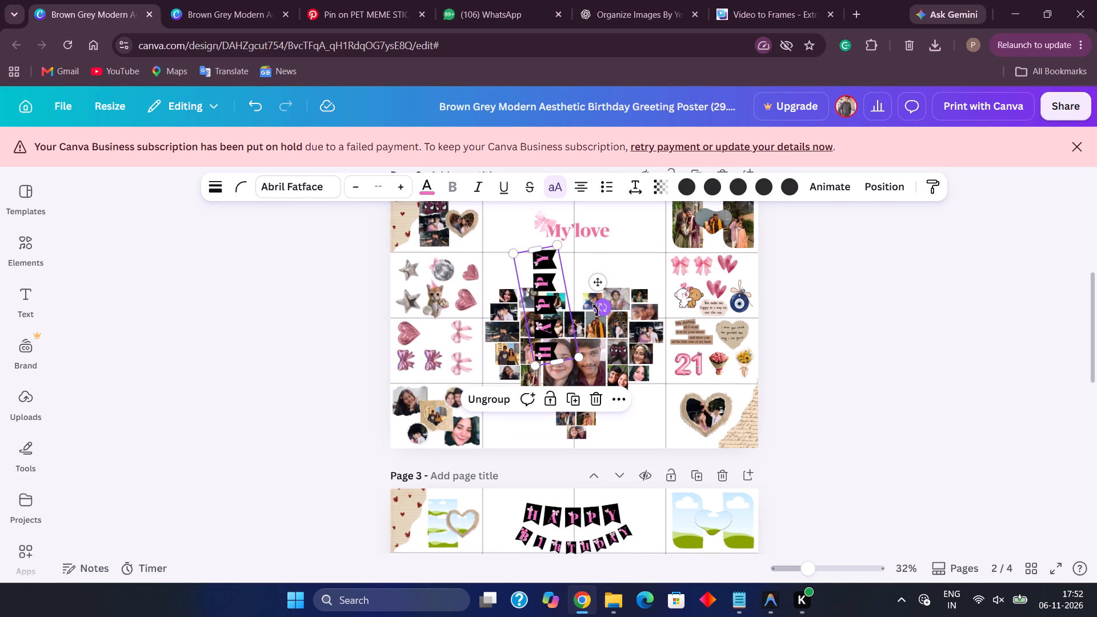
# Rotate the pasted "HAPPY" banner so its letters read horizontally from left to right.
pyautogui.moveTo(597, 310); pyautogui.dragTo(525, 326)
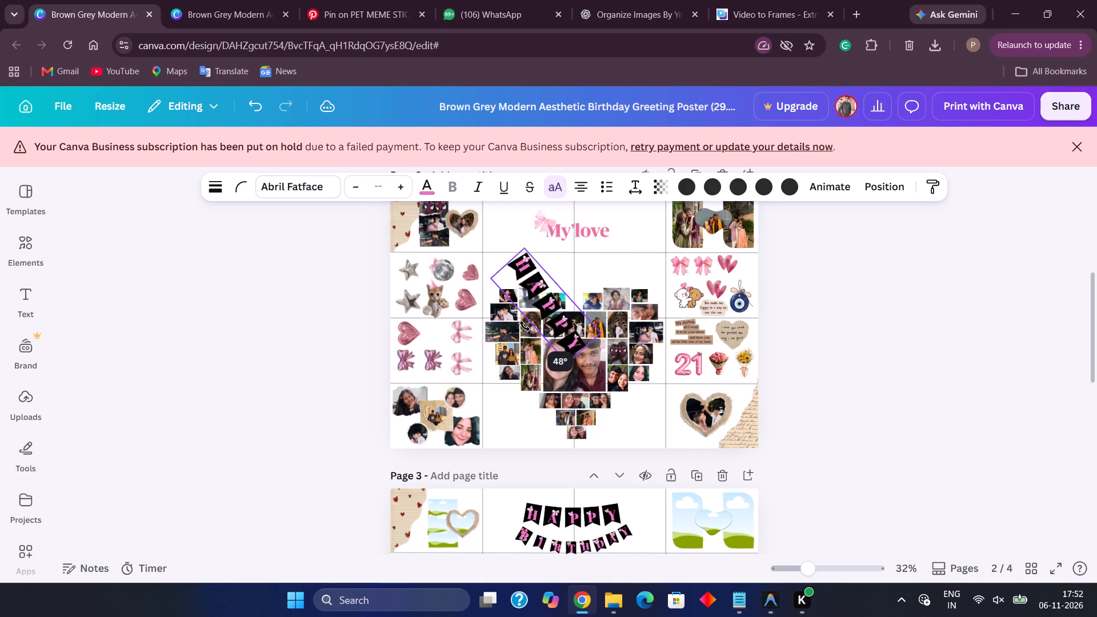
pyautogui.moveTo(525, 326); pyautogui.dragTo(534, 346)
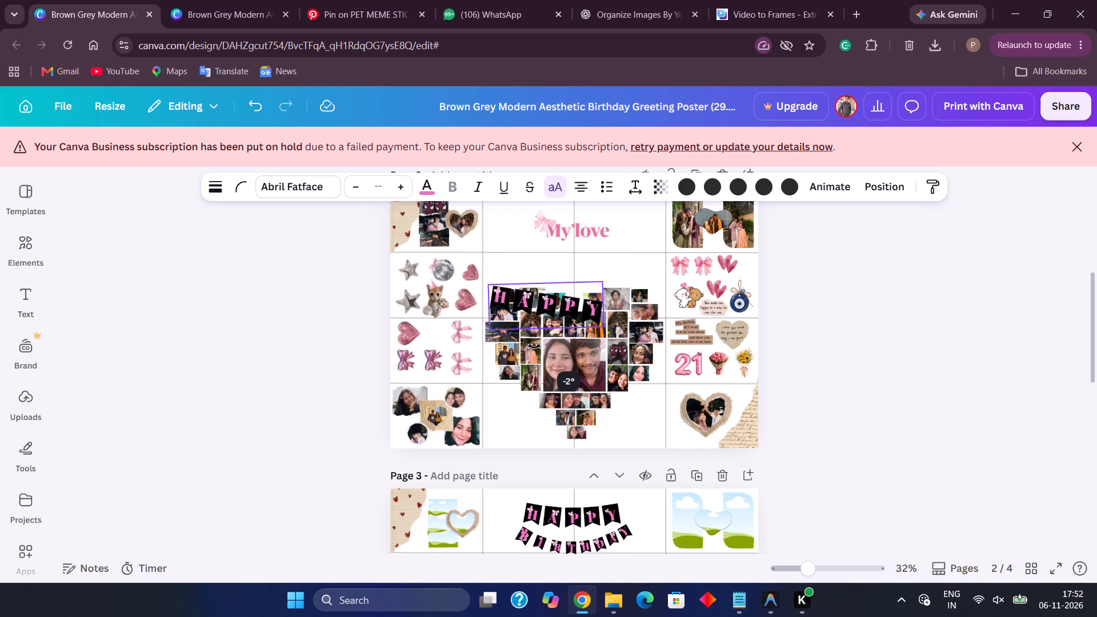
pyautogui.moveTo(534, 346); pyautogui.dragTo(547, 357)
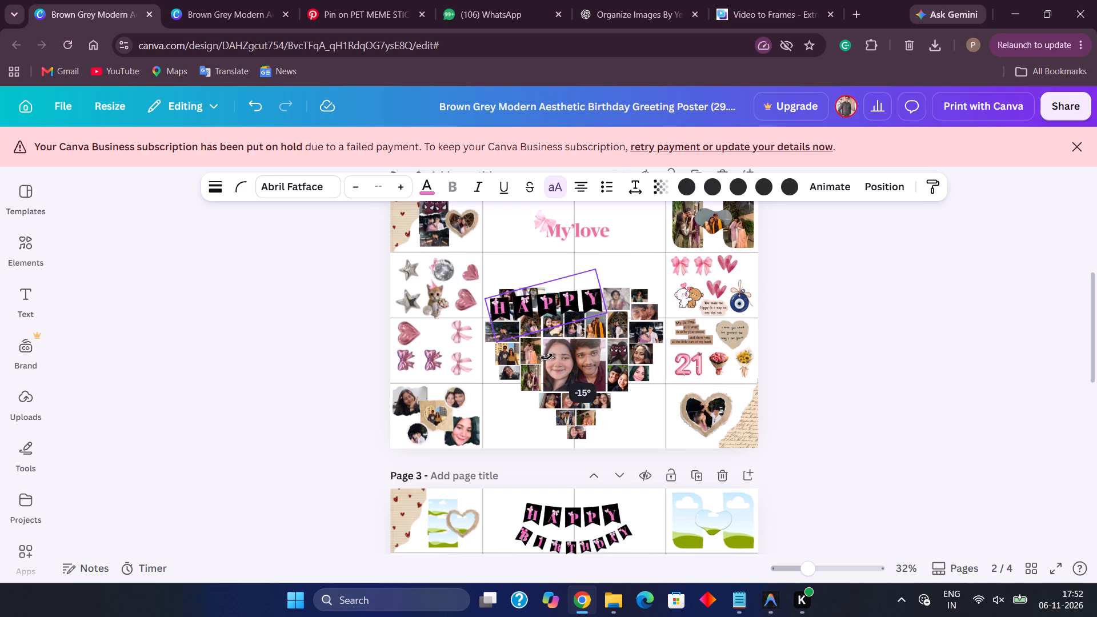
pyautogui.moveTo(547, 357); pyautogui.dragTo(544, 359)
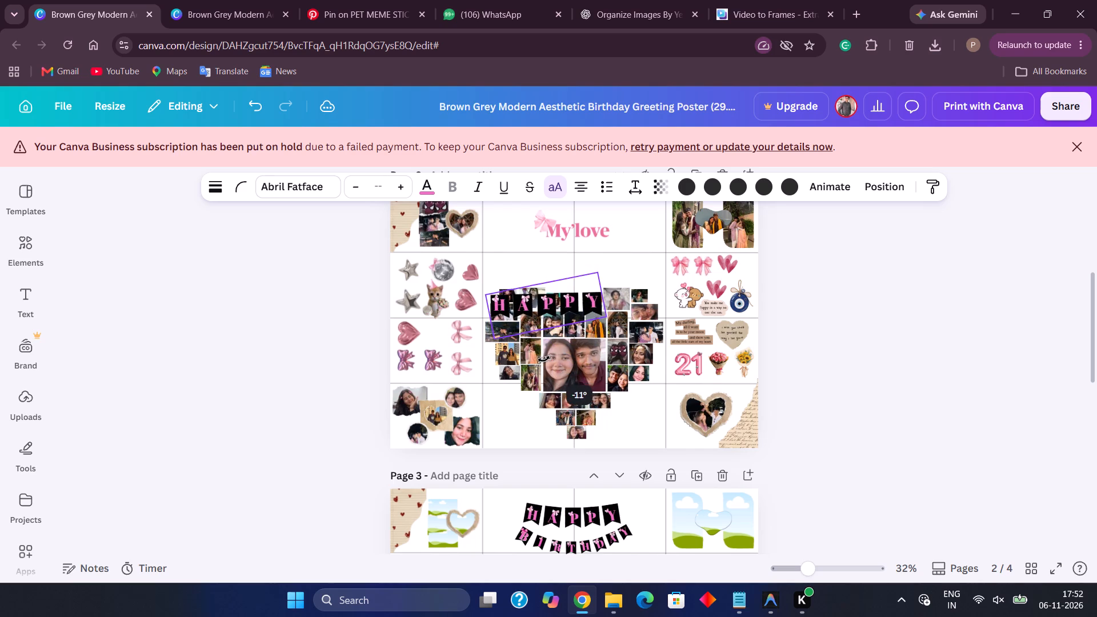
pyautogui.moveTo(544, 359); pyautogui.dragTo(539, 359)
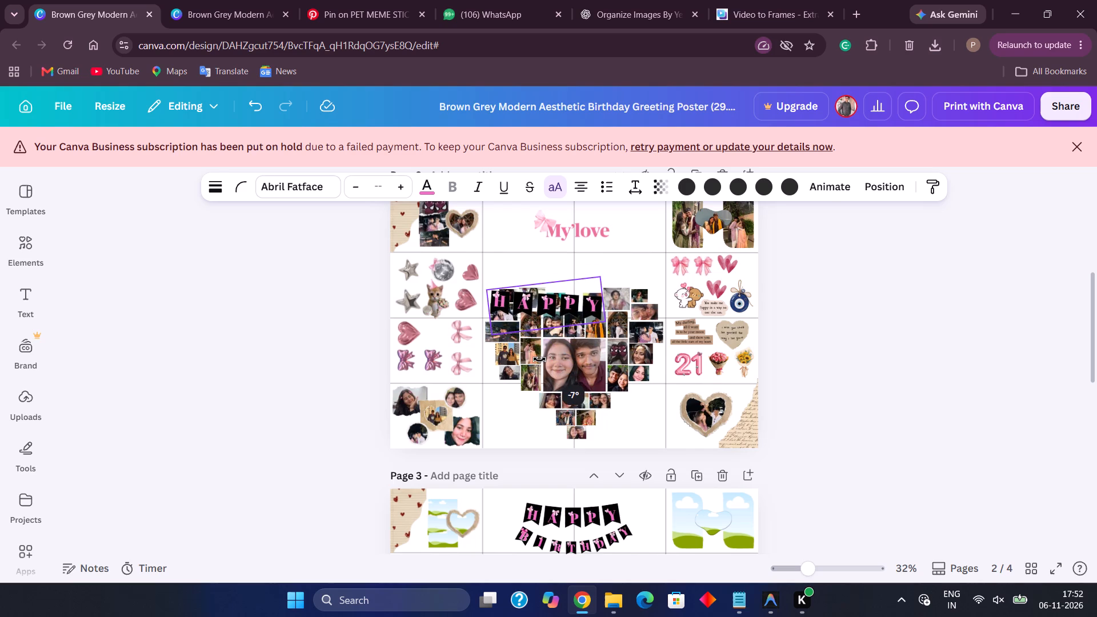
pyautogui.moveTo(539, 359); pyautogui.dragTo(542, 359)
# Centre the "HAPPY" banner across page 2's two middle columns in the top row, near the page's upper edge.
pyautogui.moveTo(537, 314); pyautogui.dragTo(565, 239)
pyautogui.scroll(1, 565, 239)
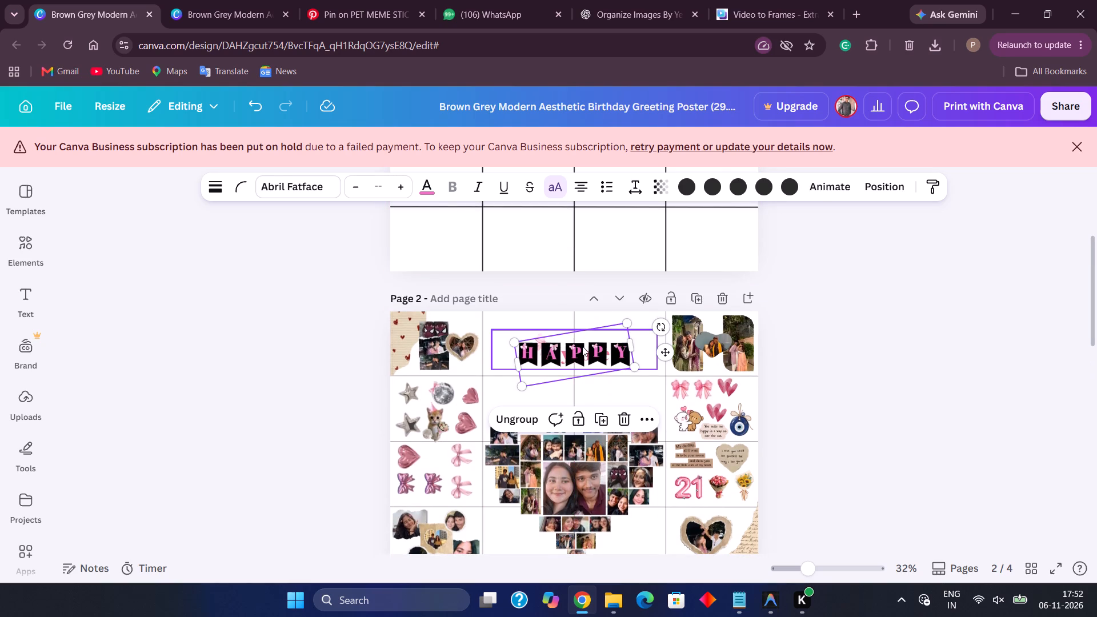
pyautogui.moveTo(579, 339); pyautogui.dragTo(582, 353)
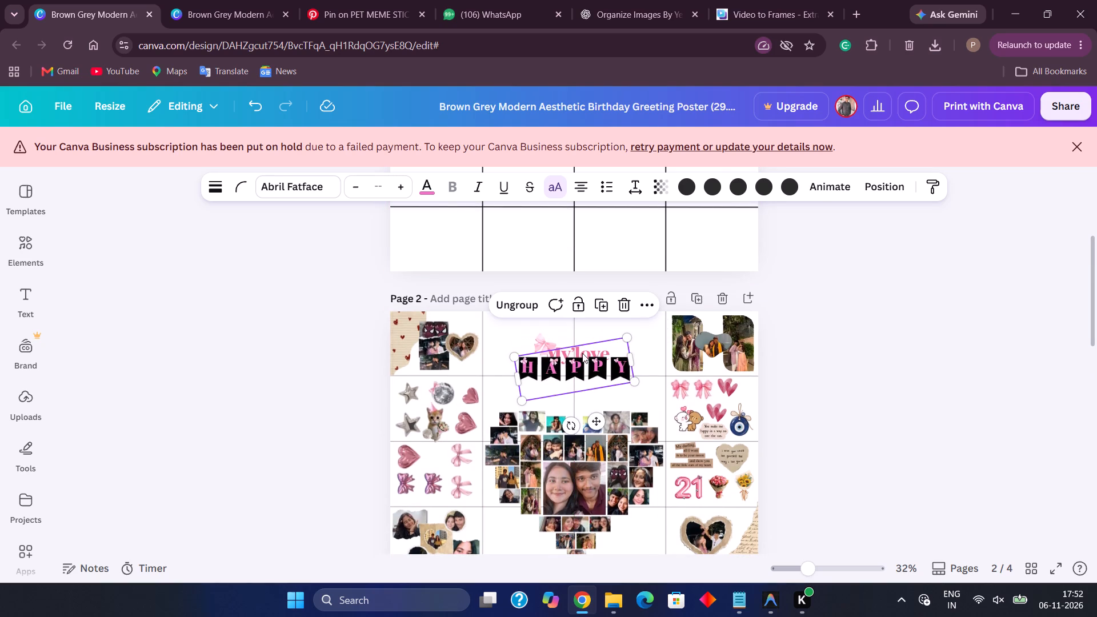
pyautogui.moveTo(582, 353); pyautogui.dragTo(587, 322)
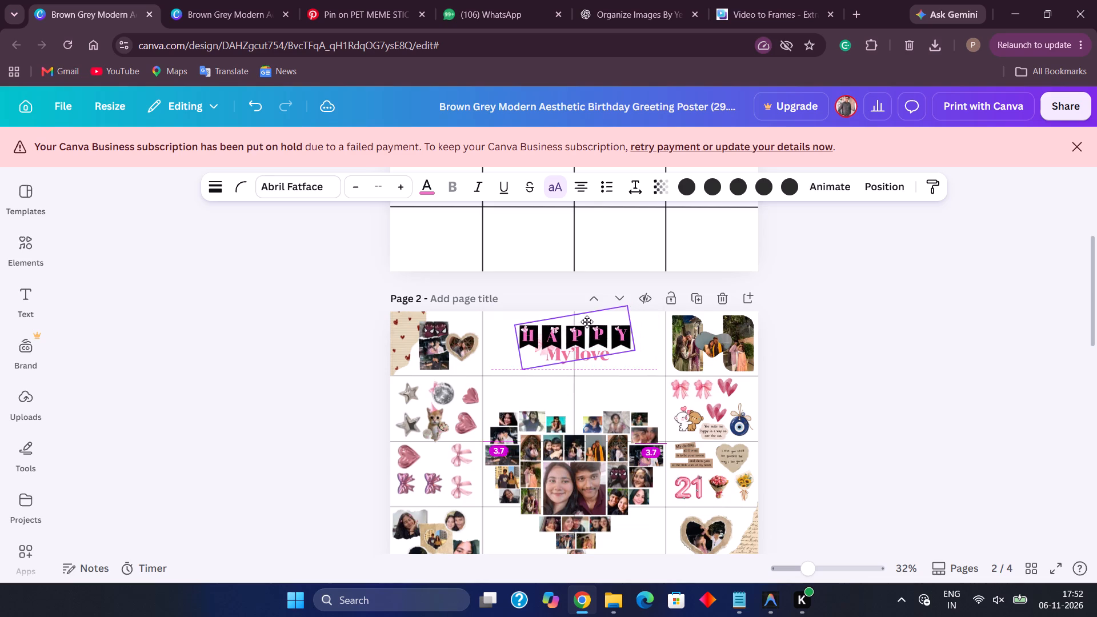
pyautogui.moveTo(587, 322); pyautogui.dragTo(586, 312)
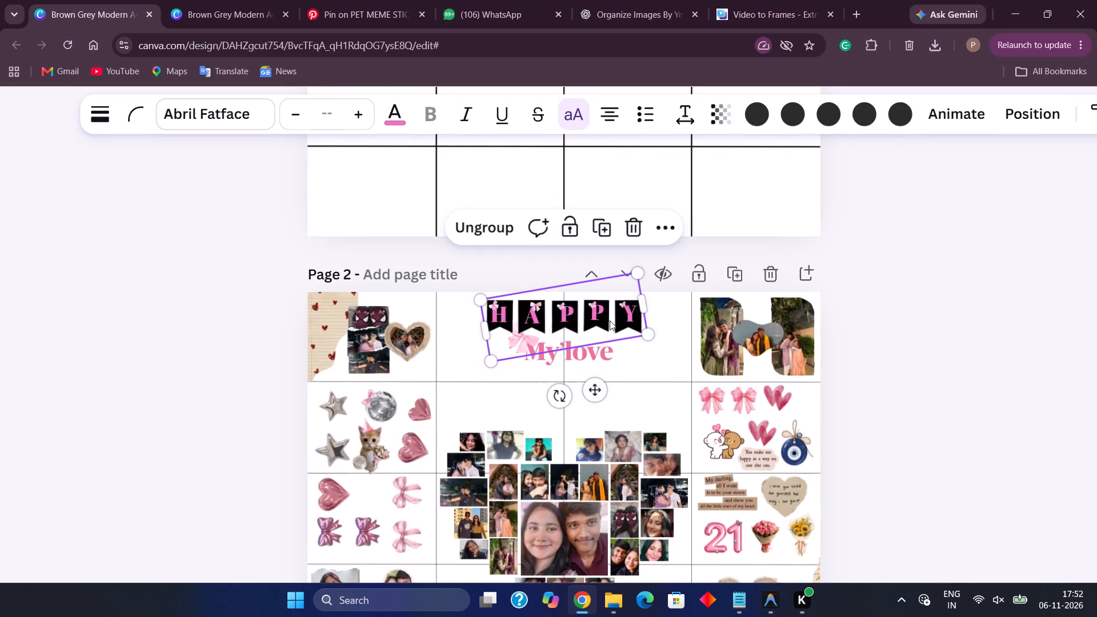
pyautogui.moveTo(592, 320); pyautogui.dragTo(604, 341)
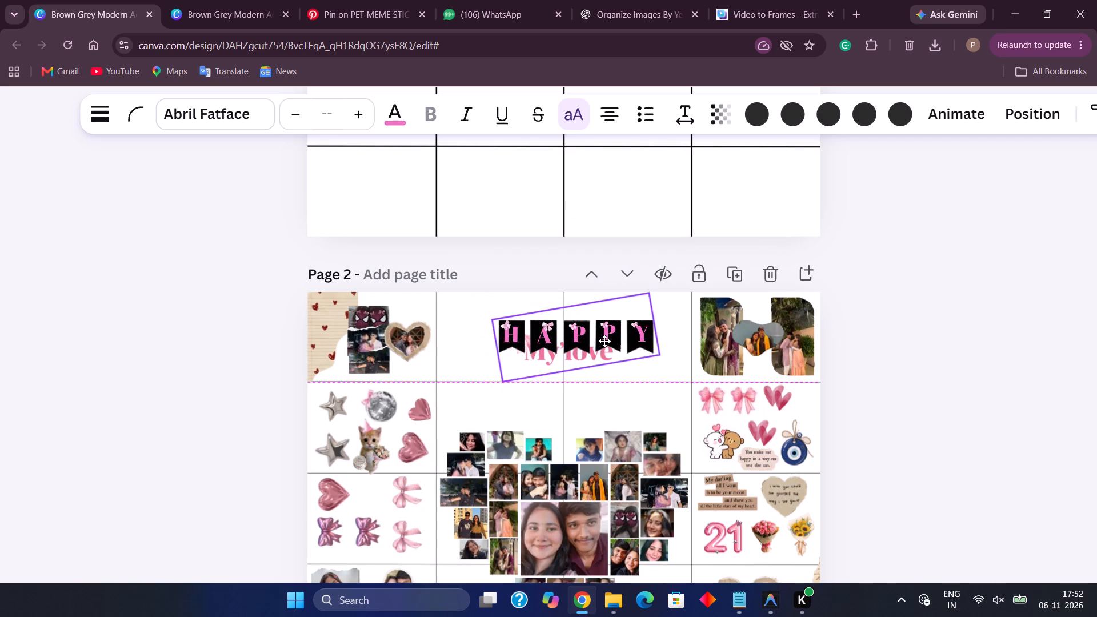
pyautogui.moveTo(604, 341); pyautogui.dragTo(589, 330)
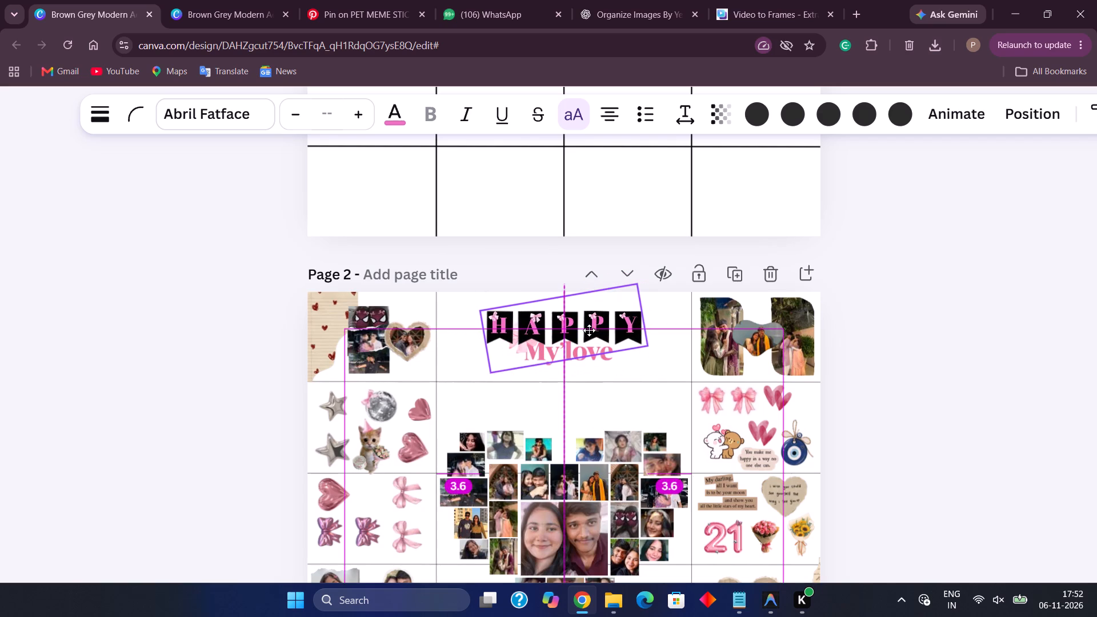
pyautogui.moveTo(589, 330); pyautogui.dragTo(587, 330)
# Move the "My'love" title down into the second row, just above the heart collage.
pyautogui.moveTo(589, 370); pyautogui.dragTo(591, 384)
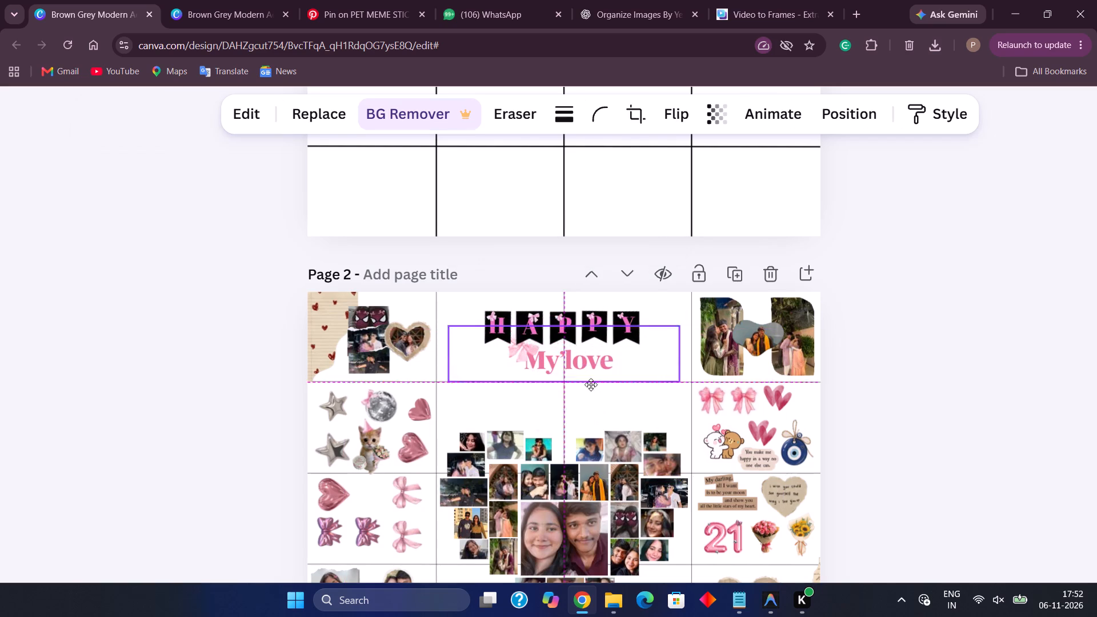
pyautogui.moveTo(591, 384); pyautogui.dragTo(582, 430)
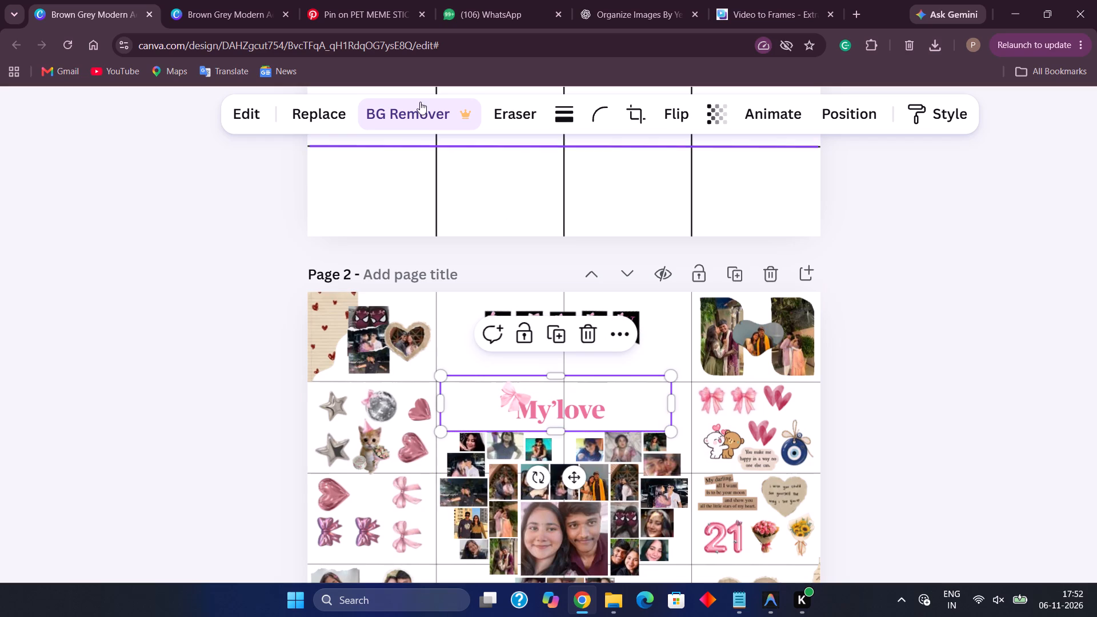
# Copy the "BIRTHDAY" banner group from the other design onto page 2, placing it between the "HAPPY" banner and the "My'love" title.
pyautogui.click(224, 0)
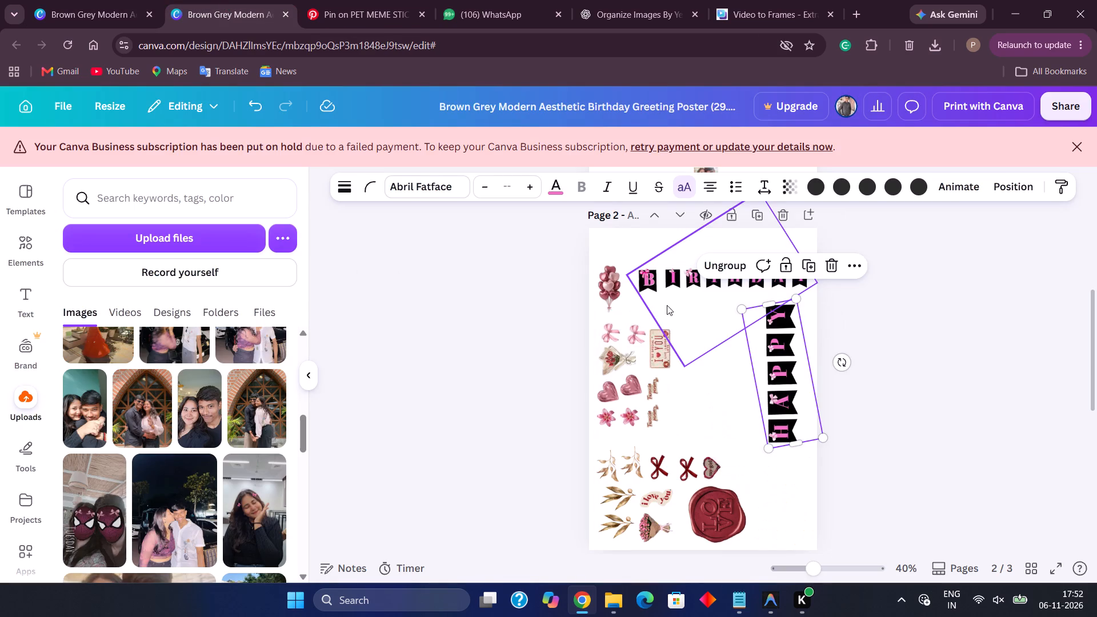
pyautogui.click(666, 297)
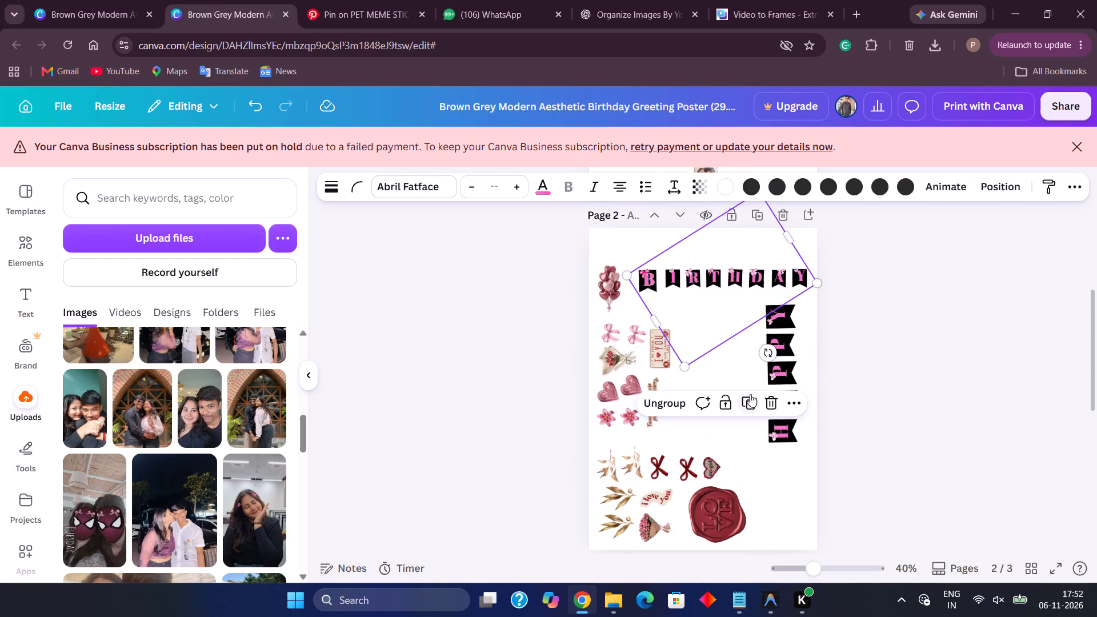
pyautogui.click(789, 403)
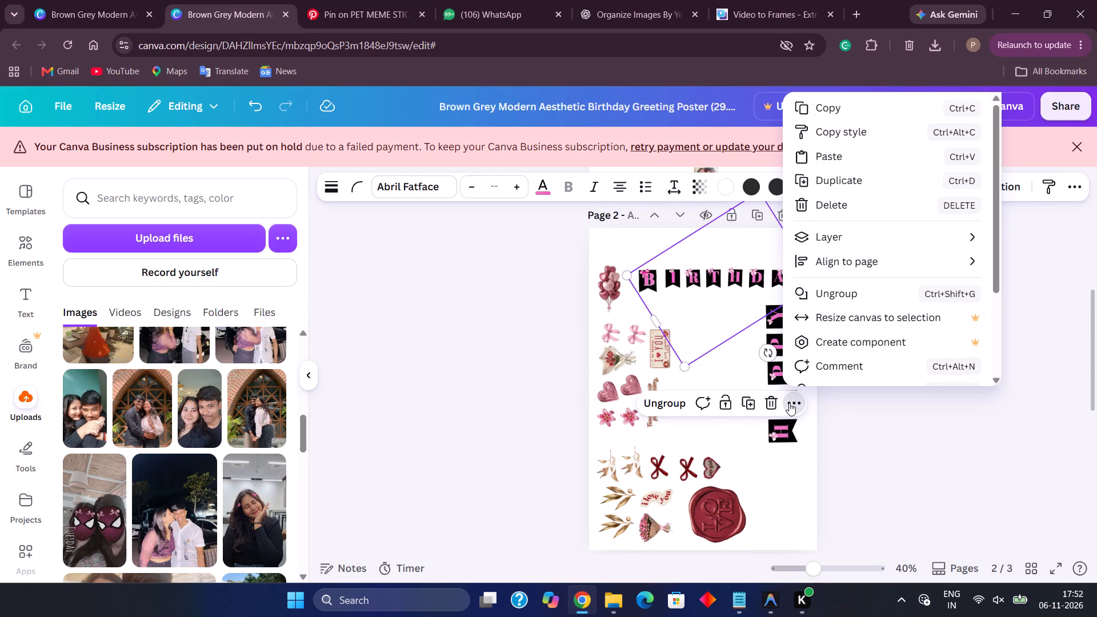
pyautogui.click(818, 103)
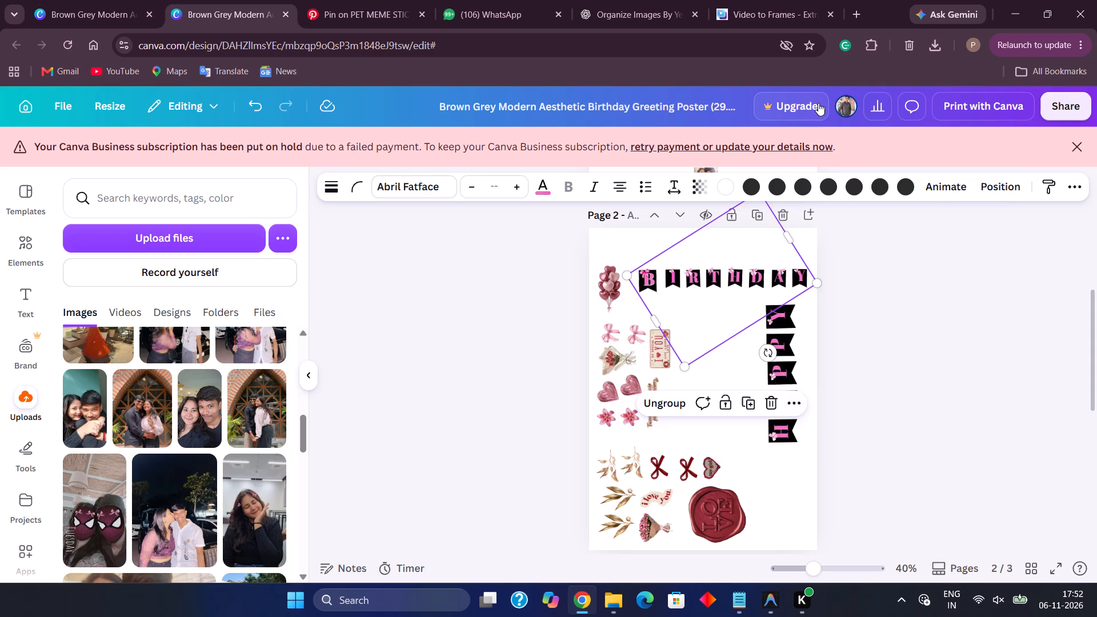
pyautogui.click(52, 0)
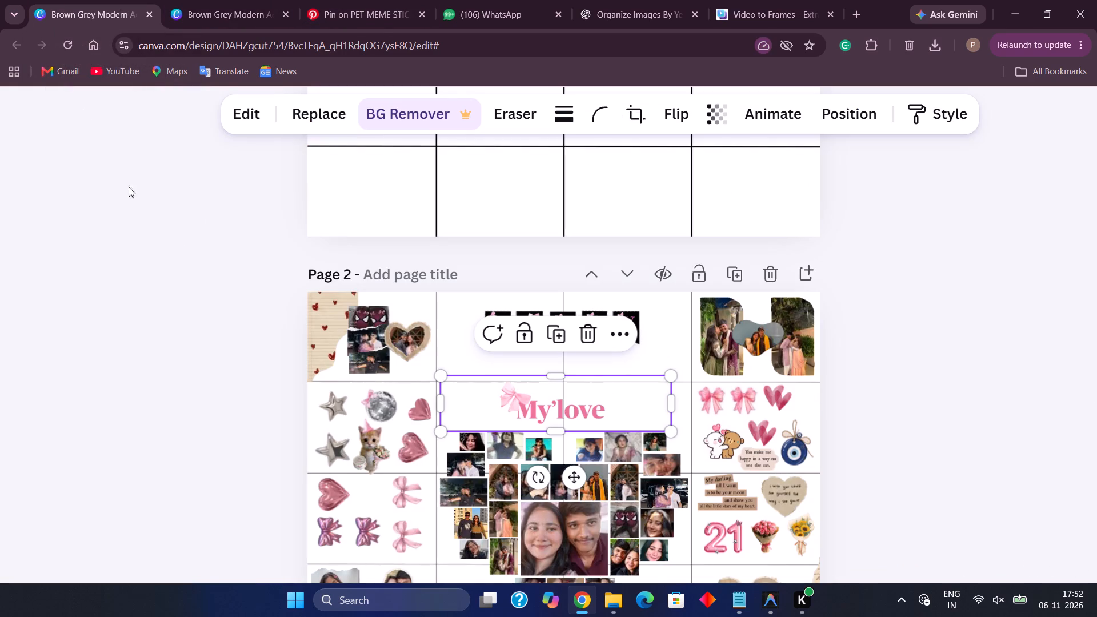
pyautogui.click(462, 305)
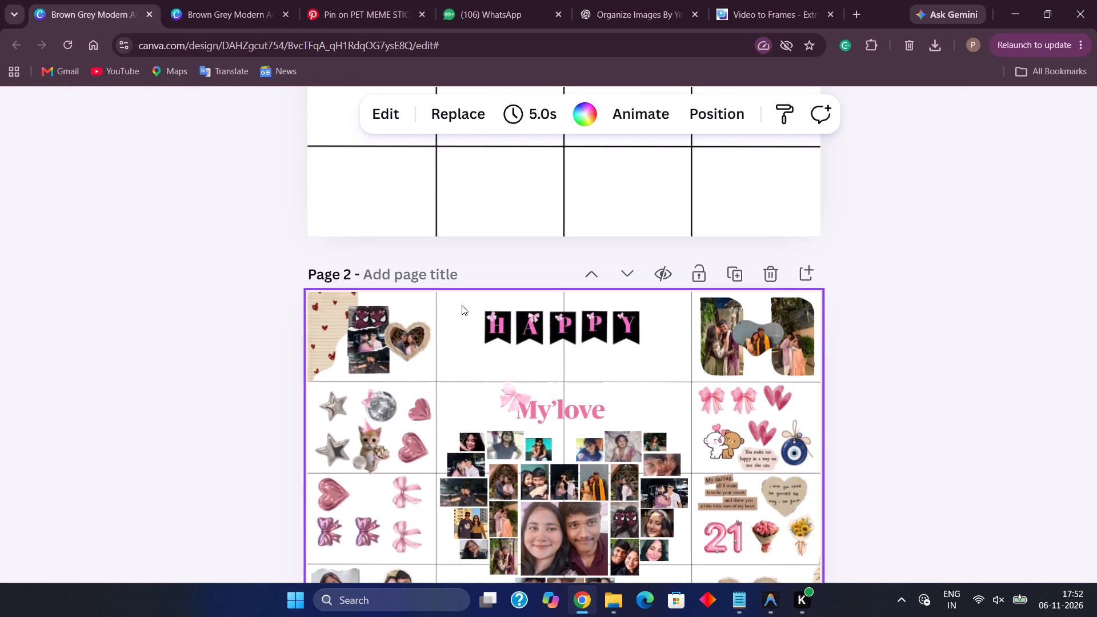
pyautogui.hotkey('ctrl', 'v')
pyautogui.moveTo(453, 378); pyautogui.dragTo(605, 360)
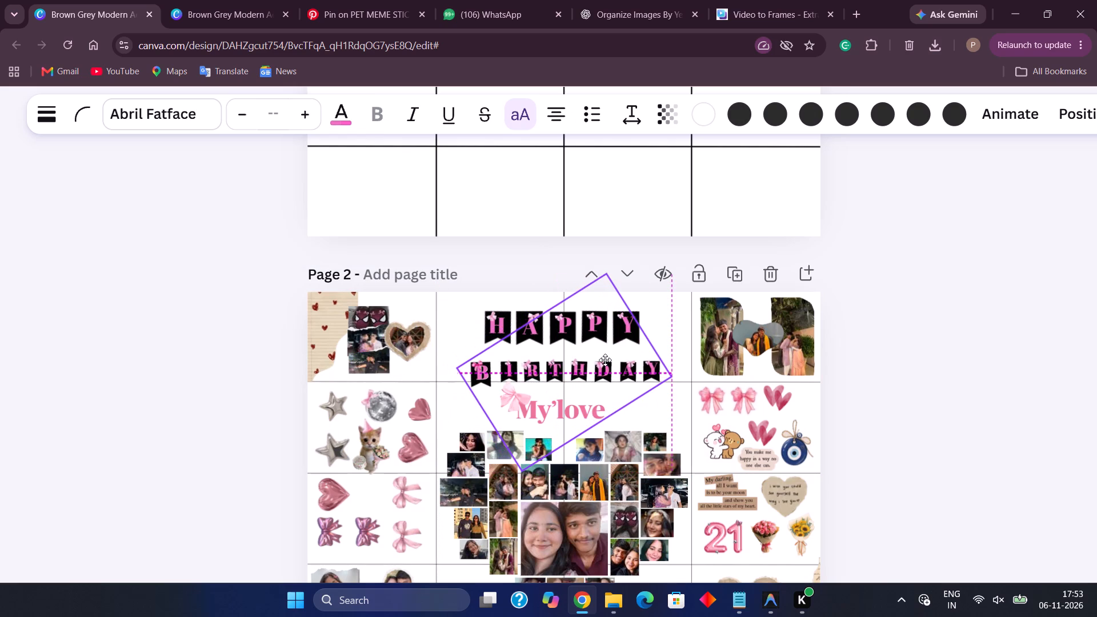
pyautogui.moveTo(605, 360); pyautogui.dragTo(606, 361)
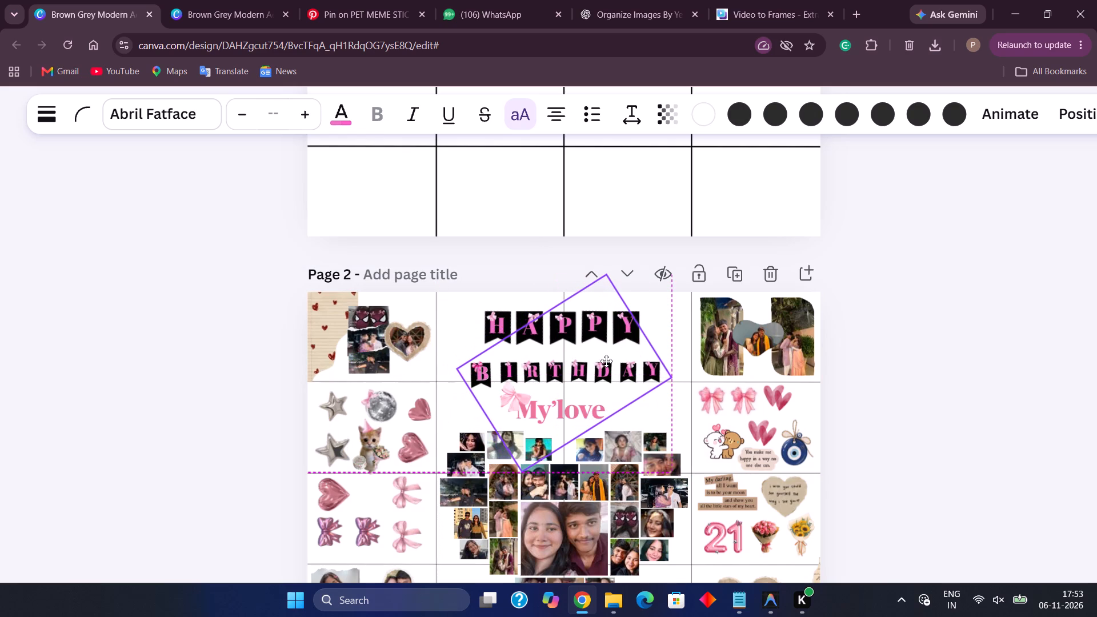
pyautogui.moveTo(606, 361); pyautogui.dragTo(607, 361)
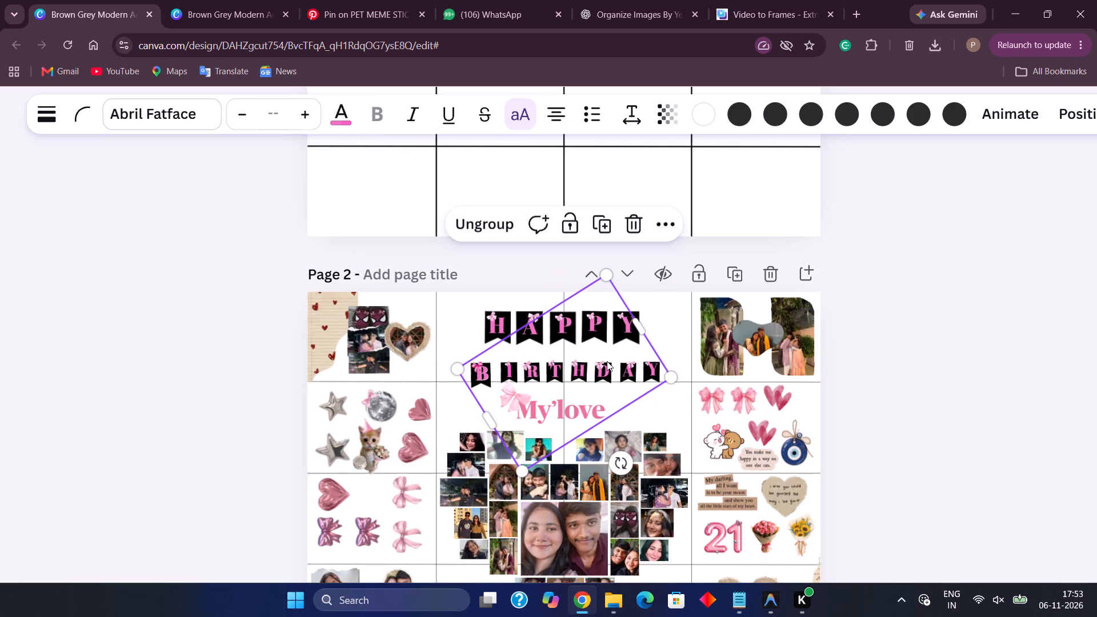
pyautogui.scroll(-2, 607, 361)
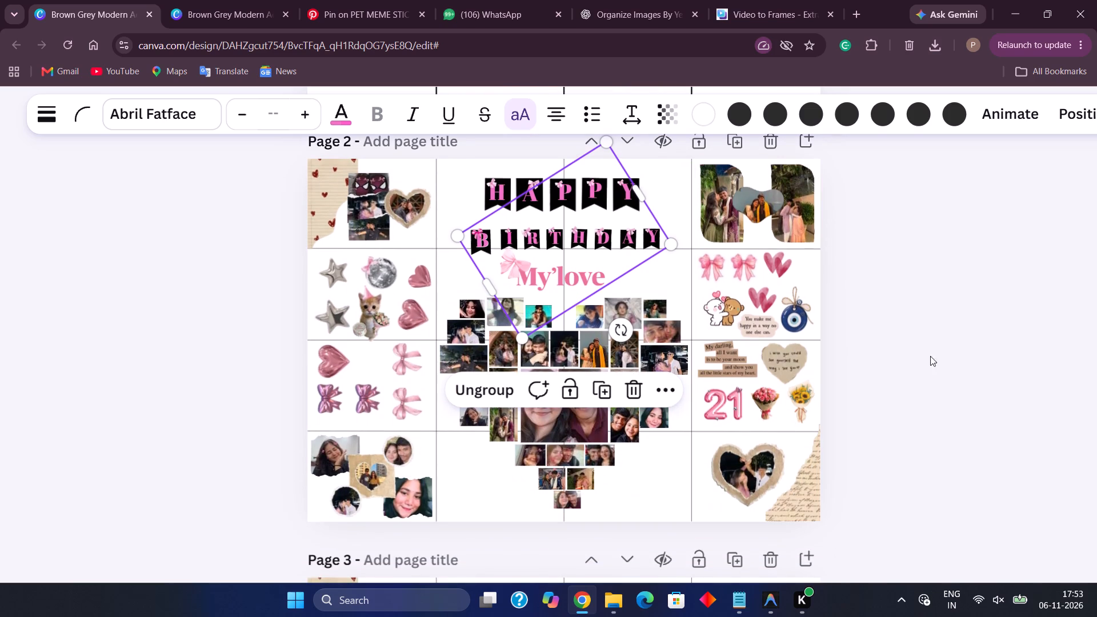
pyautogui.click(941, 359)
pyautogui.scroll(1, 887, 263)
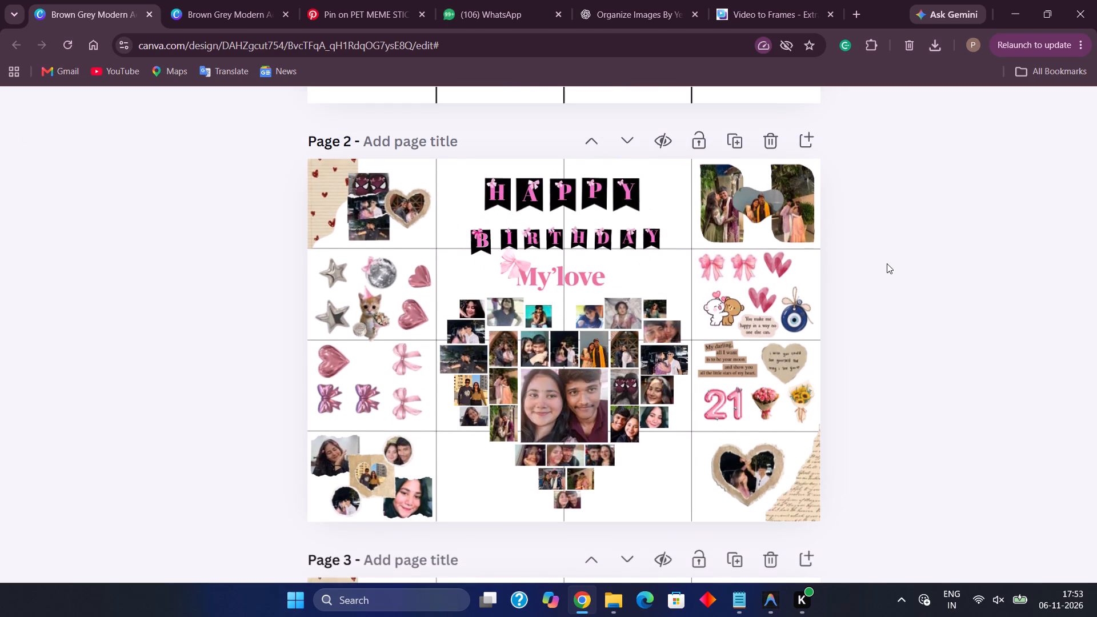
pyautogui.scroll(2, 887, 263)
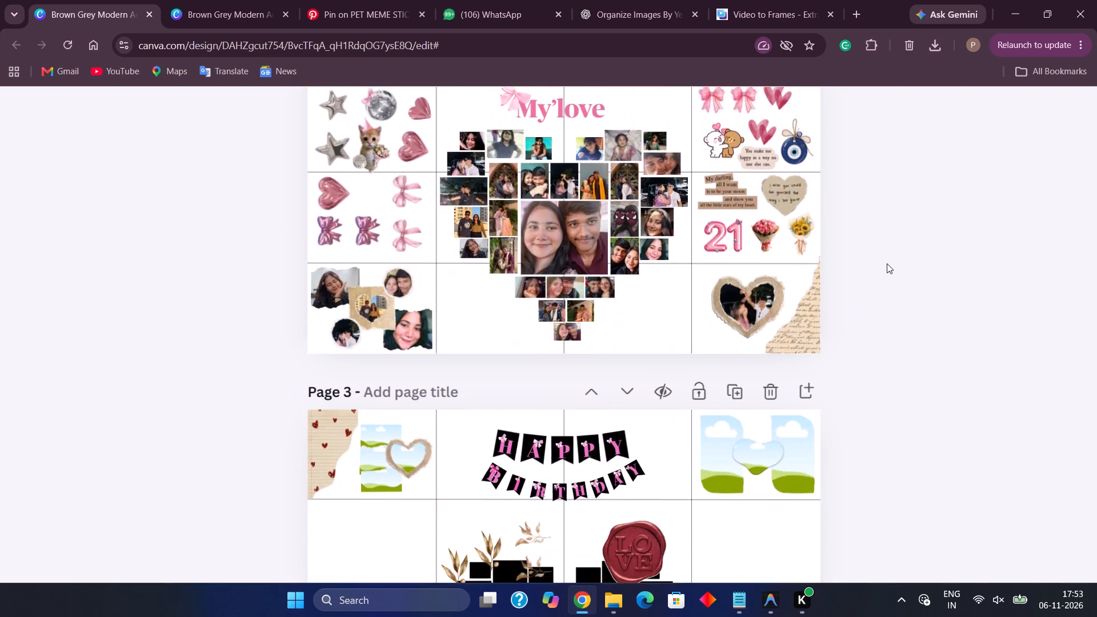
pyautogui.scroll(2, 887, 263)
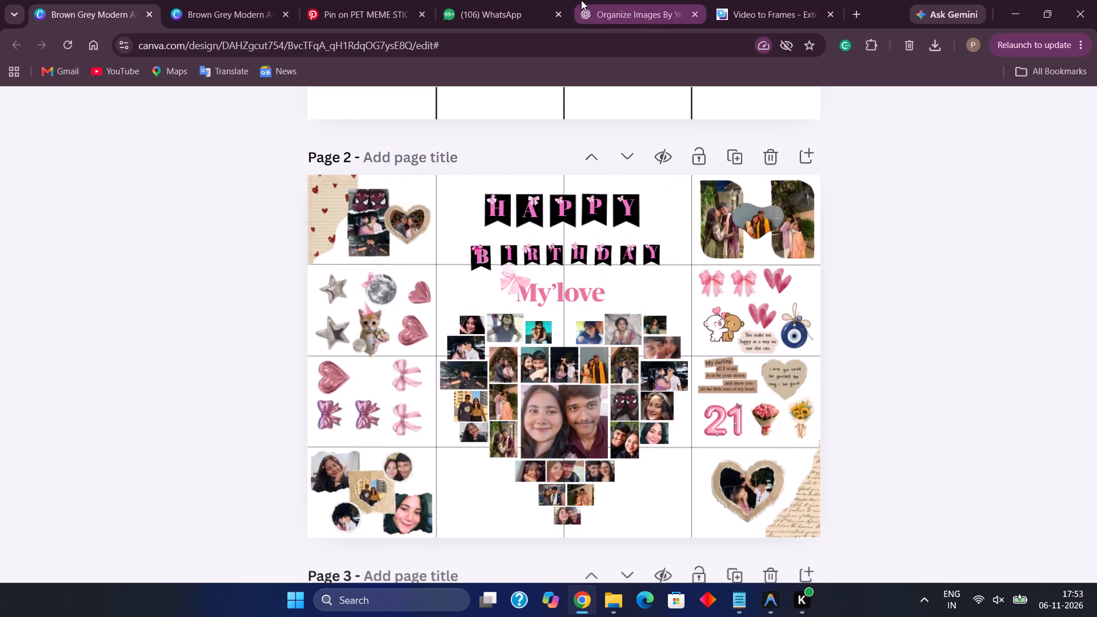
# Ungroup the sticker group containing the balloons, bows and wax seal on the other design's page 2.
pyautogui.click(210, 0)
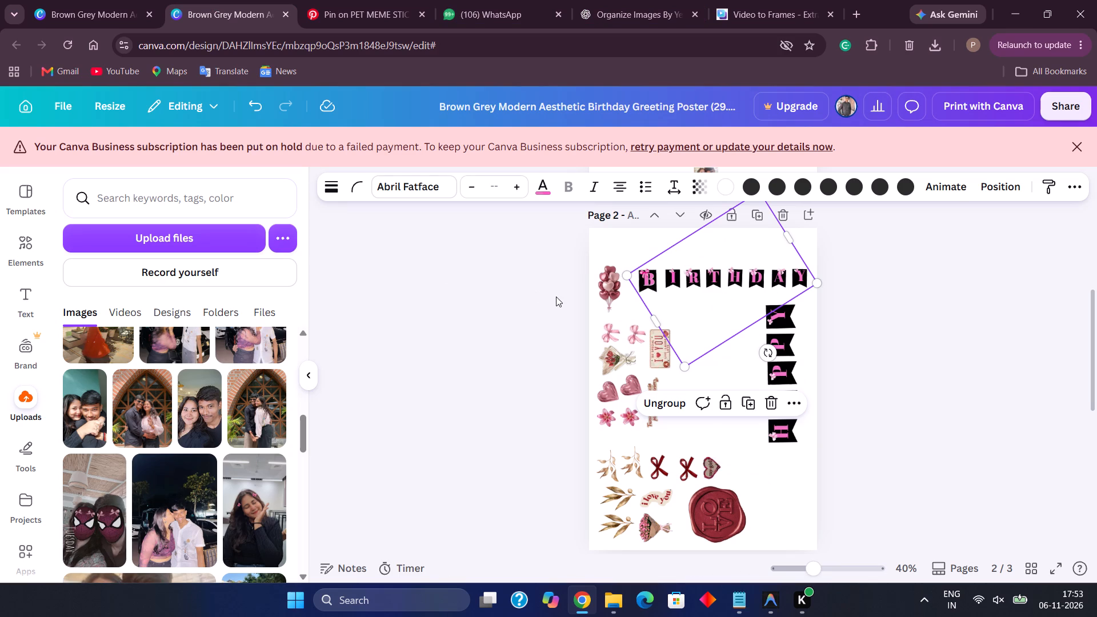
pyautogui.click(522, 363)
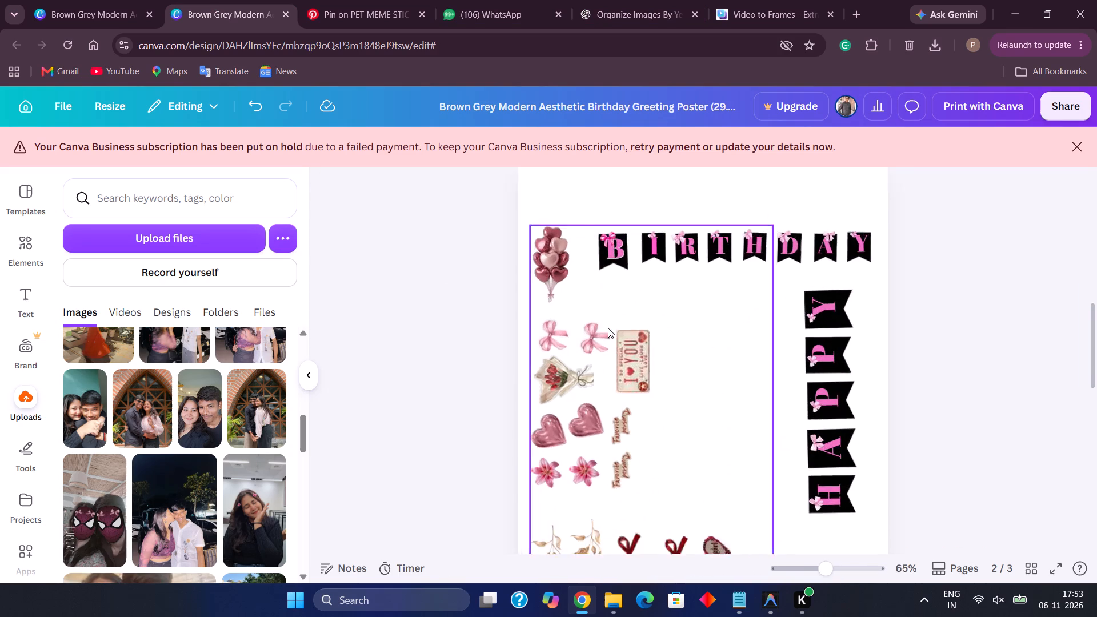
pyautogui.click(516, 323)
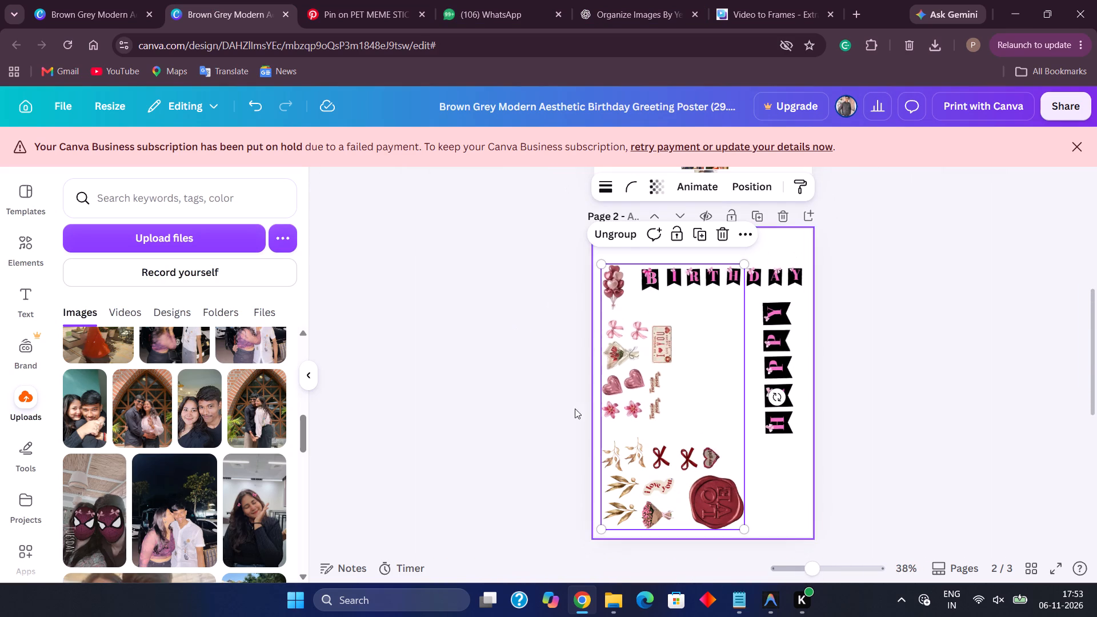
pyautogui.click(629, 236)
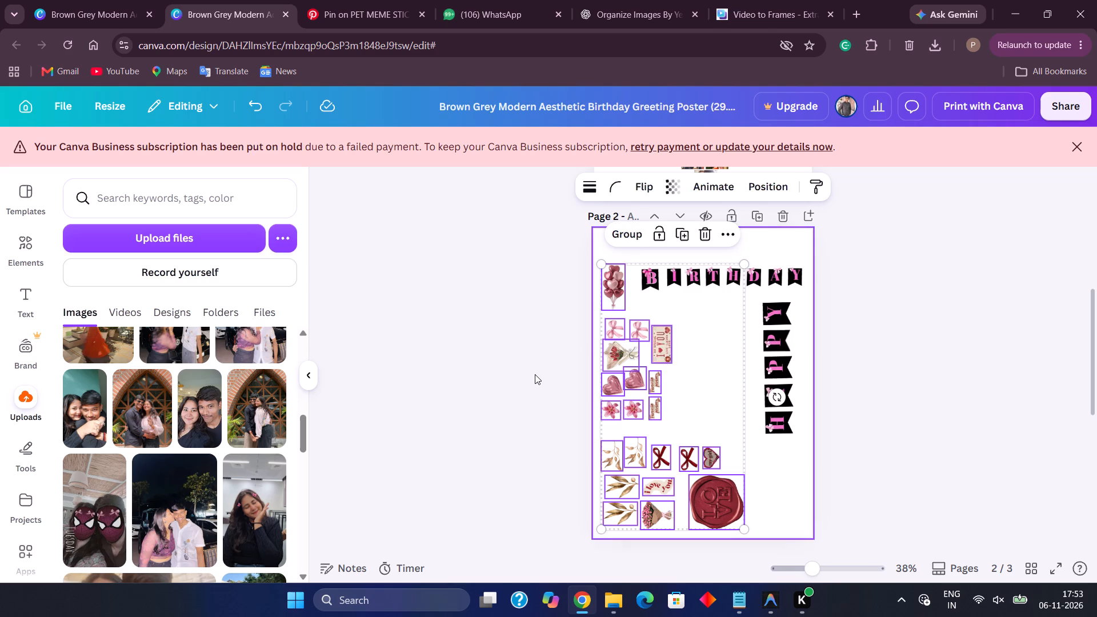
# Shrink the heart balloon bunch sticker to about 2.7 by 1.4 and move it down to just above the pink bows.
pyautogui.click(535, 374)
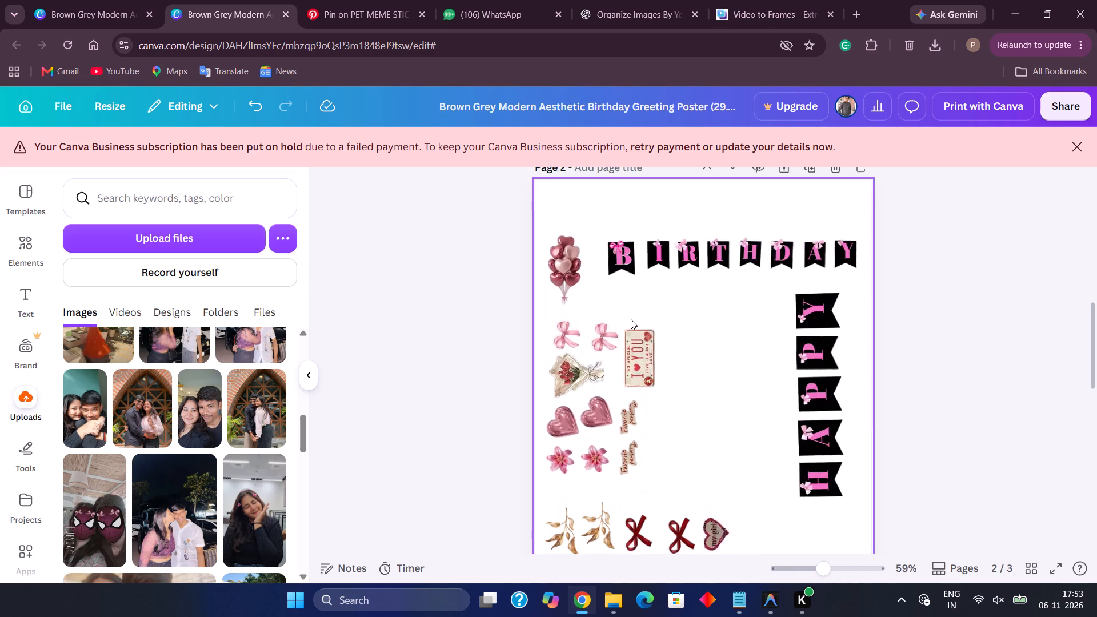
pyautogui.click(458, 217)
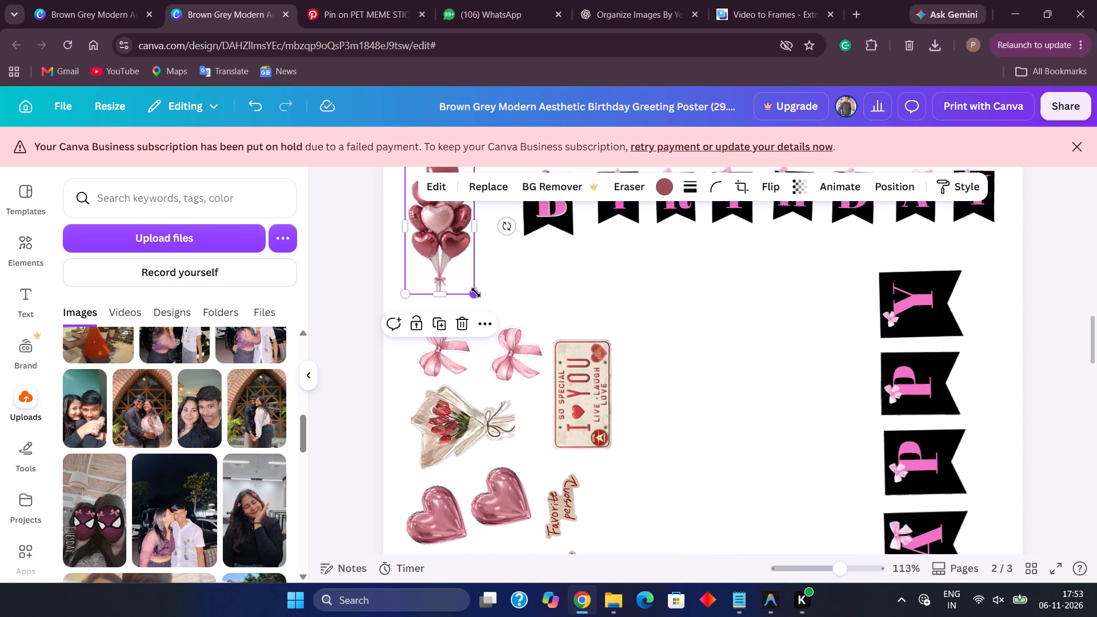
pyautogui.moveTo(476, 293); pyautogui.dragTo(457, 265)
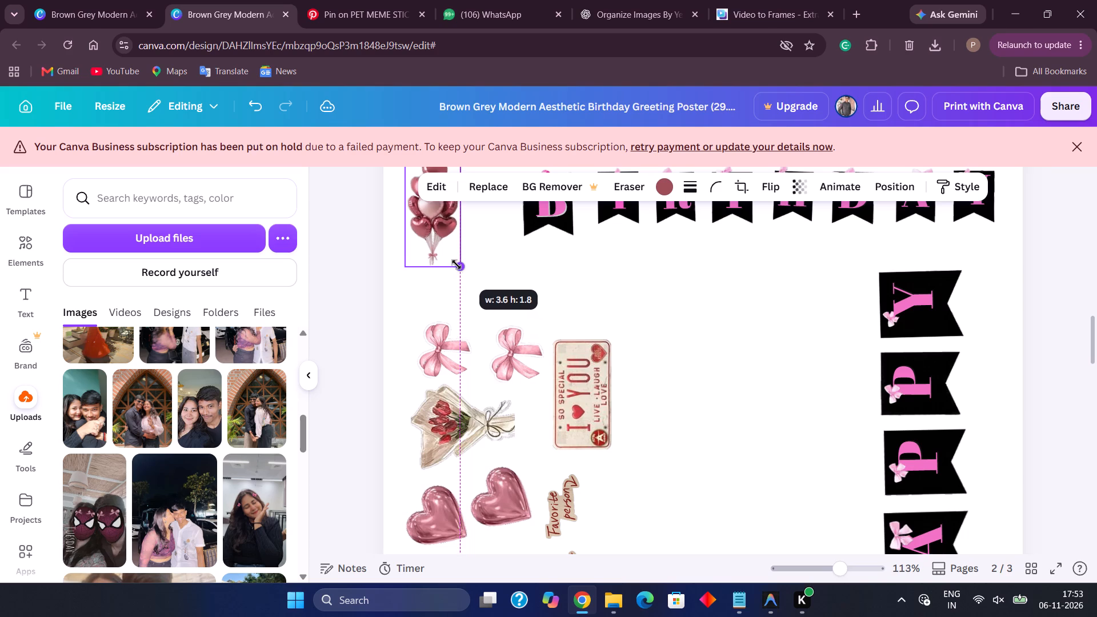
pyautogui.moveTo(457, 265); pyautogui.dragTo(447, 259)
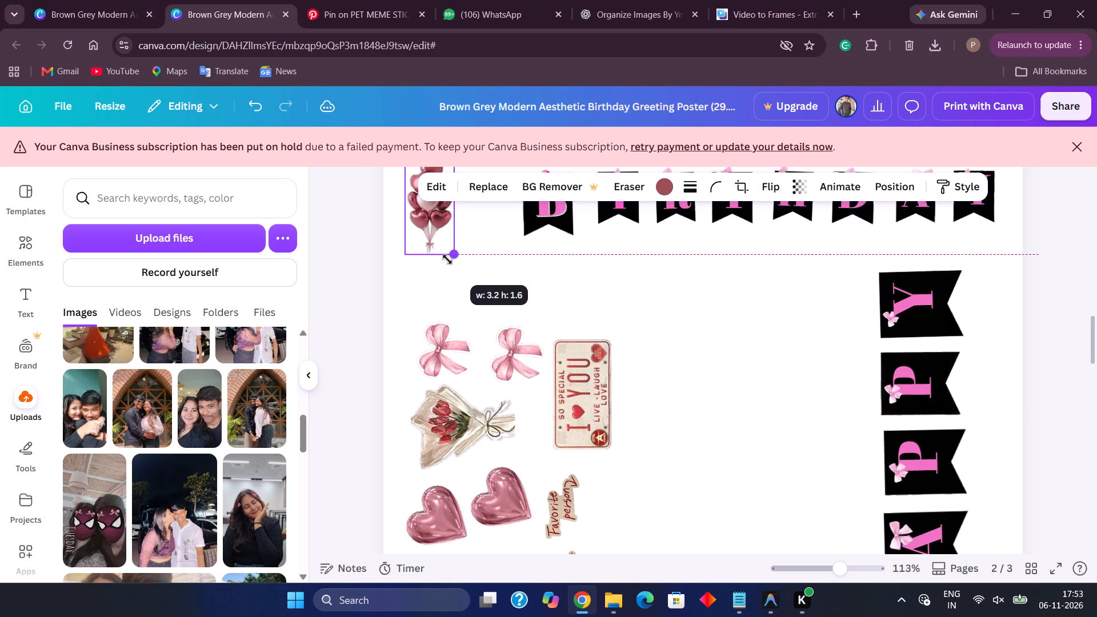
pyautogui.moveTo(447, 259); pyautogui.dragTo(447, 255)
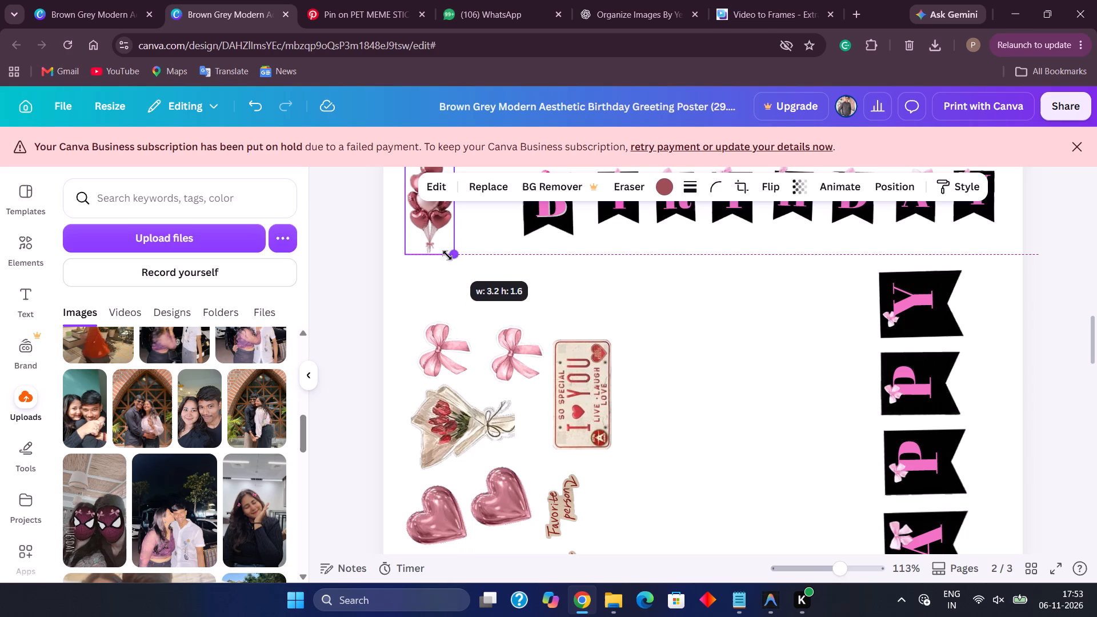
pyautogui.moveTo(447, 255); pyautogui.dragTo(443, 247)
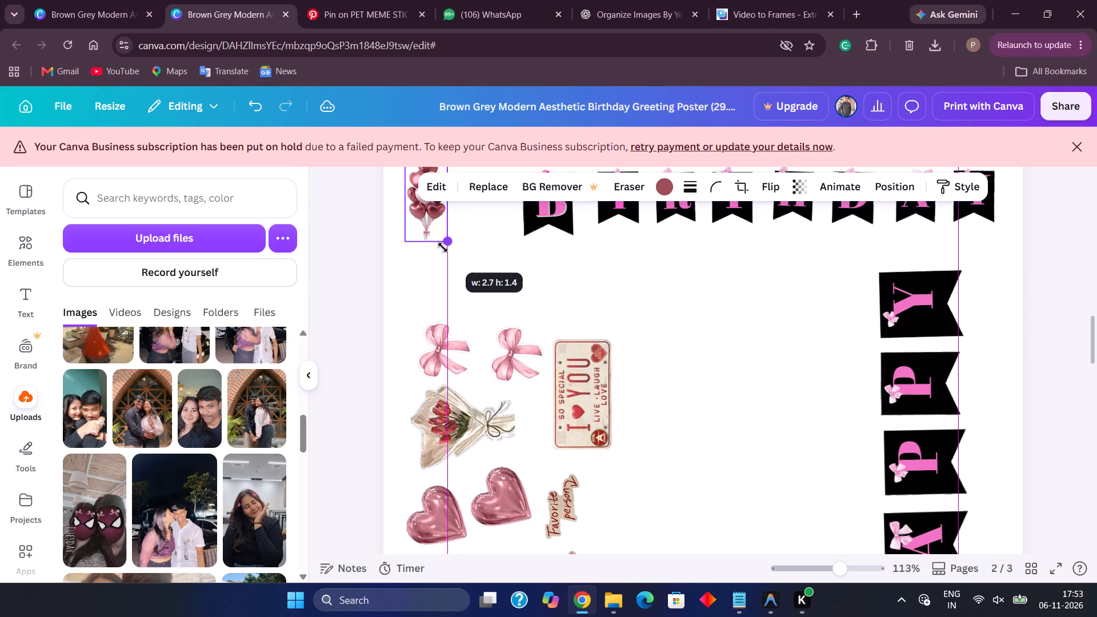
pyautogui.moveTo(443, 247); pyautogui.dragTo(443, 247)
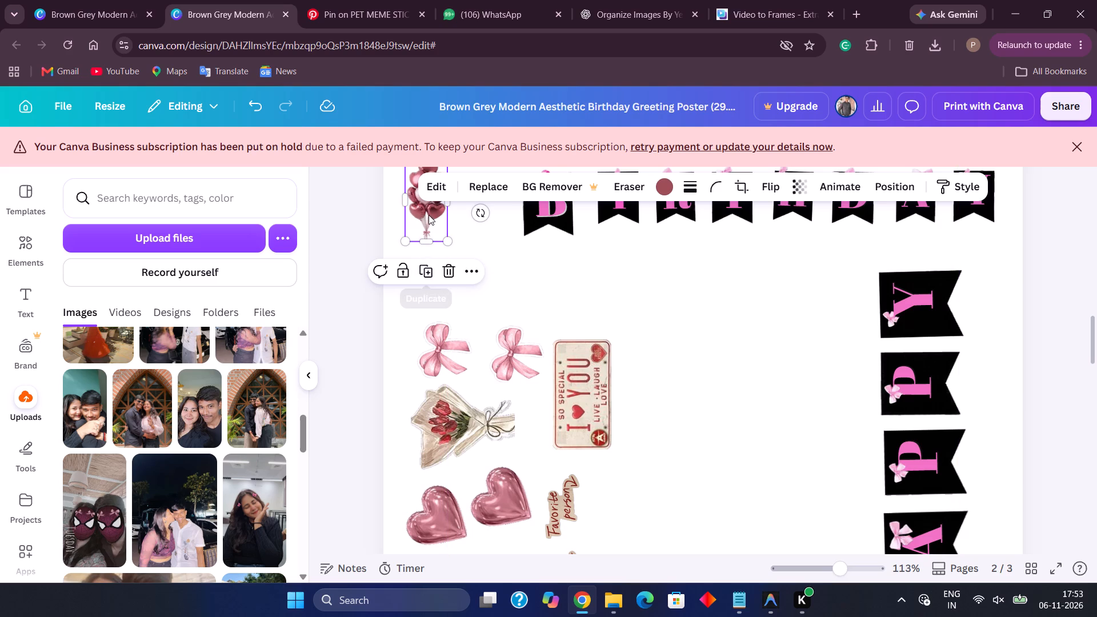
pyautogui.moveTo(429, 215); pyautogui.dragTo(438, 277)
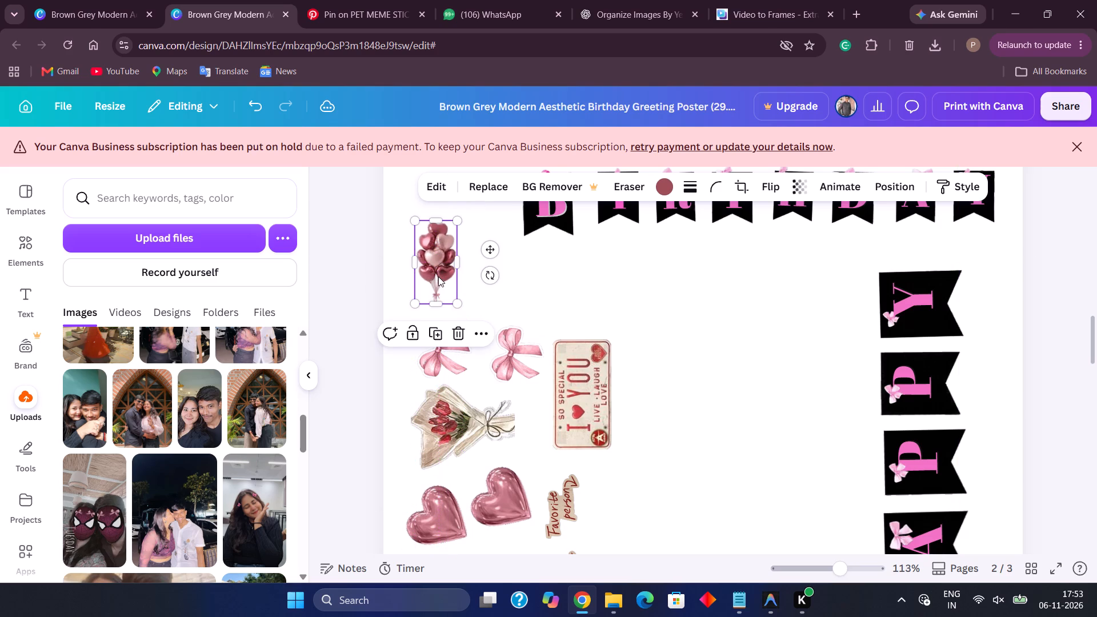
# Shrink the first pink bow sticker and replace the second bow with a same-size duplicate placed beside it.
pyautogui.click(452, 370)
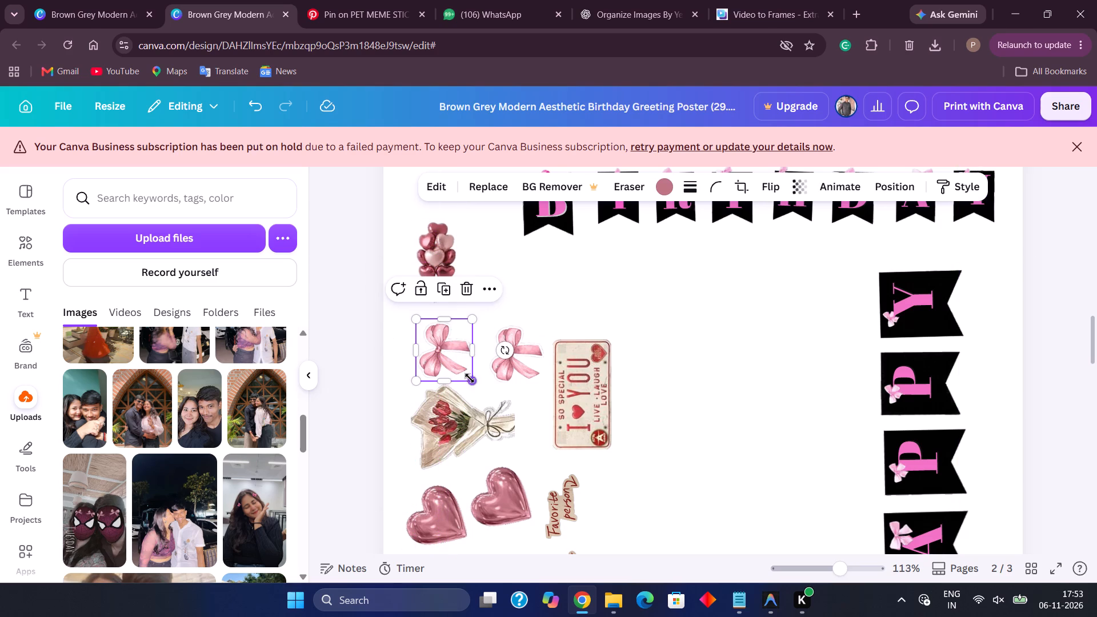
pyautogui.click(472, 380)
pyautogui.moveTo(470, 379); pyautogui.dragTo(454, 368)
pyautogui.click(527, 367)
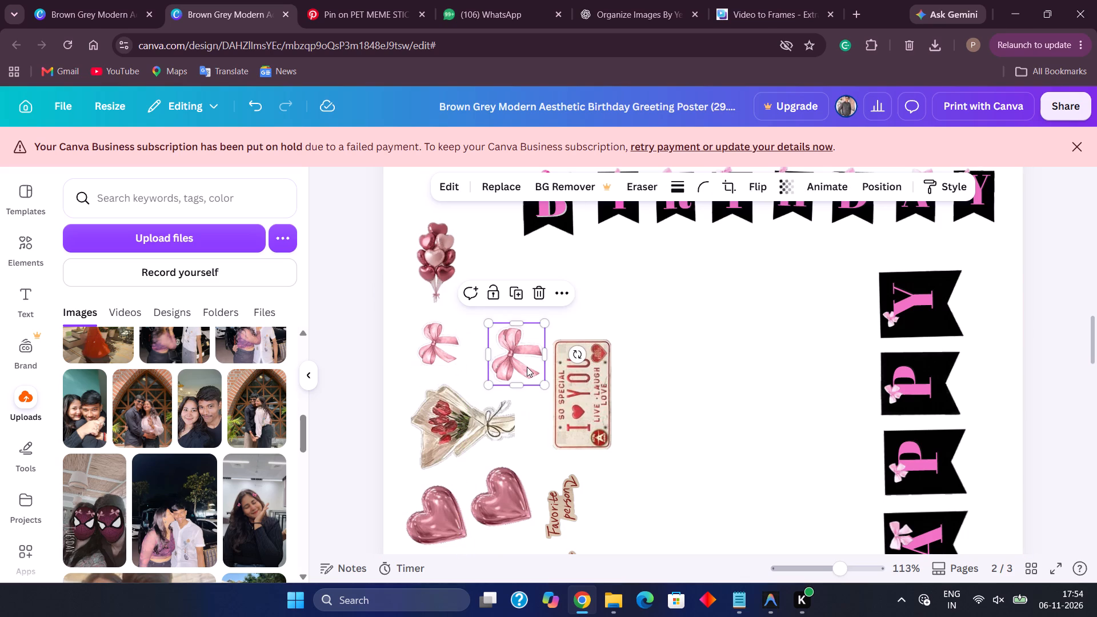
pyautogui.click(546, 294)
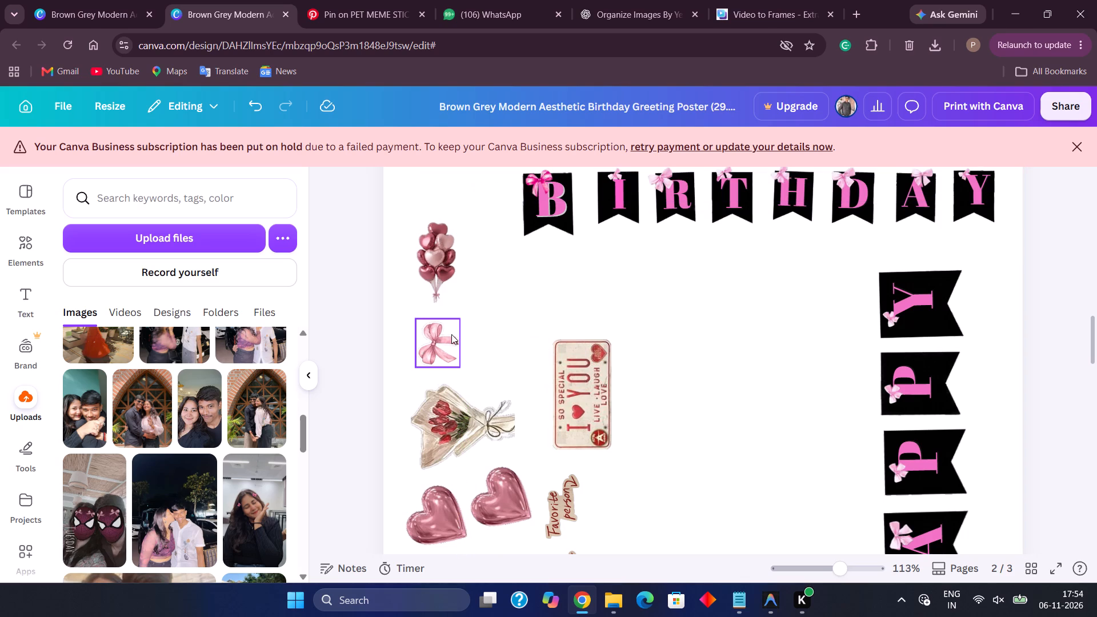
pyautogui.click(451, 334)
pyautogui.click(445, 290)
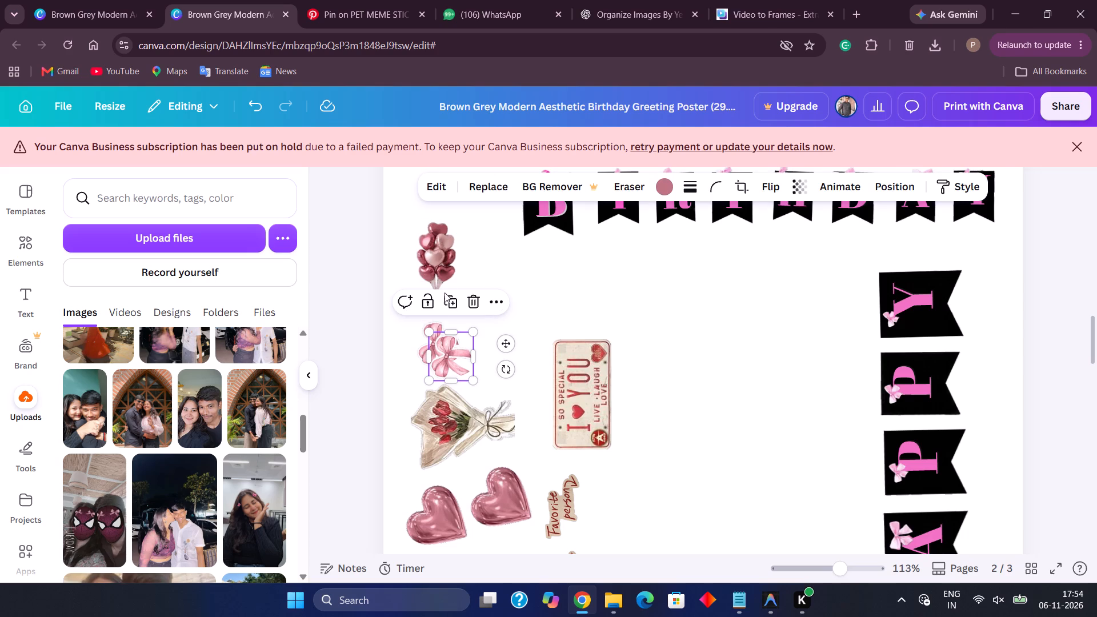
pyautogui.moveTo(441, 363); pyautogui.dragTo(485, 354)
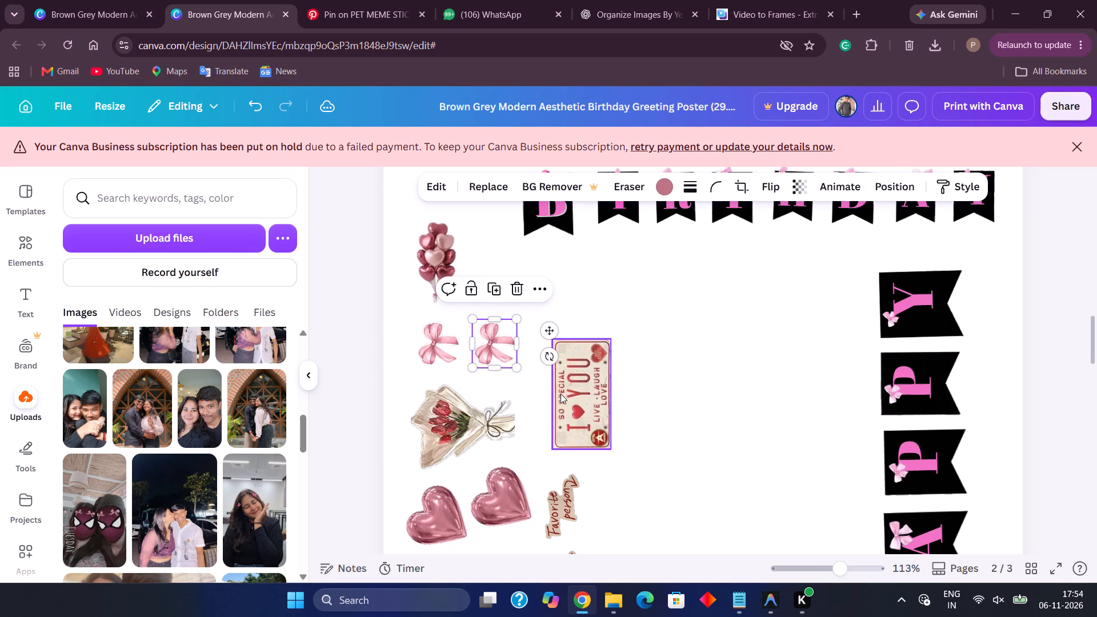
# Shrink the "I ♥ YOU" plate sticker to about 2.1 by 1.1 and place it beside the balloon bunch, above the second bow.
pyautogui.click(567, 402)
pyautogui.click(551, 455)
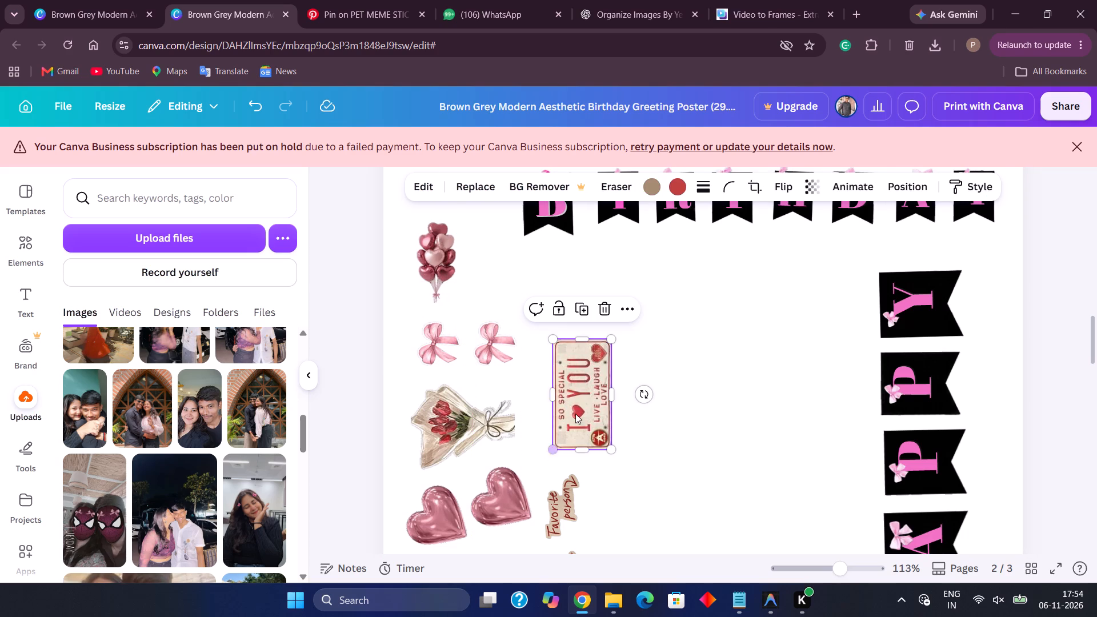
pyautogui.doubleClick(554, 451)
pyautogui.click(555, 449)
pyautogui.moveTo(555, 449); pyautogui.dragTo(572, 416)
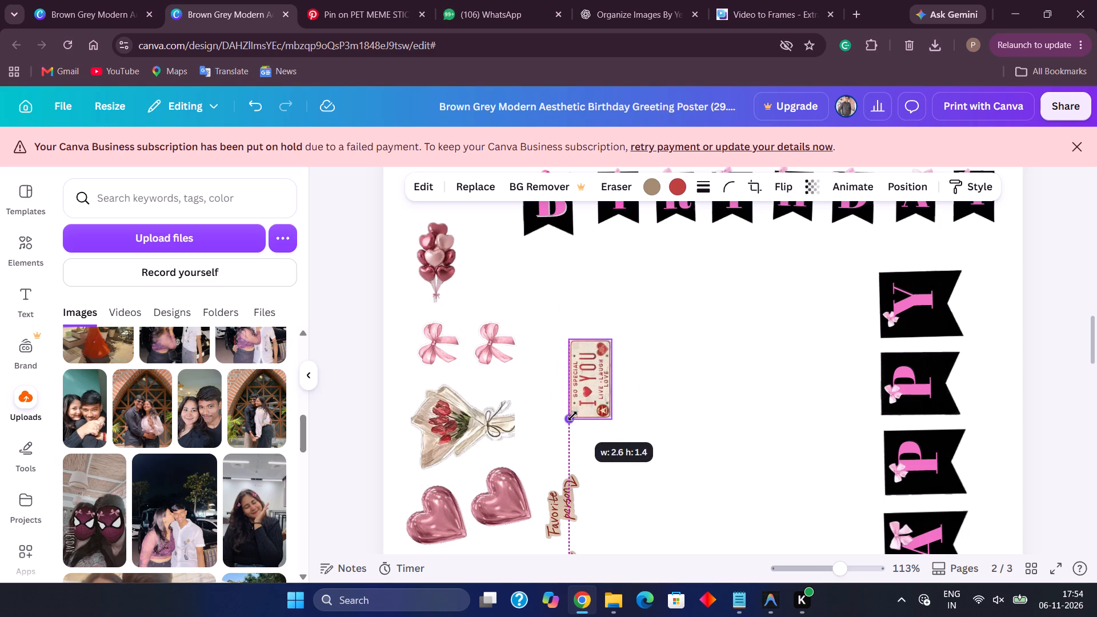
pyautogui.moveTo(572, 416); pyautogui.dragTo(582, 405)
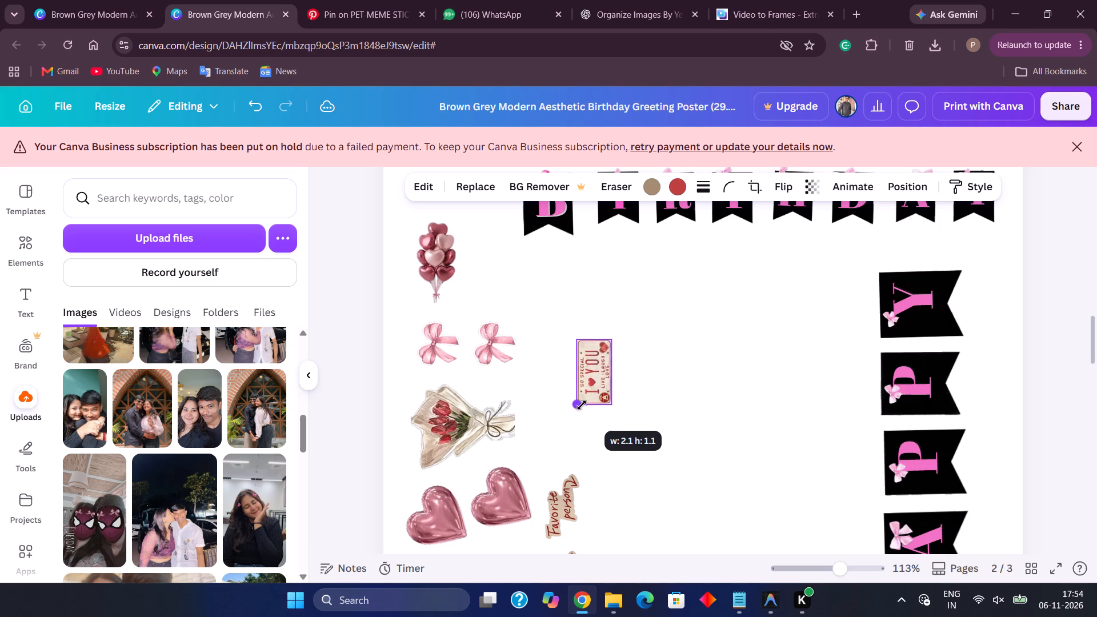
pyautogui.moveTo(582, 405); pyautogui.dragTo(582, 403)
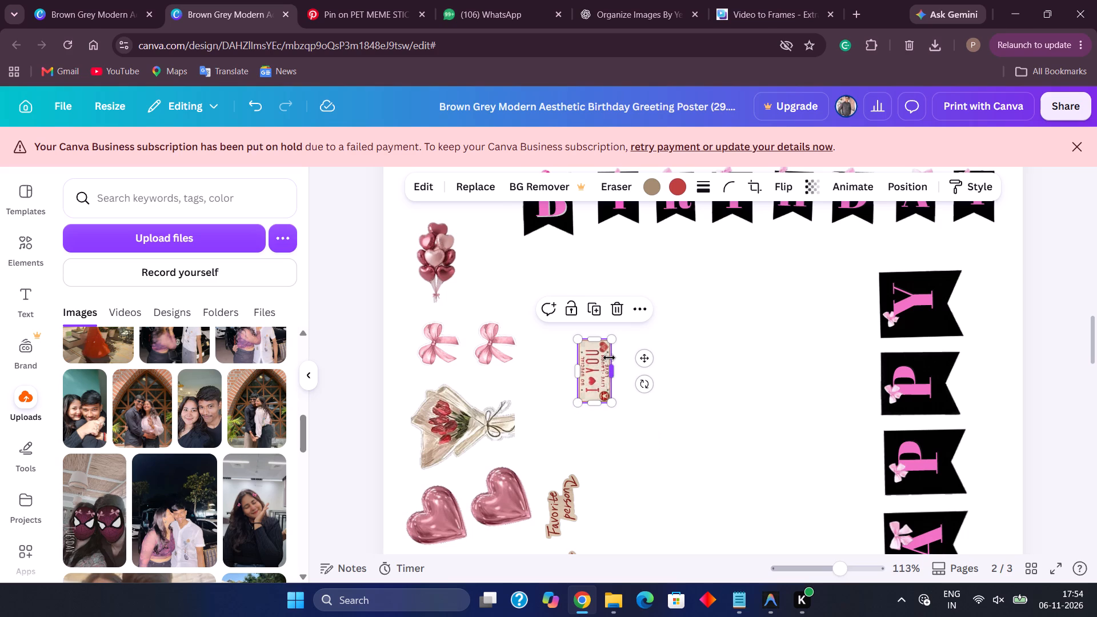
pyautogui.click(604, 360)
pyautogui.click(588, 386)
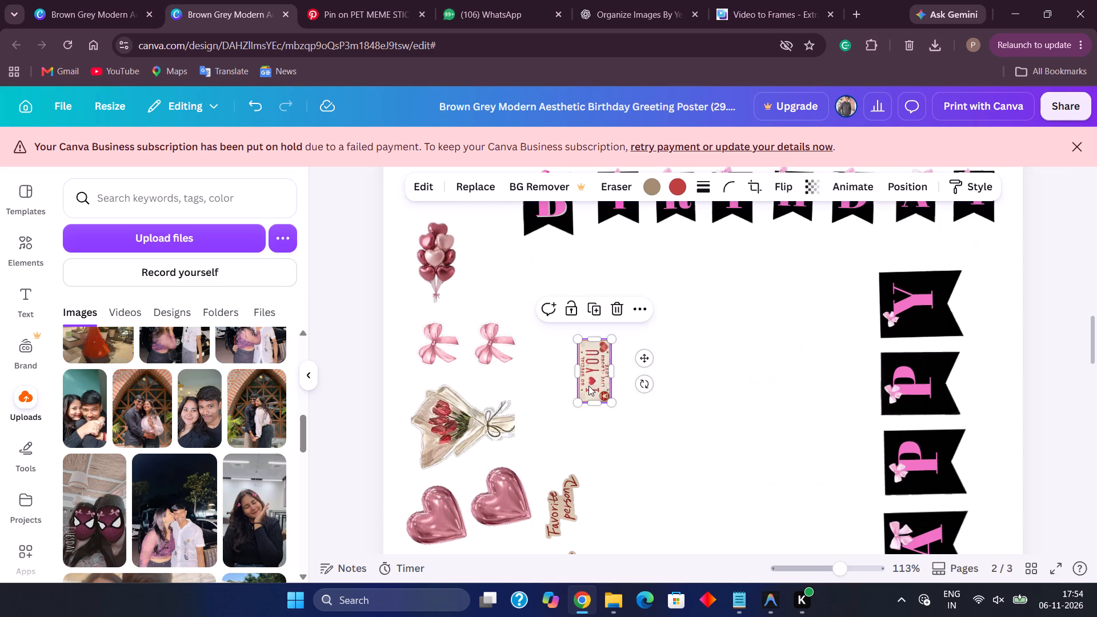
pyautogui.click(600, 390)
pyautogui.click(600, 390)
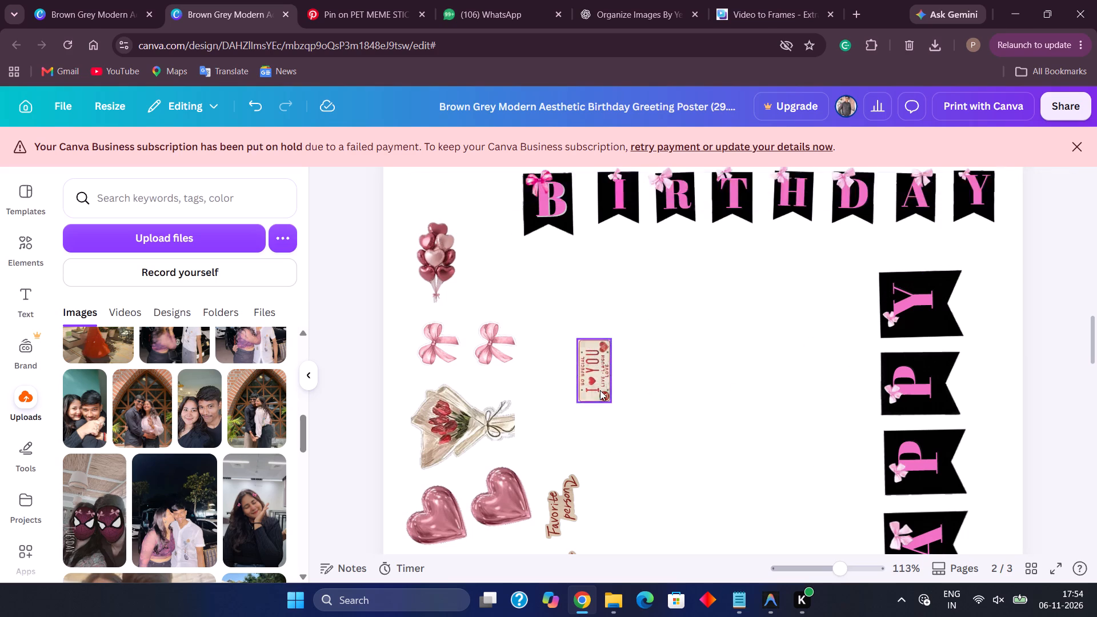
pyautogui.moveTo(600, 390); pyautogui.dragTo(494, 300)
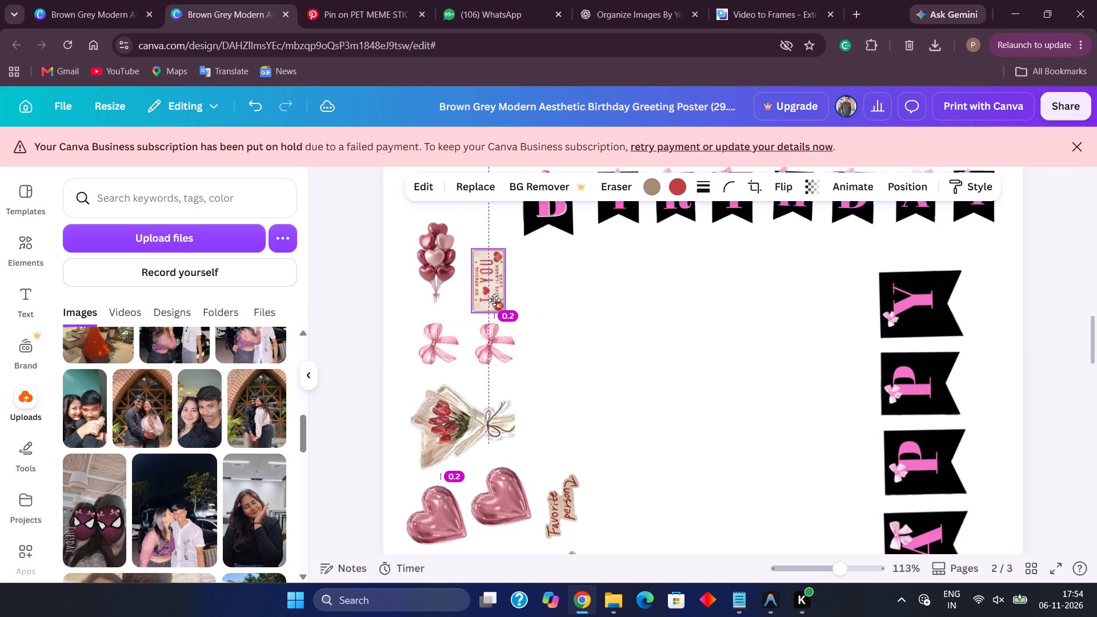
pyautogui.moveTo(494, 300); pyautogui.dragTo(494, 297)
# Shrink the first pink foil heart sticker below the tulip bouquet to roughly two-thirds of its size.
pyautogui.click(454, 420)
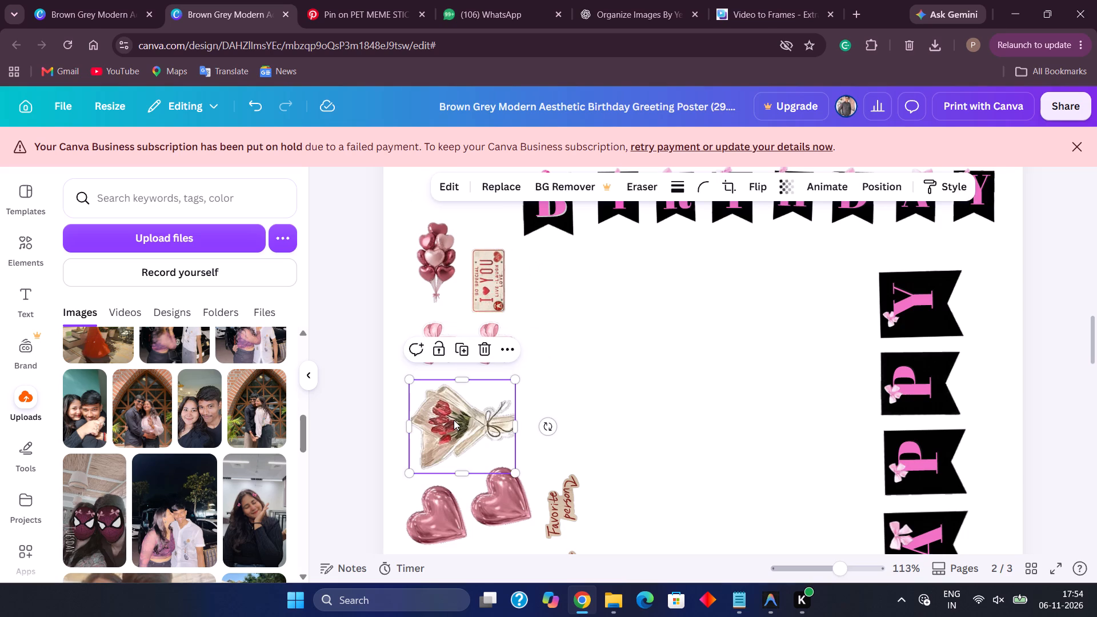
pyautogui.scroll(-2, 456, 439)
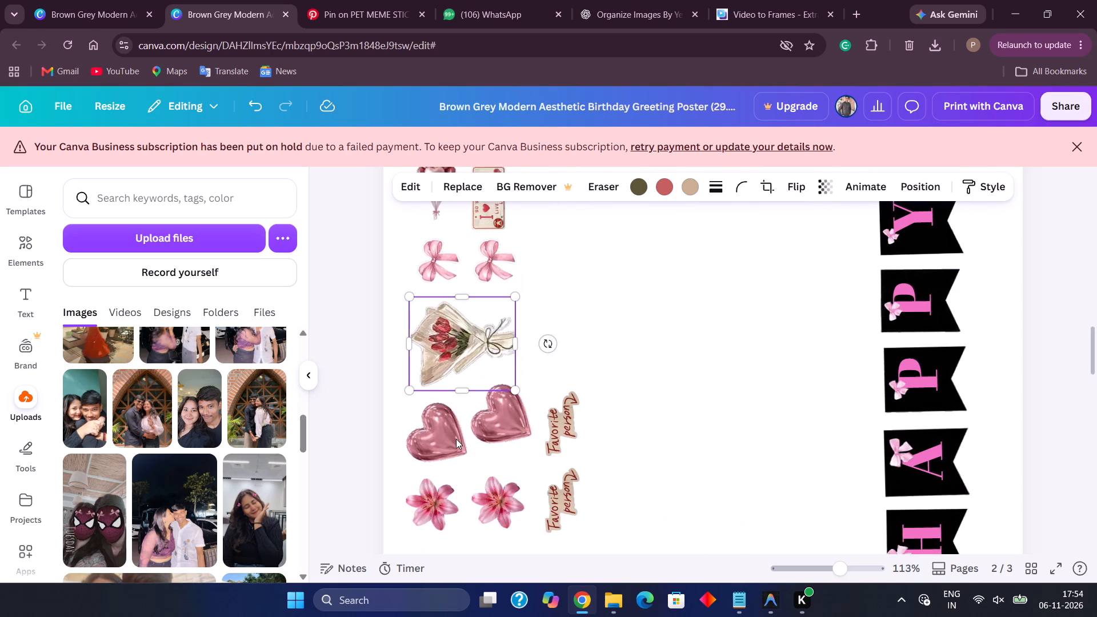
pyautogui.scroll(-1, 456, 439)
pyautogui.click(440, 436)
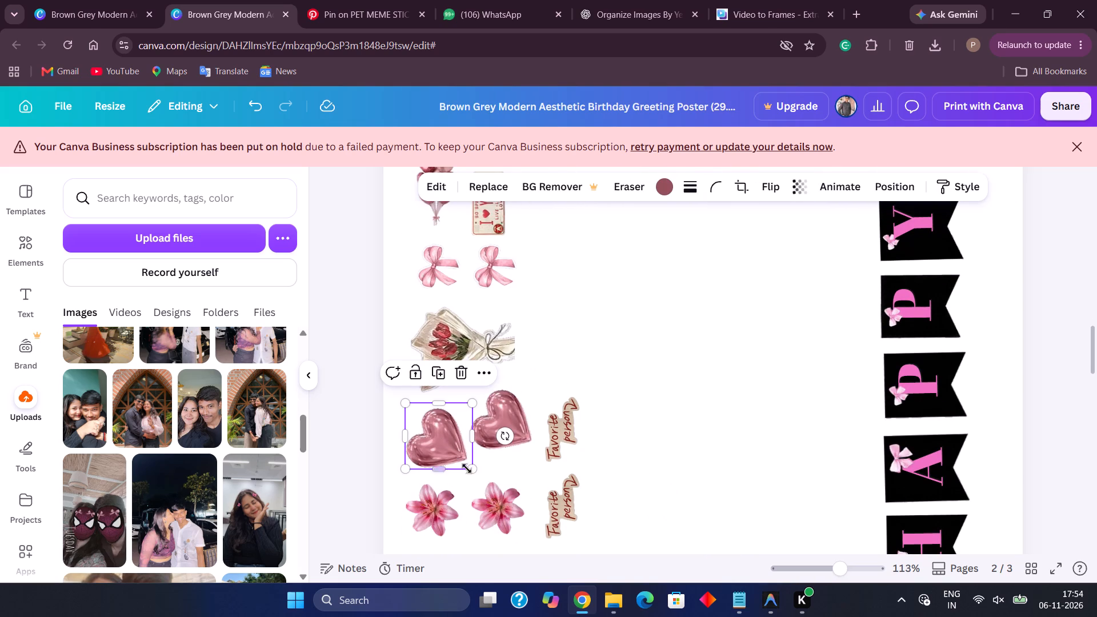
pyautogui.click(468, 473)
pyautogui.moveTo(468, 473); pyautogui.dragTo(442, 446)
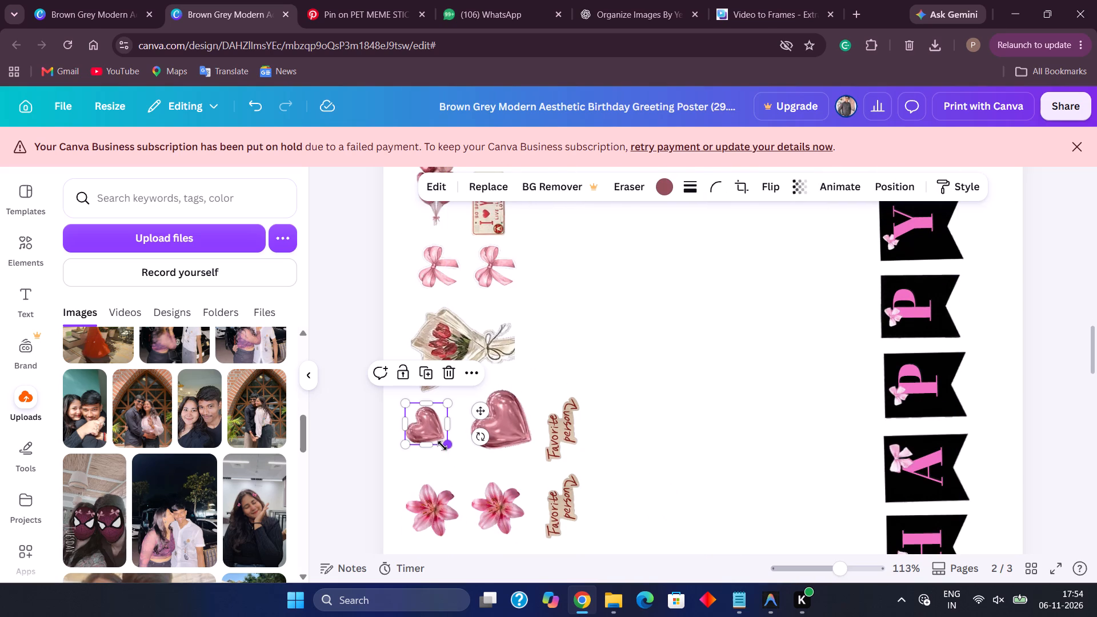
# Replace the larger second foil heart with a duplicate of the shrunken heart, placed beside it and slightly higher.
pyautogui.click(34, 238)
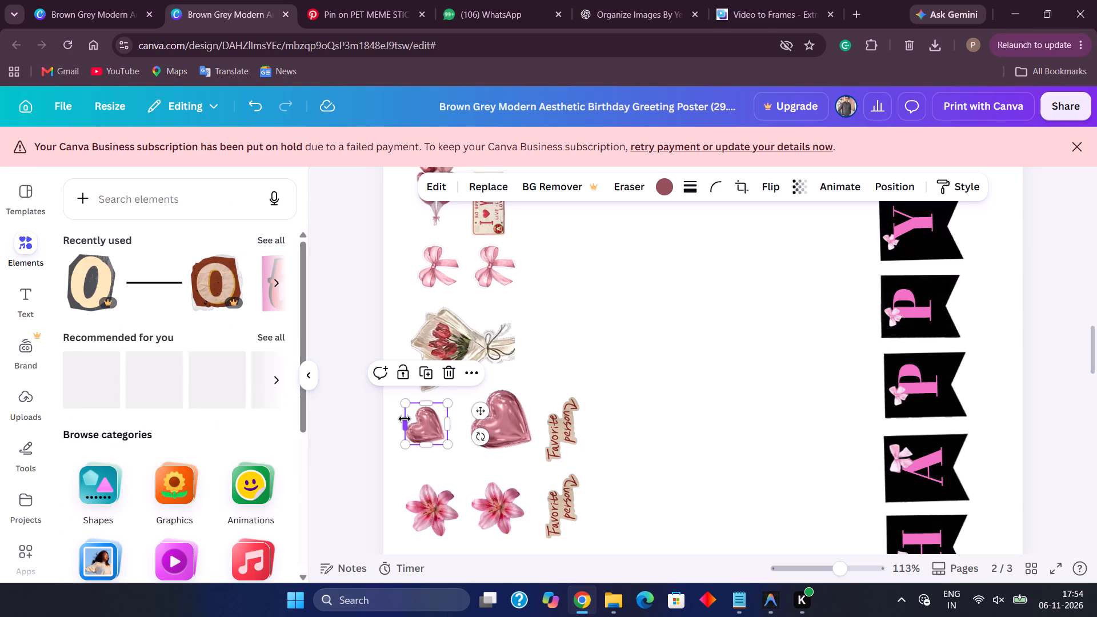
pyautogui.click(498, 426)
pyautogui.click(523, 353)
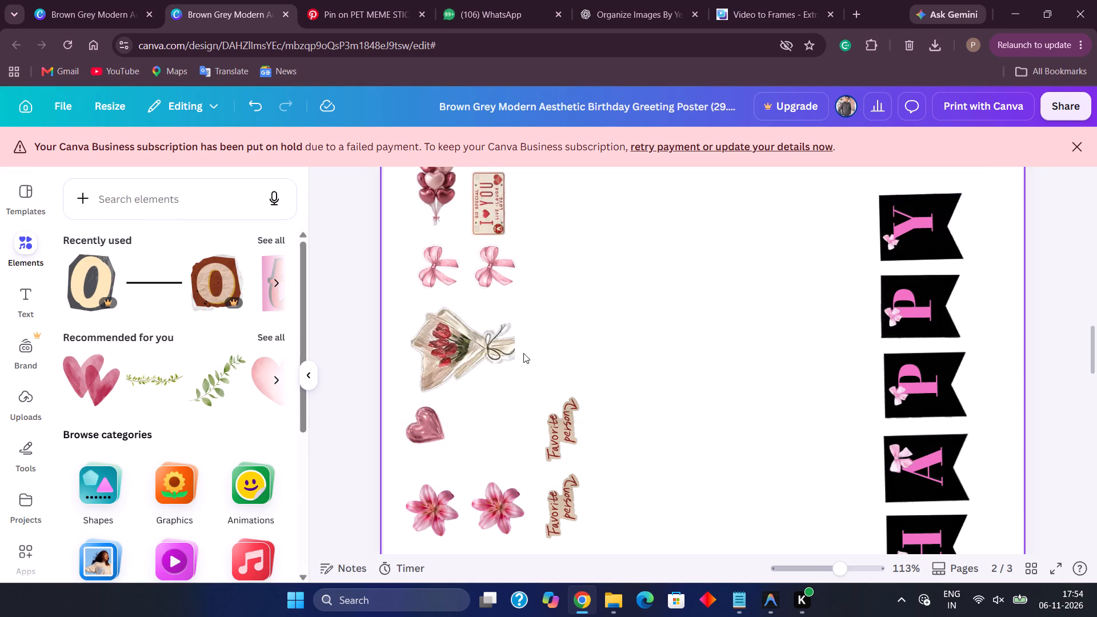
pyautogui.click(431, 428)
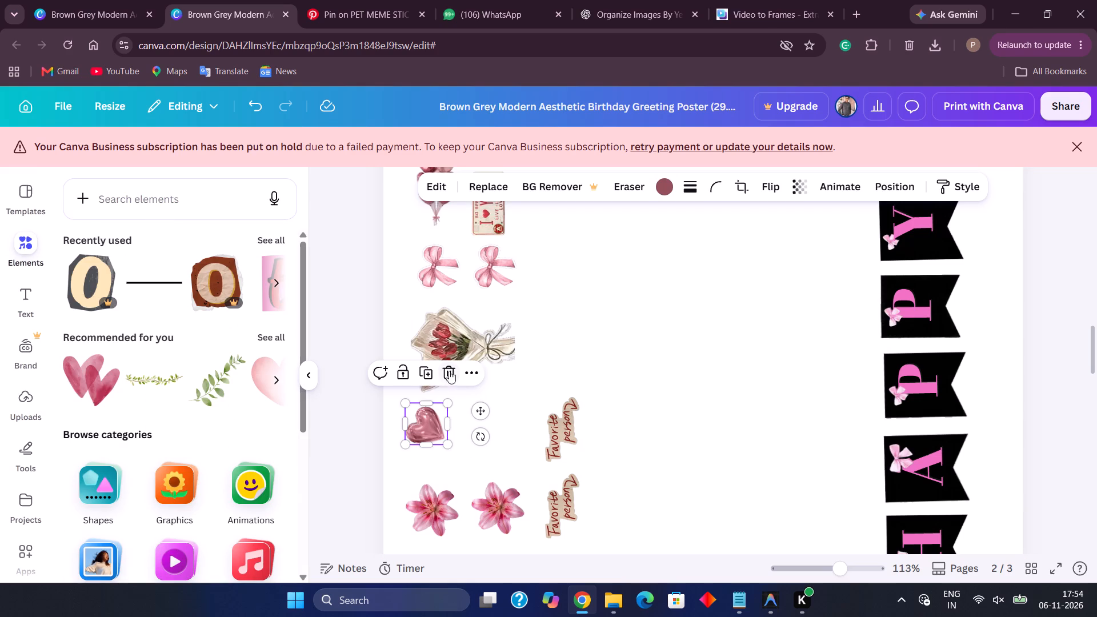
pyautogui.click(430, 376)
pyautogui.moveTo(443, 440); pyautogui.dragTo(451, 438)
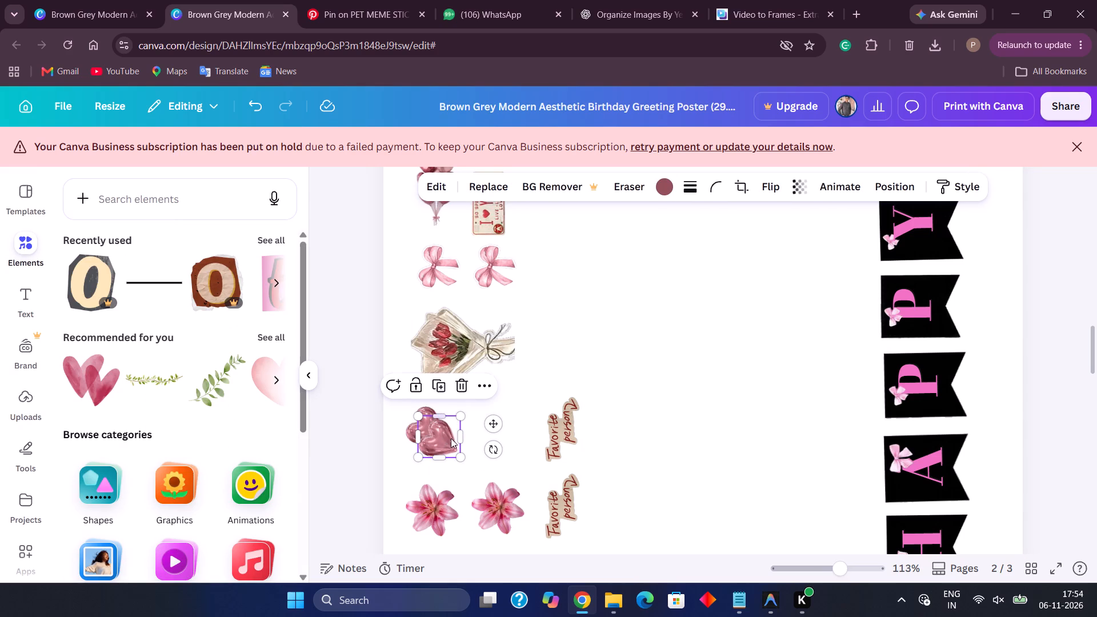
pyautogui.moveTo(451, 438); pyautogui.dragTo(478, 418)
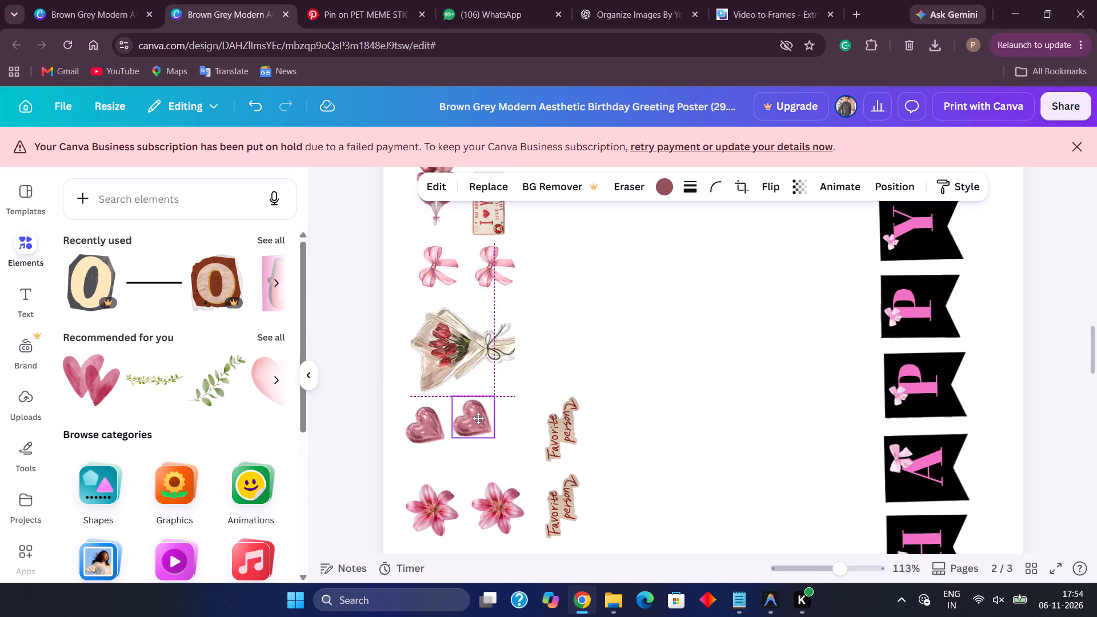
pyautogui.moveTo(478, 418); pyautogui.dragTo(481, 417)
# Shrink the upper "Favorite person" sticker to about 1.6 by 0.8.
pyautogui.scroll(-1, 481, 417)
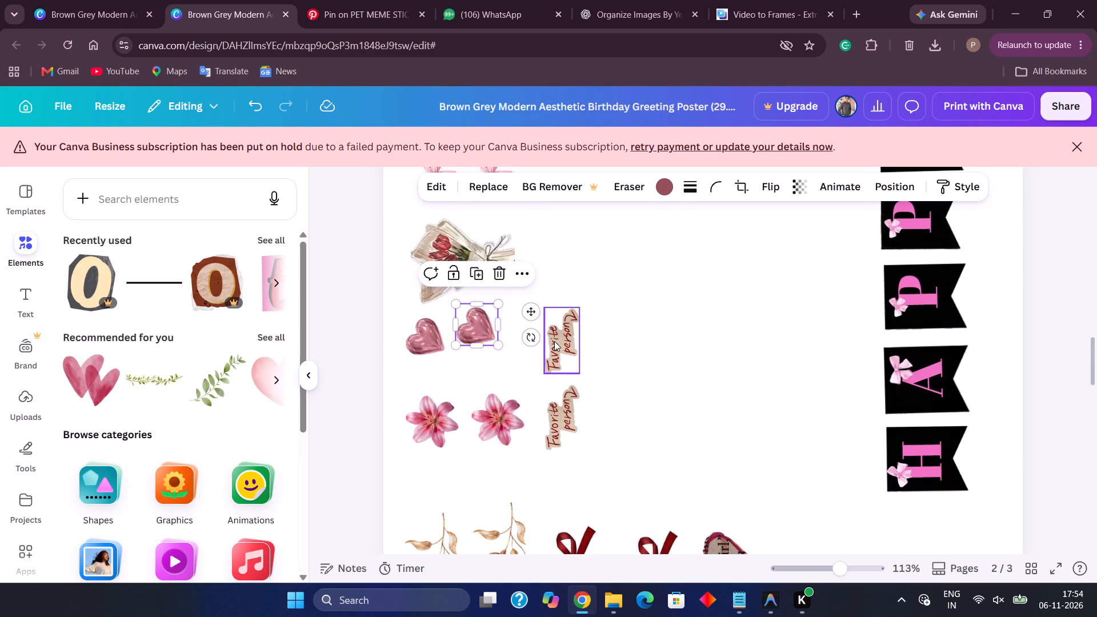
pyautogui.click(554, 341)
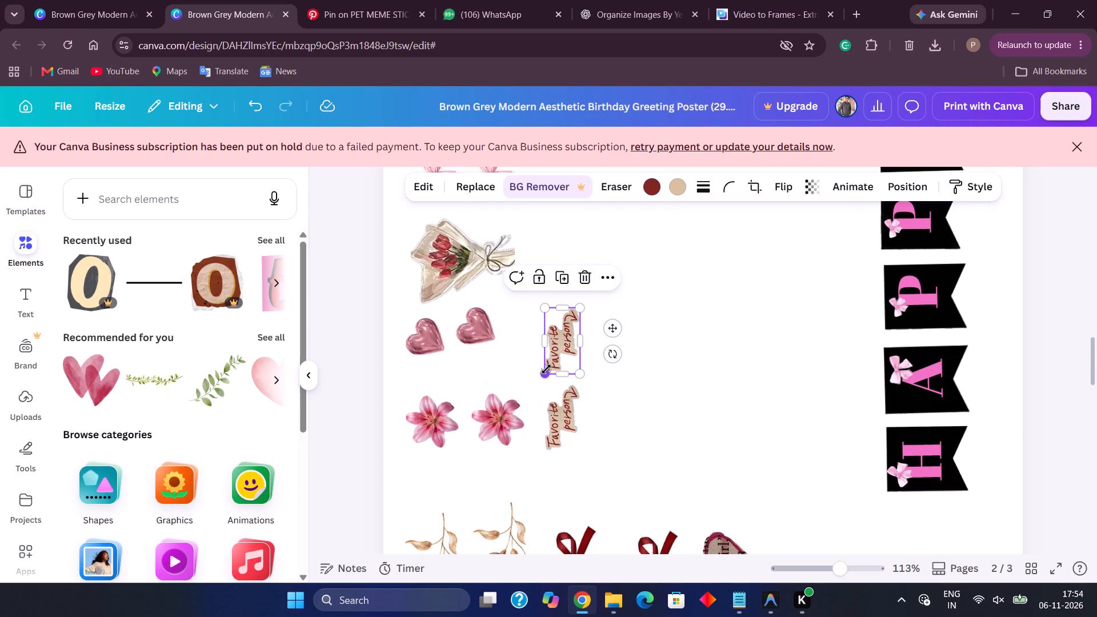
pyautogui.click(549, 368)
pyautogui.moveTo(549, 368); pyautogui.dragTo(556, 349)
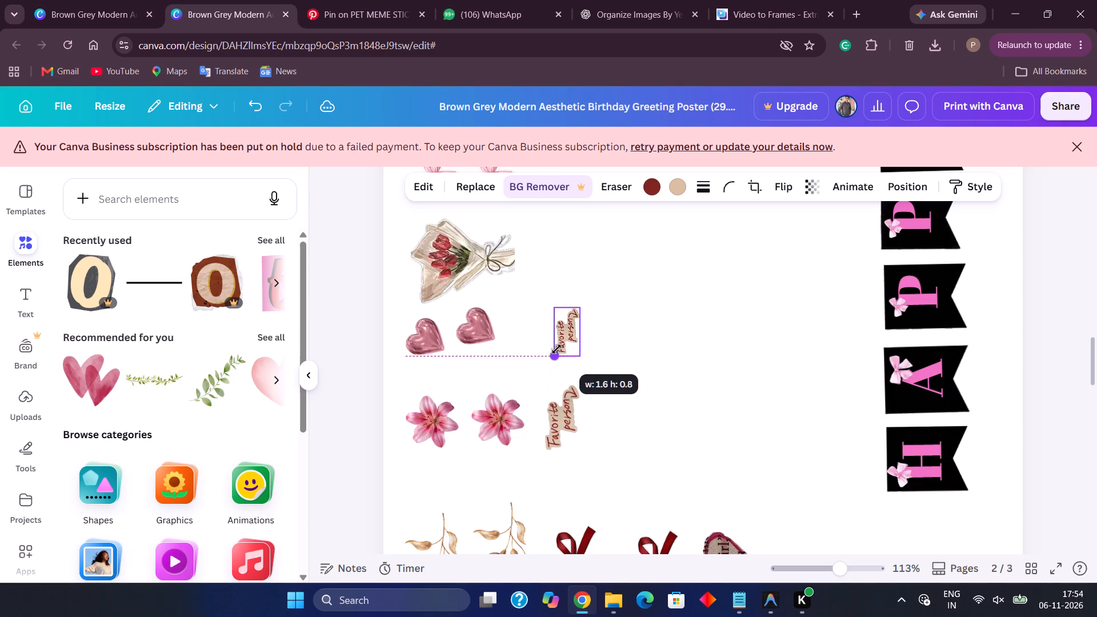
pyautogui.moveTo(556, 349); pyautogui.dragTo(556, 348)
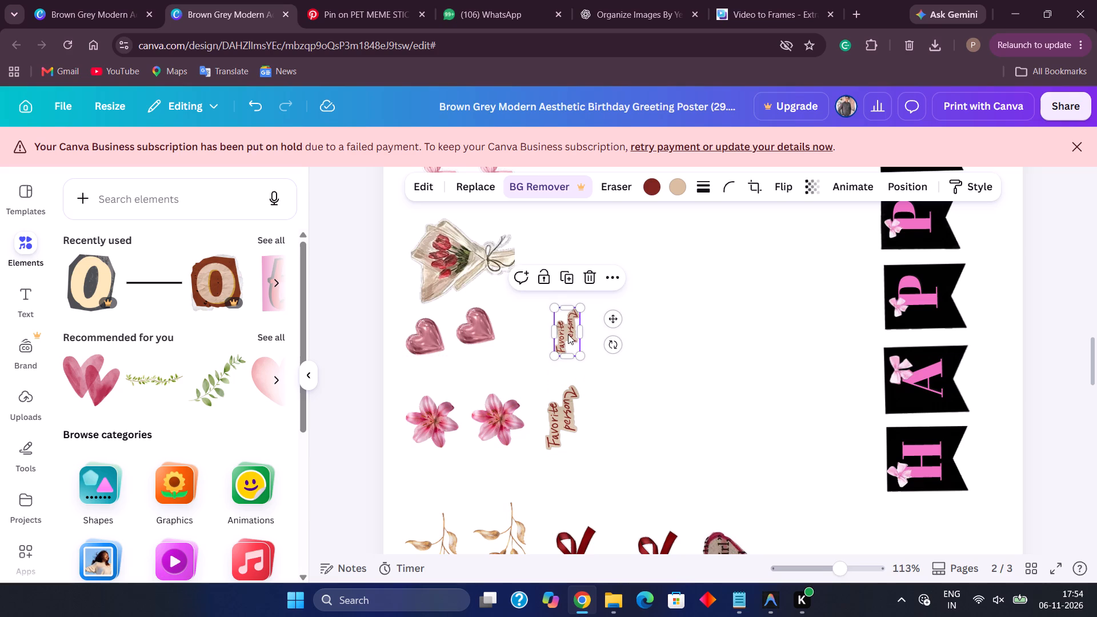
# Move the shrunken "Favorite person" sticker beside the pink foil hearts and replace the larger one with a duplicate placed just below it.
pyautogui.moveTo(568, 334); pyautogui.dragTo(530, 327)
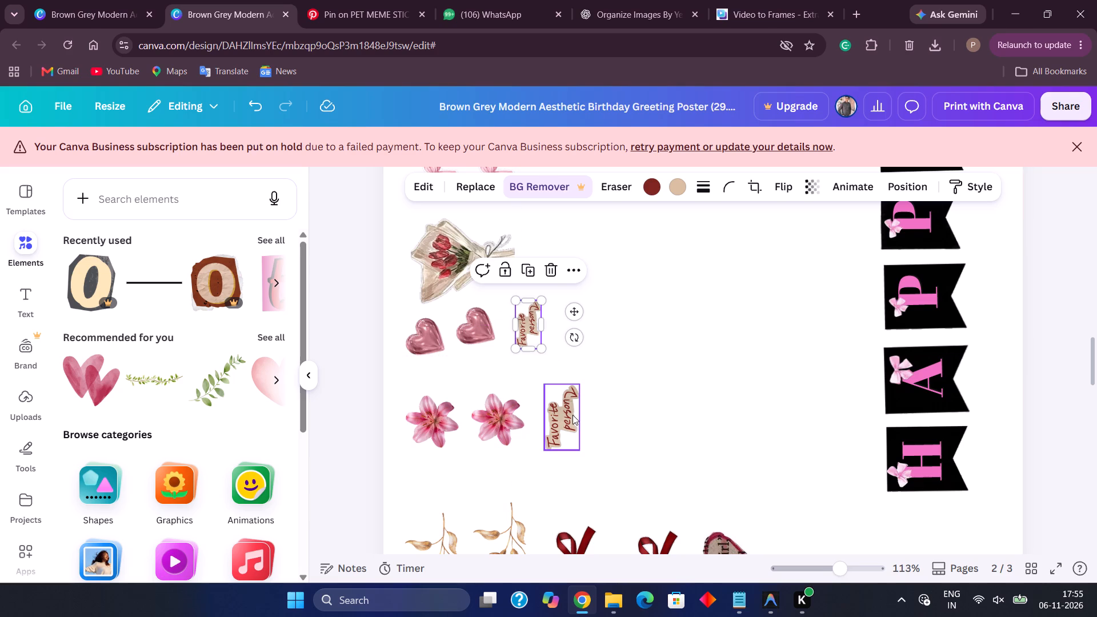
pyautogui.click(572, 415)
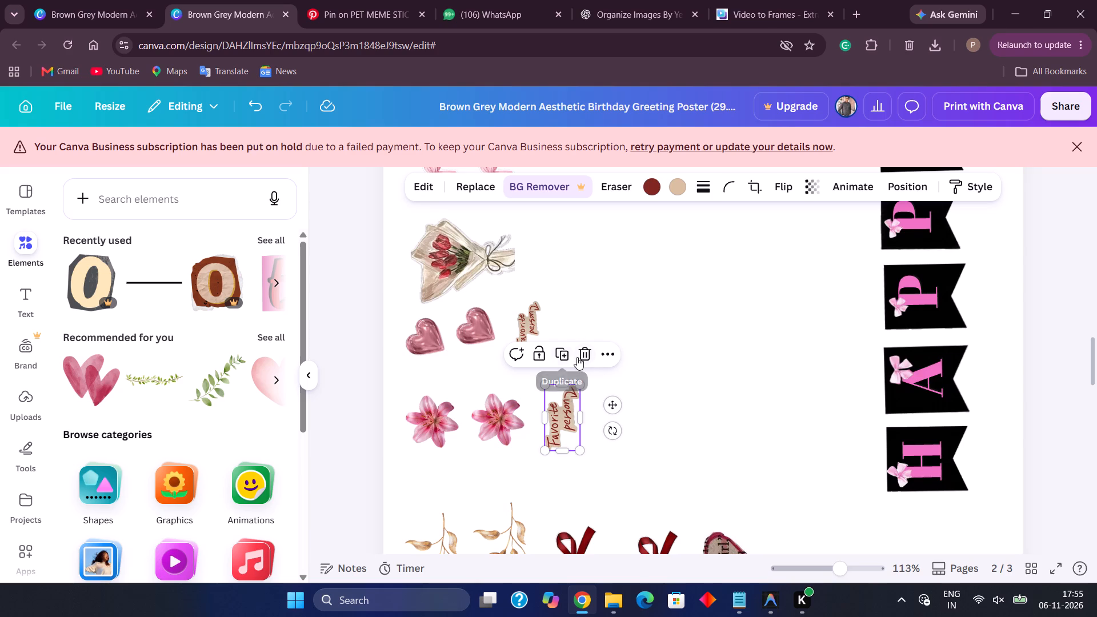
pyautogui.click(579, 356)
pyautogui.click(511, 319)
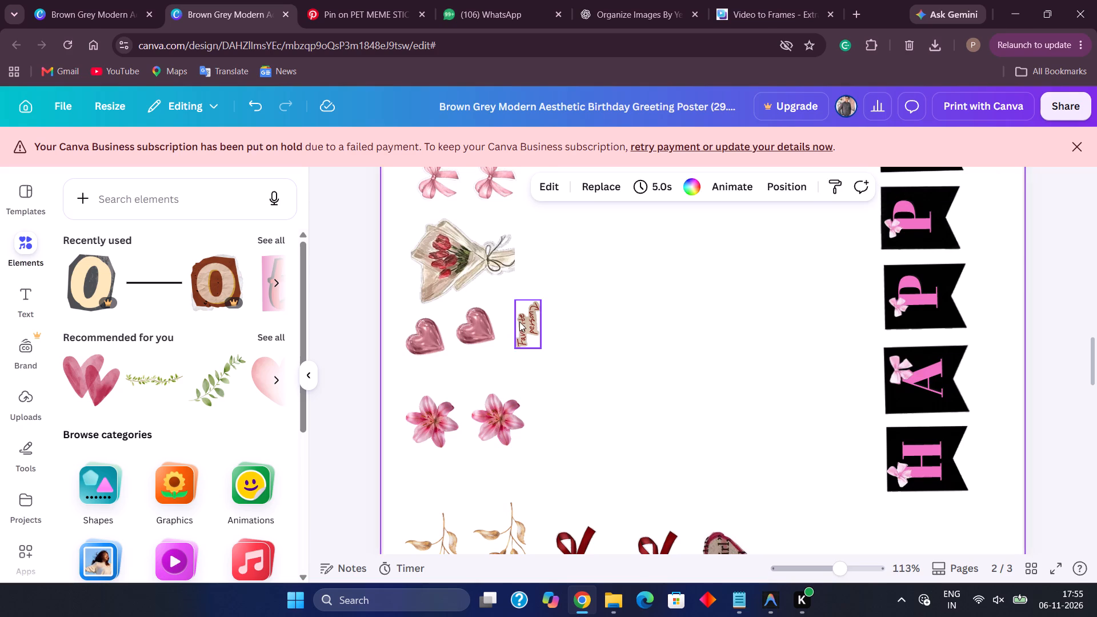
pyautogui.click(519, 322)
pyautogui.click(534, 266)
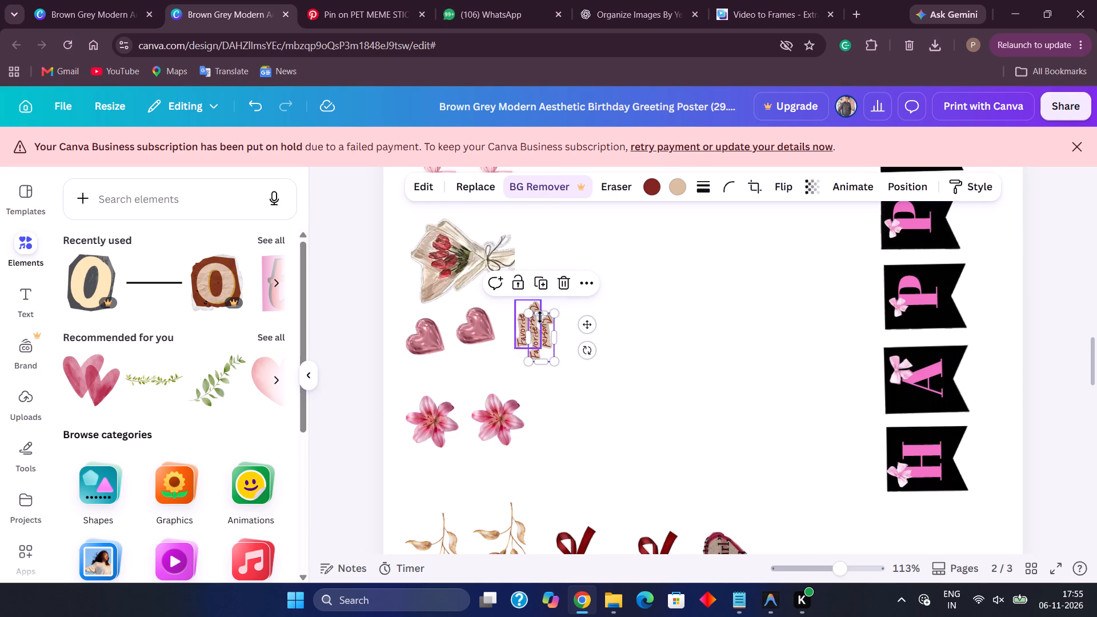
pyautogui.moveTo(547, 328); pyautogui.dragTo(560, 353)
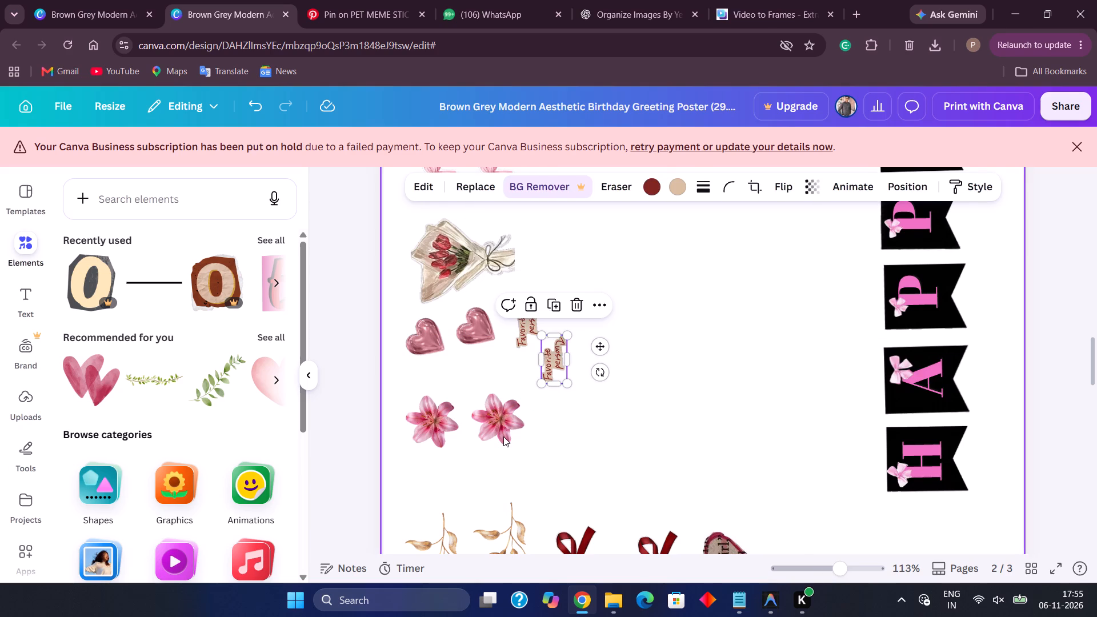
# Shrink the second pink lily sticker below the foil hearts to roughly four-fifths of its size.
pyautogui.click(503, 437)
pyautogui.click(522, 442)
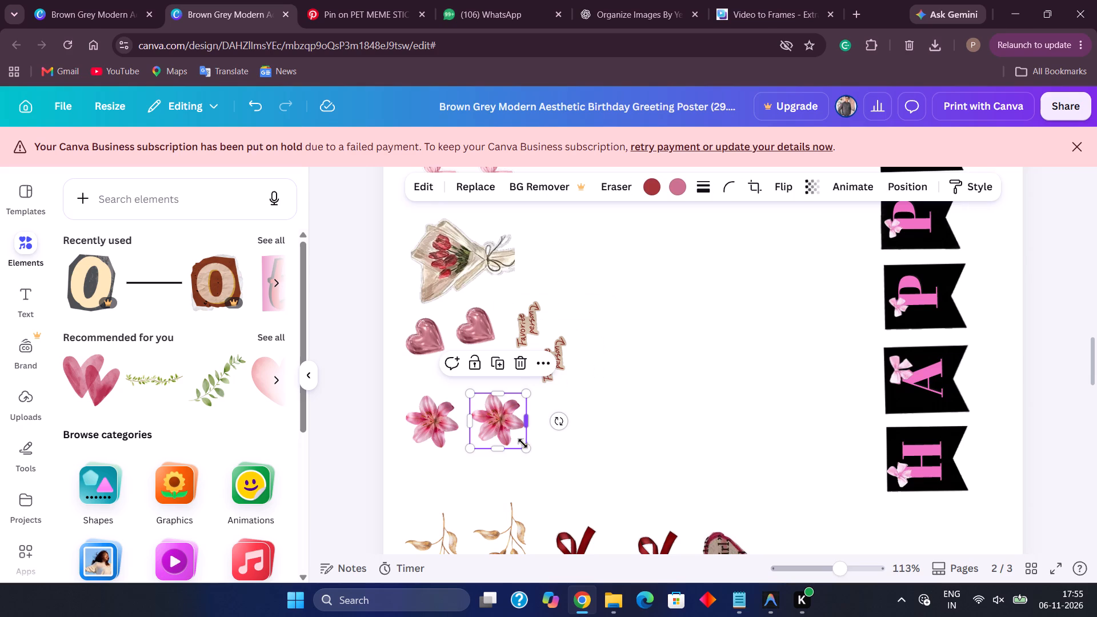
pyautogui.moveTo(524, 446); pyautogui.dragTo(506, 425)
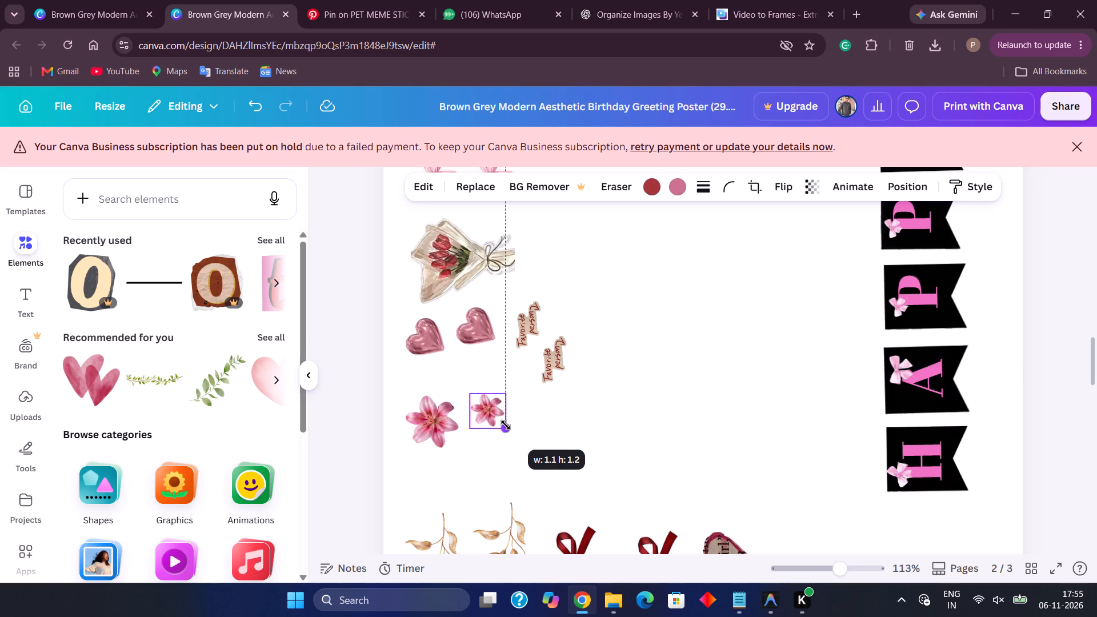
pyautogui.moveTo(506, 425); pyautogui.dragTo(515, 434)
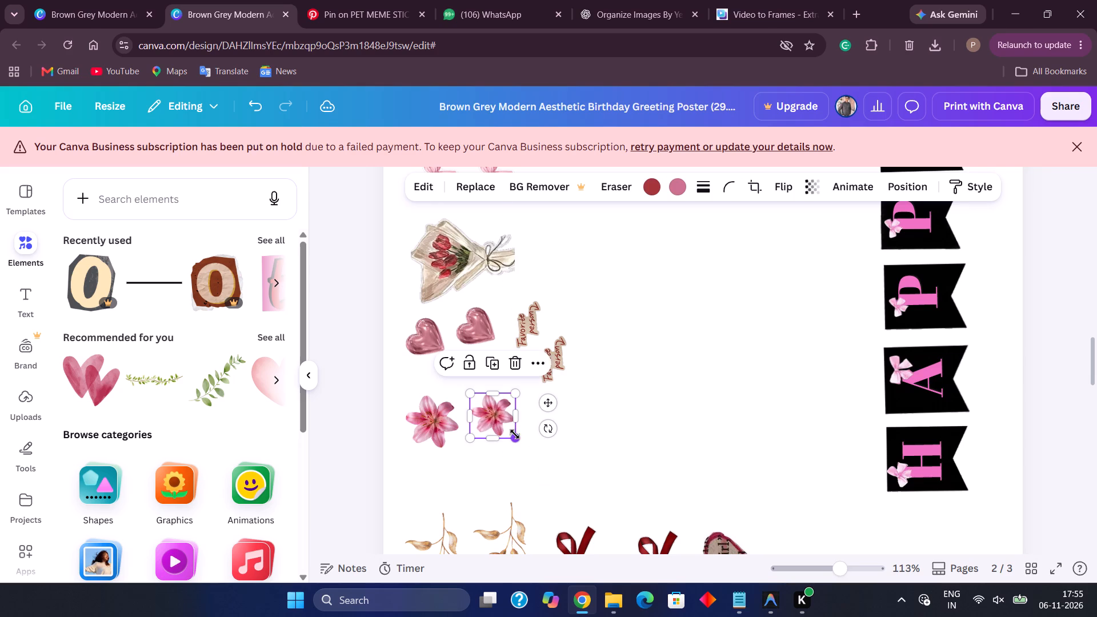
# Replace the larger first lily with a duplicate of the shrunken one and line both up in a row just below the foil hearts.
pyautogui.click(429, 428)
pyautogui.click(457, 376)
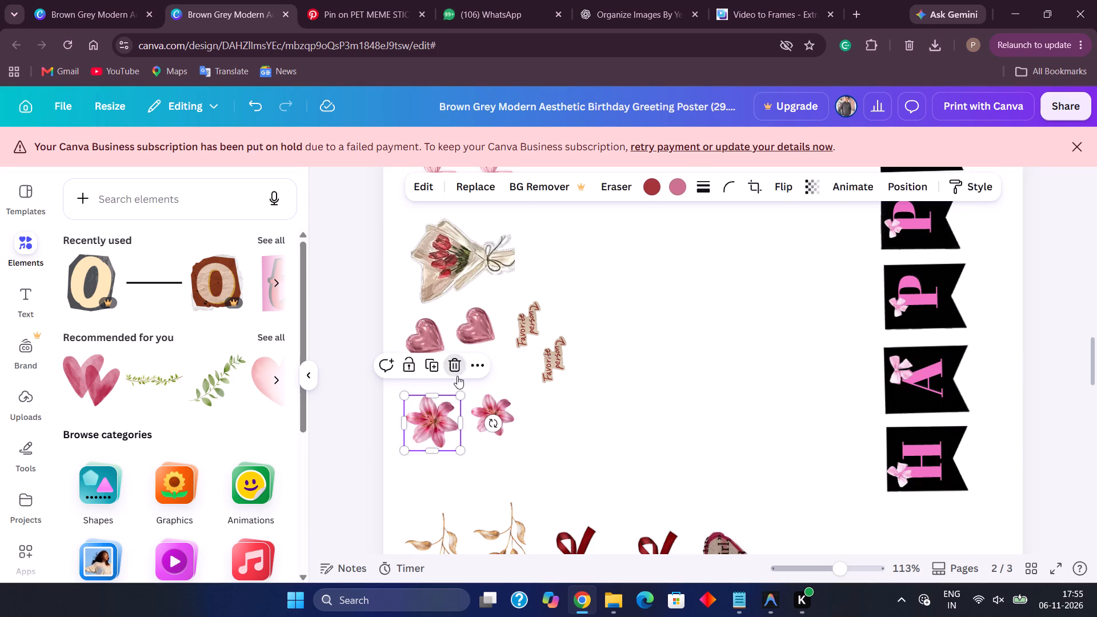
pyautogui.click(502, 415)
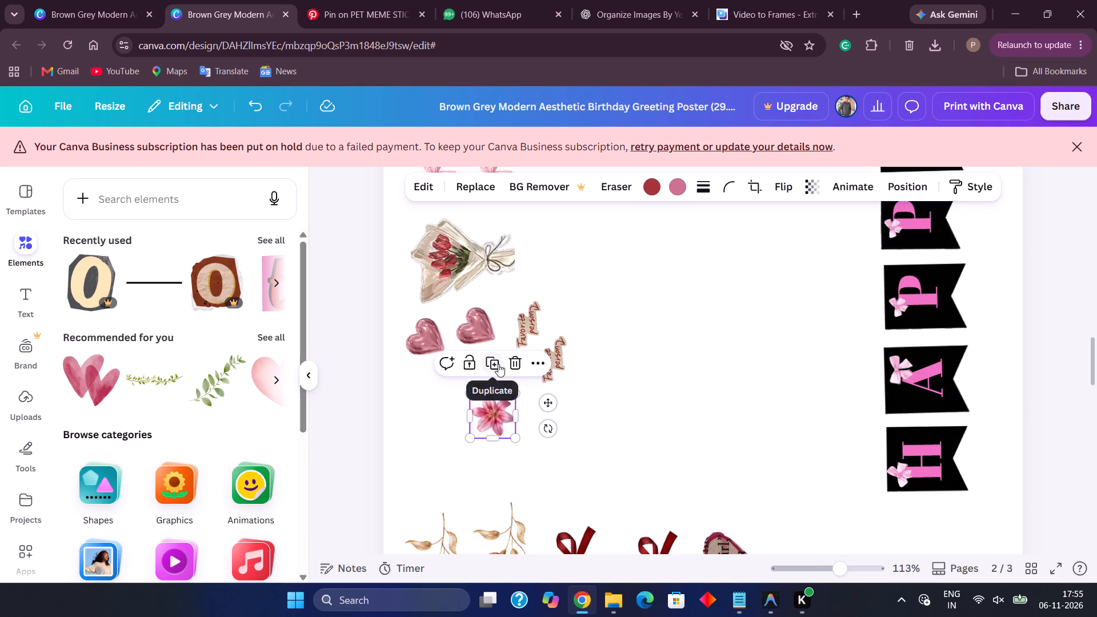
pyautogui.click(498, 364)
pyautogui.moveTo(510, 436); pyautogui.dragTo(435, 398)
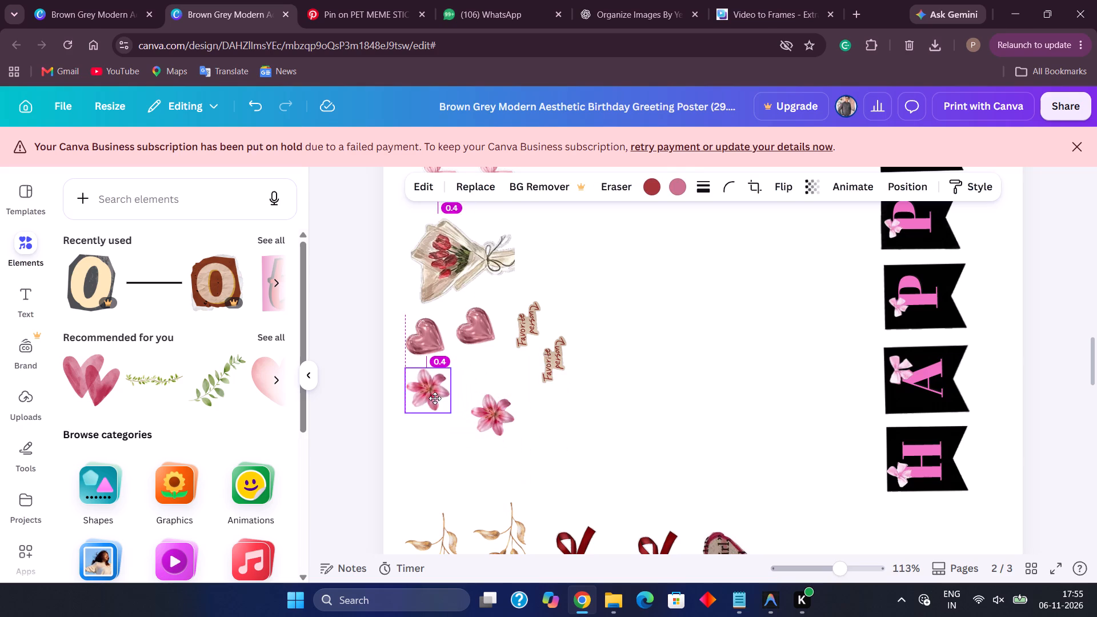
pyautogui.moveTo(435, 398); pyautogui.dragTo(434, 398)
pyautogui.moveTo(485, 415); pyautogui.dragTo(479, 380)
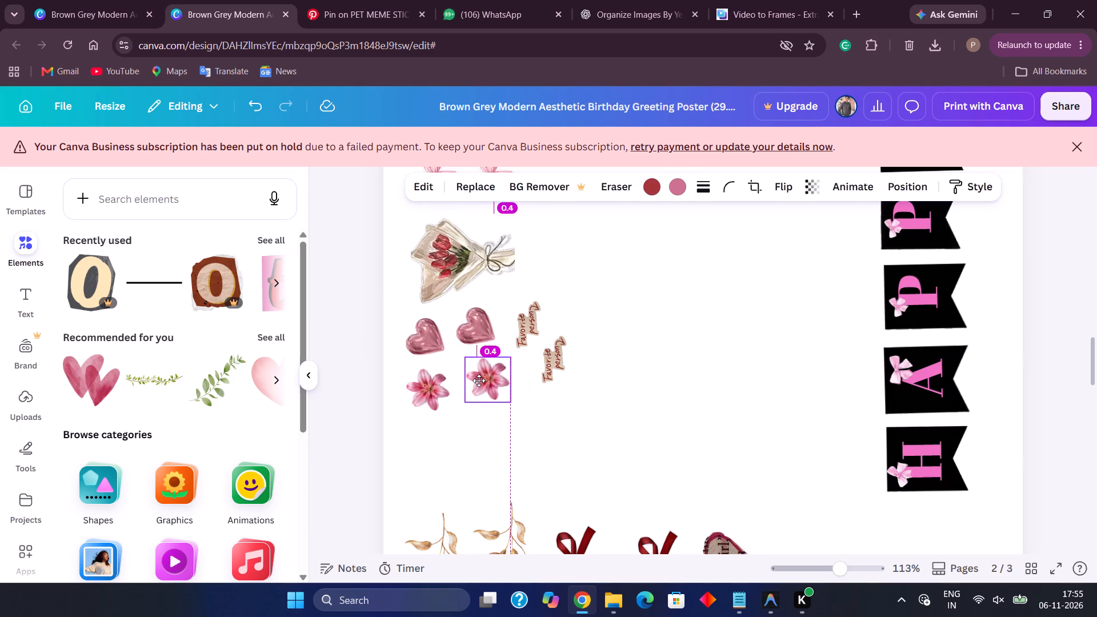
pyautogui.moveTo(479, 380); pyautogui.dragTo(482, 390)
# Move the first hanging brown leaf sprig up below the lilies and shrink it to about 1.4 by 2.
pyautogui.scroll(-2, 482, 390)
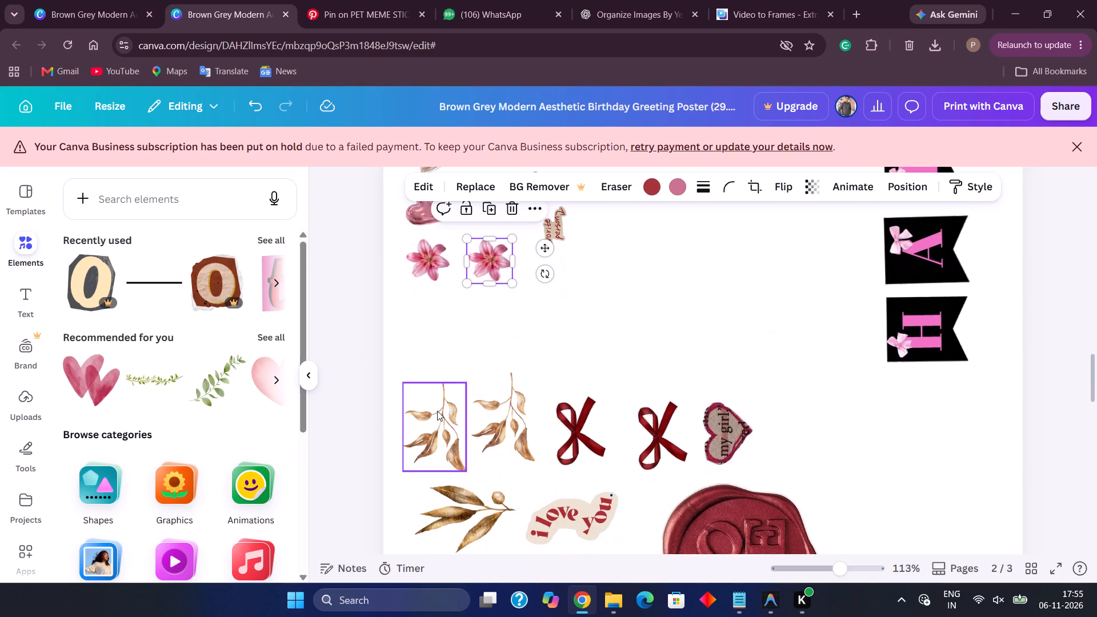
pyautogui.moveTo(437, 411); pyautogui.dragTo(430, 329)
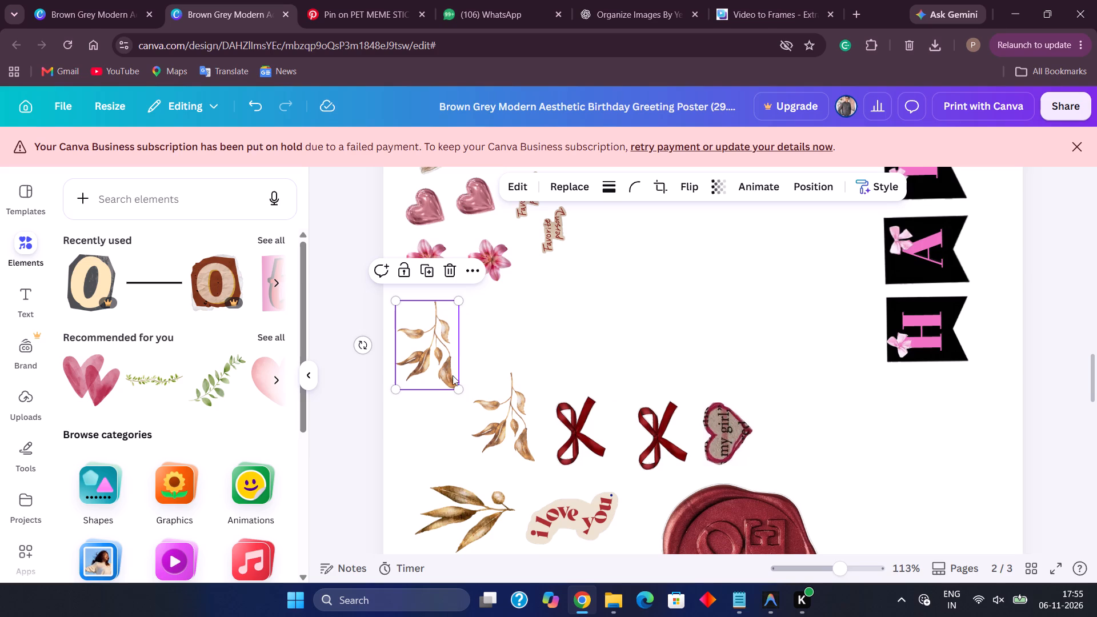
pyautogui.moveTo(460, 393); pyautogui.dragTo(443, 362)
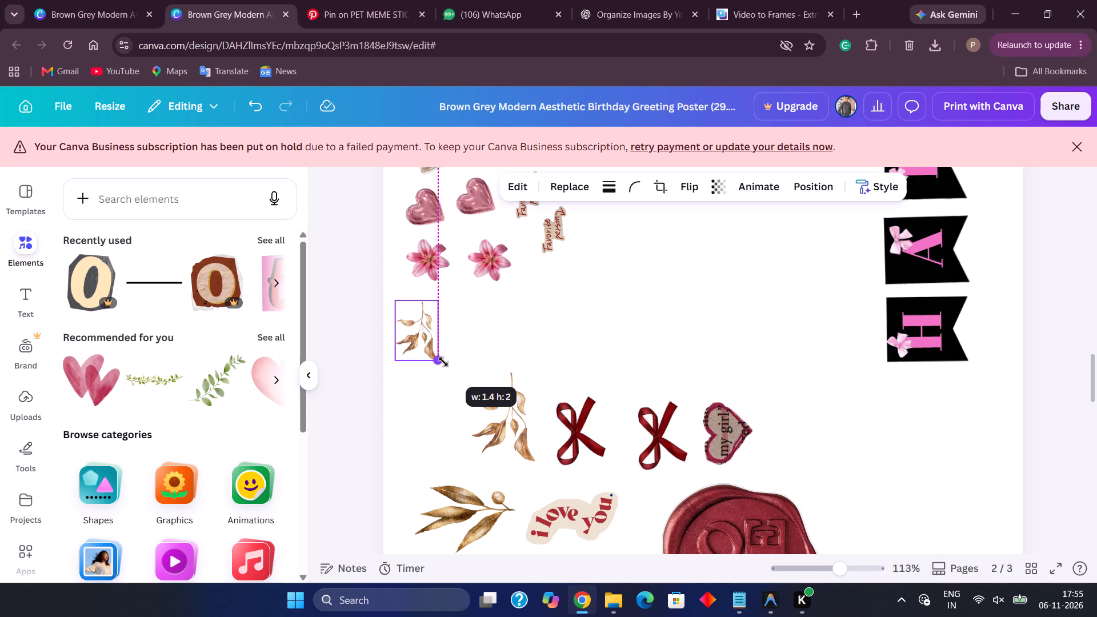
pyautogui.moveTo(443, 362); pyautogui.dragTo(444, 363)
# Shrink the gold olive-leaf branch to about half size beside the small leaf sprig, and place a duplicate diagonally above it near the lilies.
pyautogui.moveTo(480, 496); pyautogui.dragTo(487, 462)
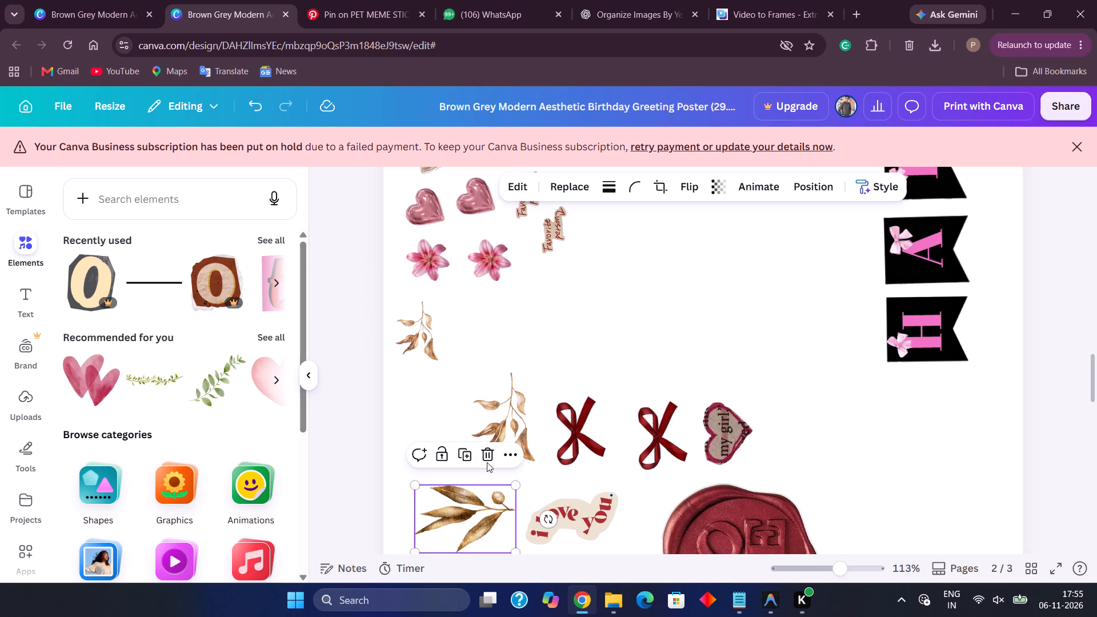
pyautogui.moveTo(487, 462); pyautogui.dragTo(498, 315)
pyautogui.moveTo(535, 371); pyautogui.dragTo(501, 344)
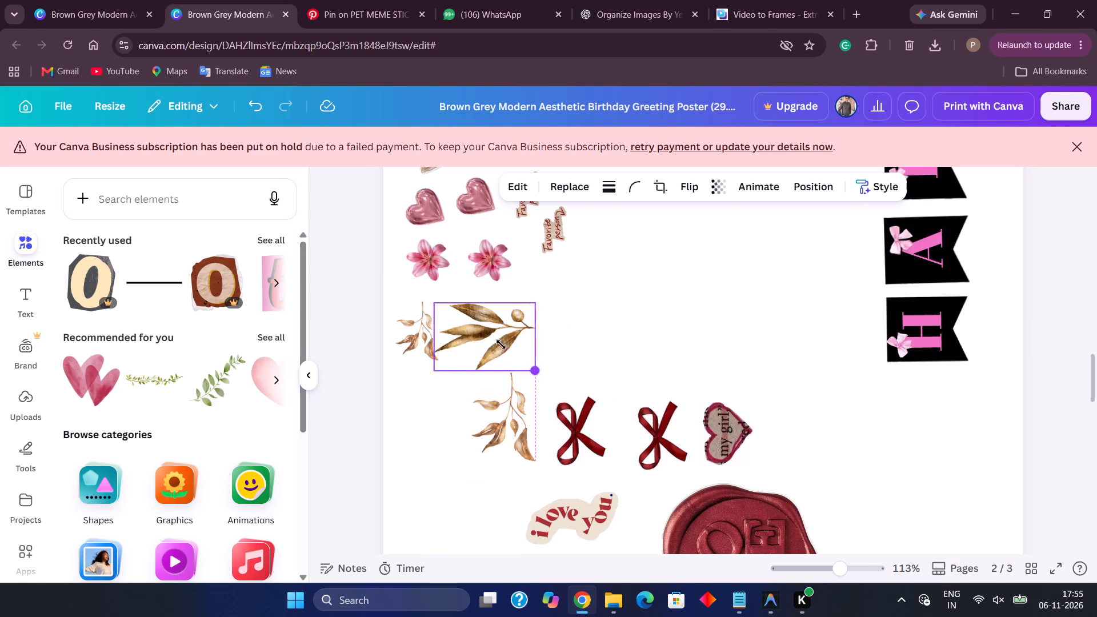
pyautogui.moveTo(501, 344); pyautogui.dragTo(487, 332)
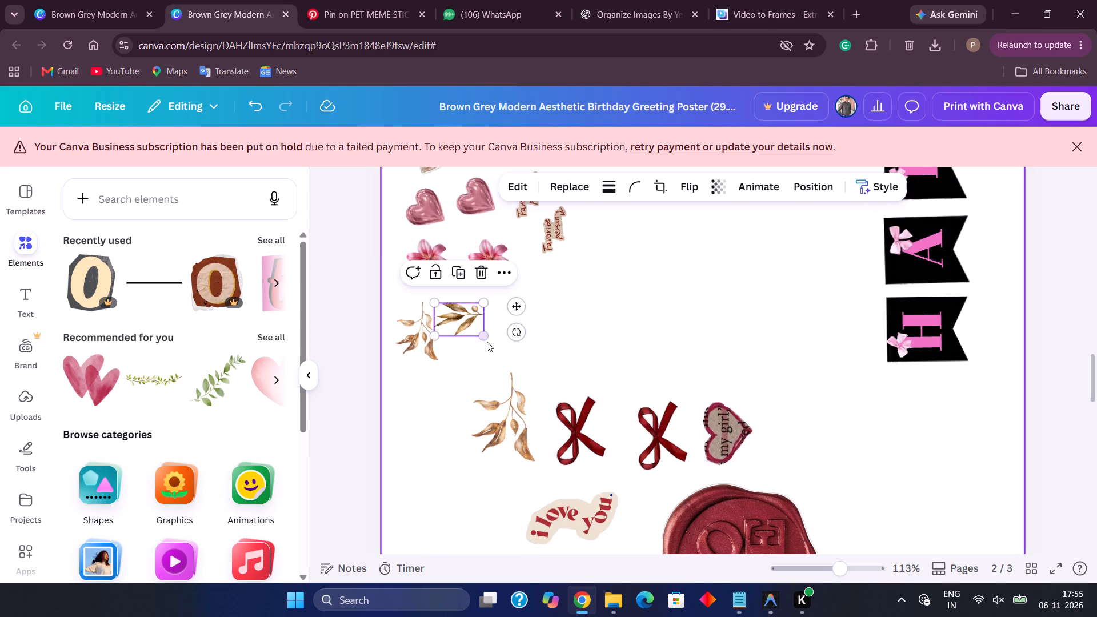
pyautogui.moveTo(466, 317); pyautogui.dragTo(486, 324)
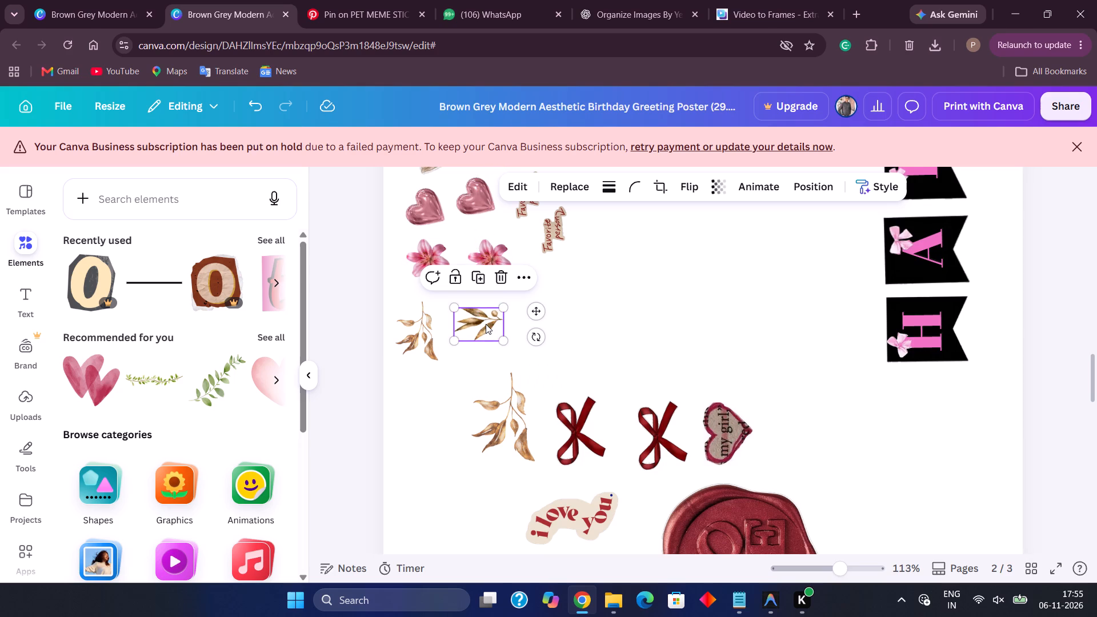
pyautogui.click(482, 278)
pyautogui.moveTo(487, 331); pyautogui.dragTo(548, 286)
pyautogui.click(441, 330)
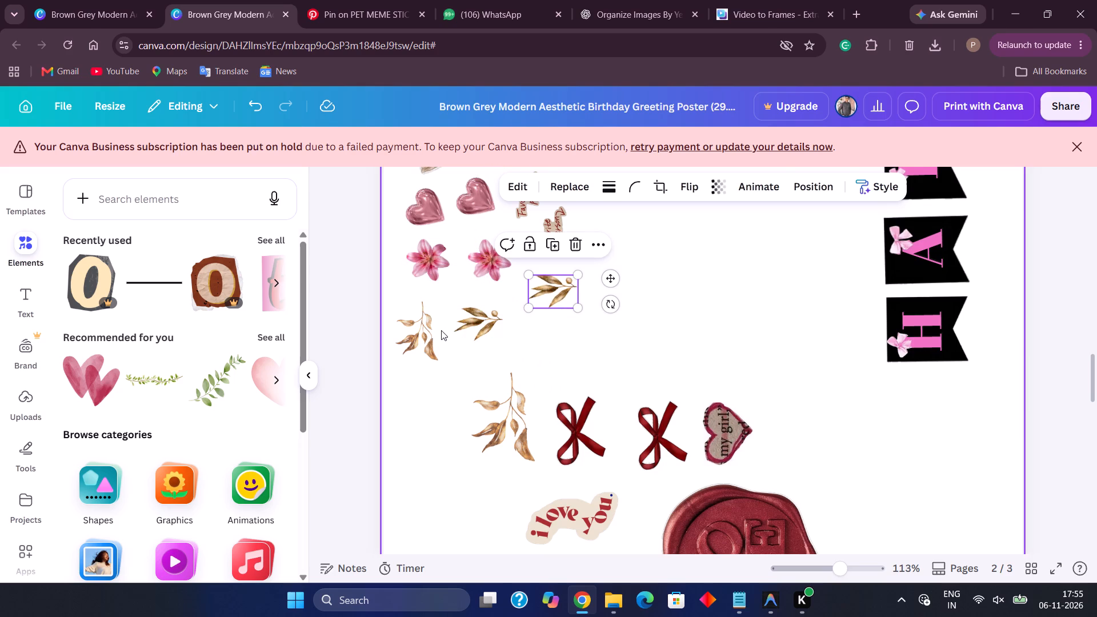
# Replace the larger hanging leaf sprig with a duplicate of the small one, placed below the second gold olive branch.
pyautogui.click(422, 333)
pyautogui.click(420, 269)
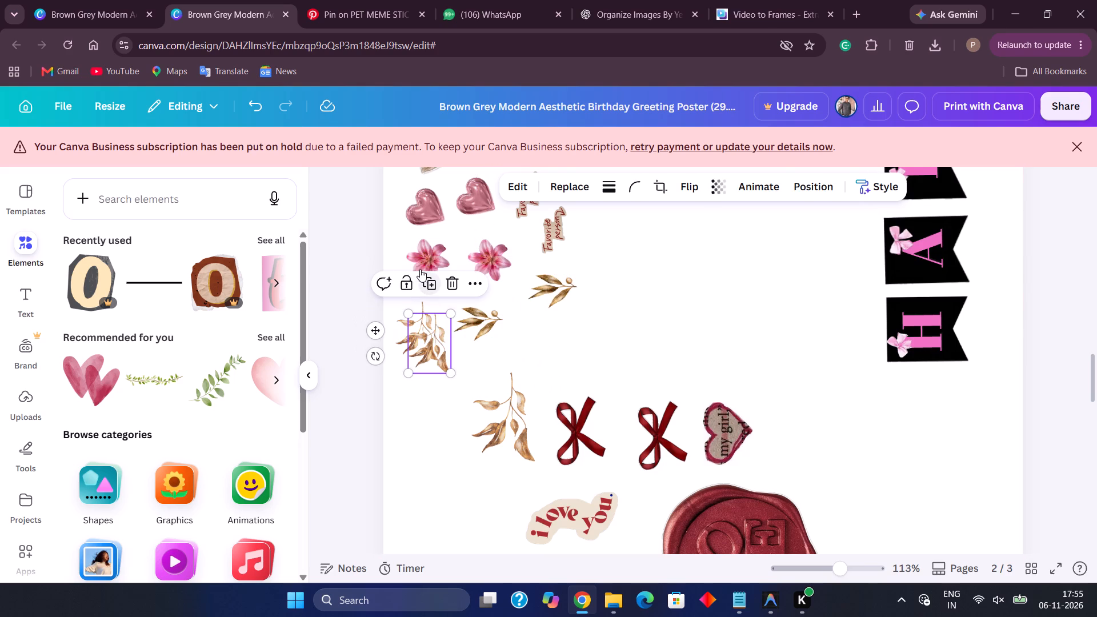
pyautogui.moveTo(437, 333); pyautogui.dragTo(548, 331)
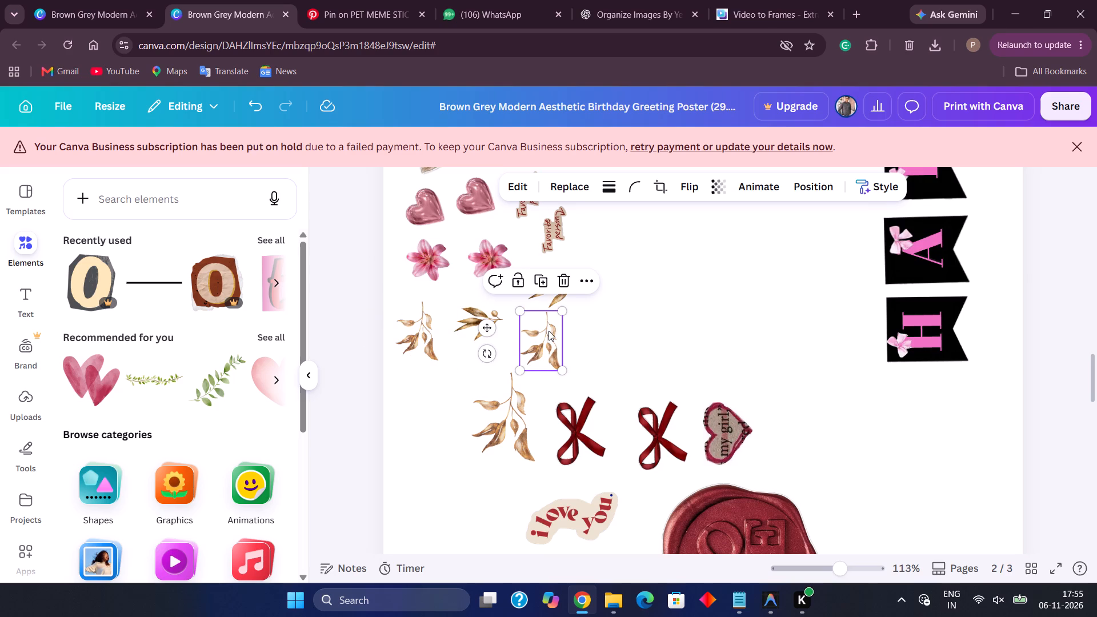
pyautogui.click(516, 385)
pyautogui.click(524, 335)
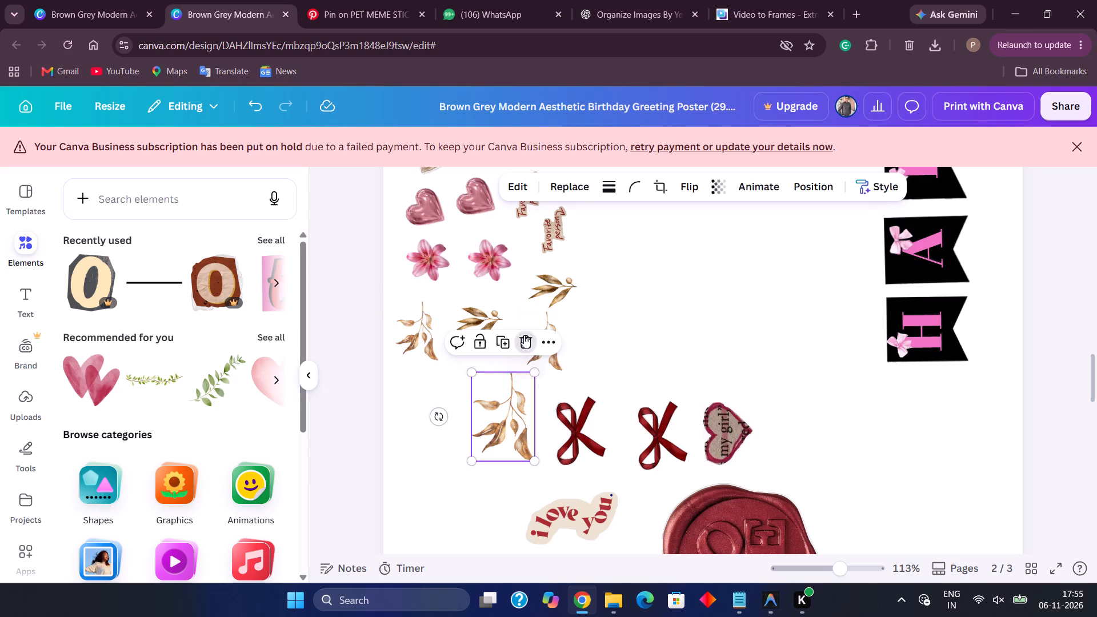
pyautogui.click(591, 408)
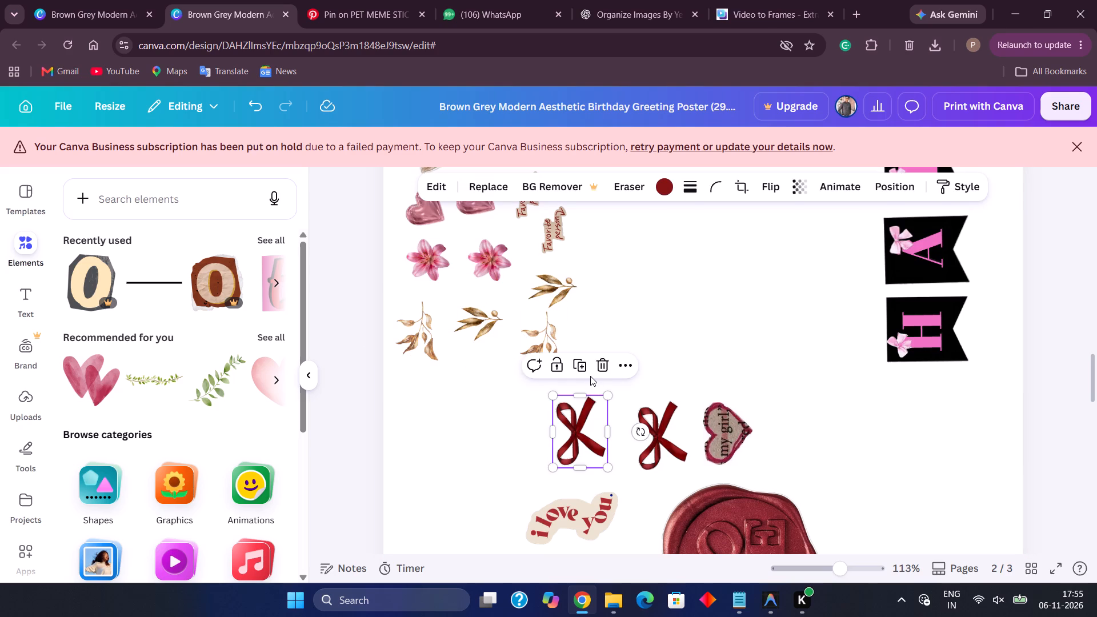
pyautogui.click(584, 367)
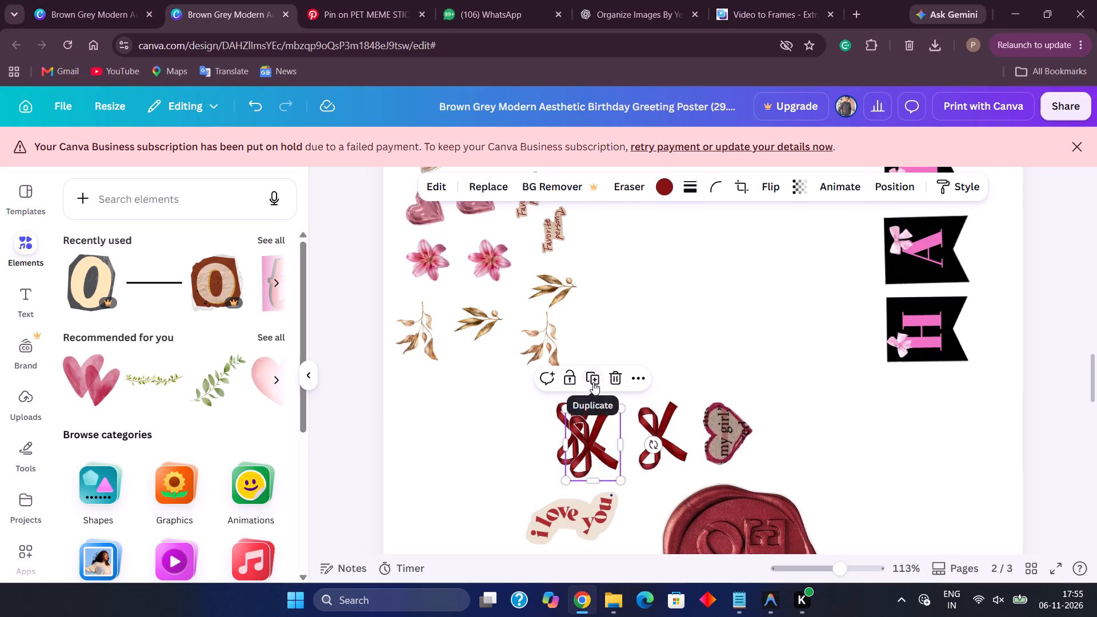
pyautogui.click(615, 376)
# Delete the first dark red ribbon bow, the one farther from the "my girl" heart.
pyautogui.click(579, 418)
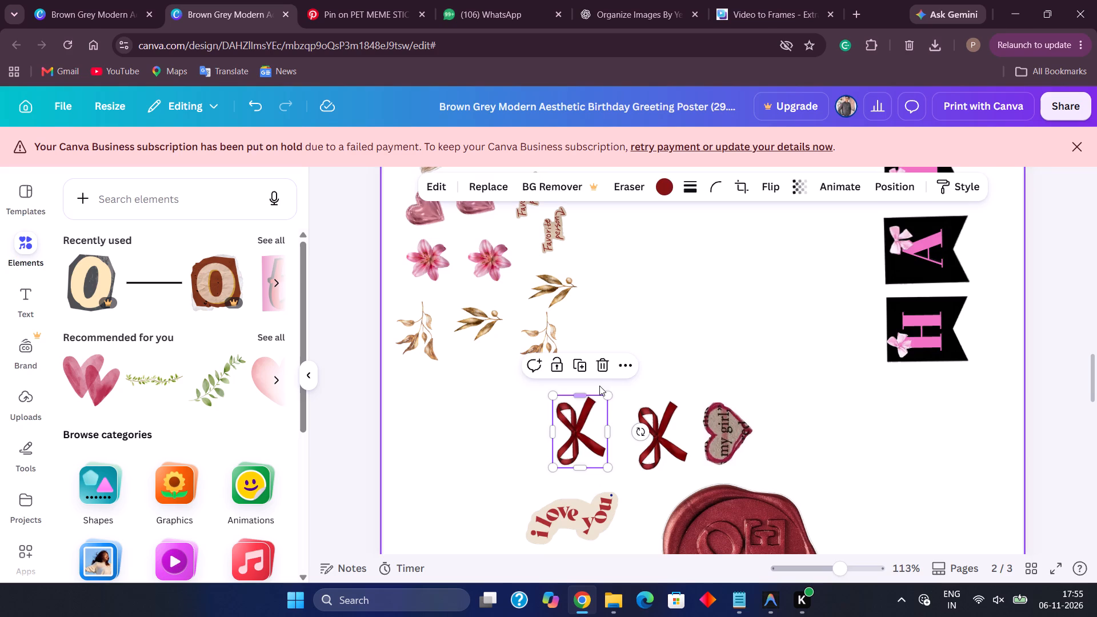
pyautogui.click(604, 372)
# Shift the duplicated small leaf sprig slightly down, away from the gold olive branch above it.
pyautogui.moveTo(540, 345); pyautogui.dragTo(531, 356)
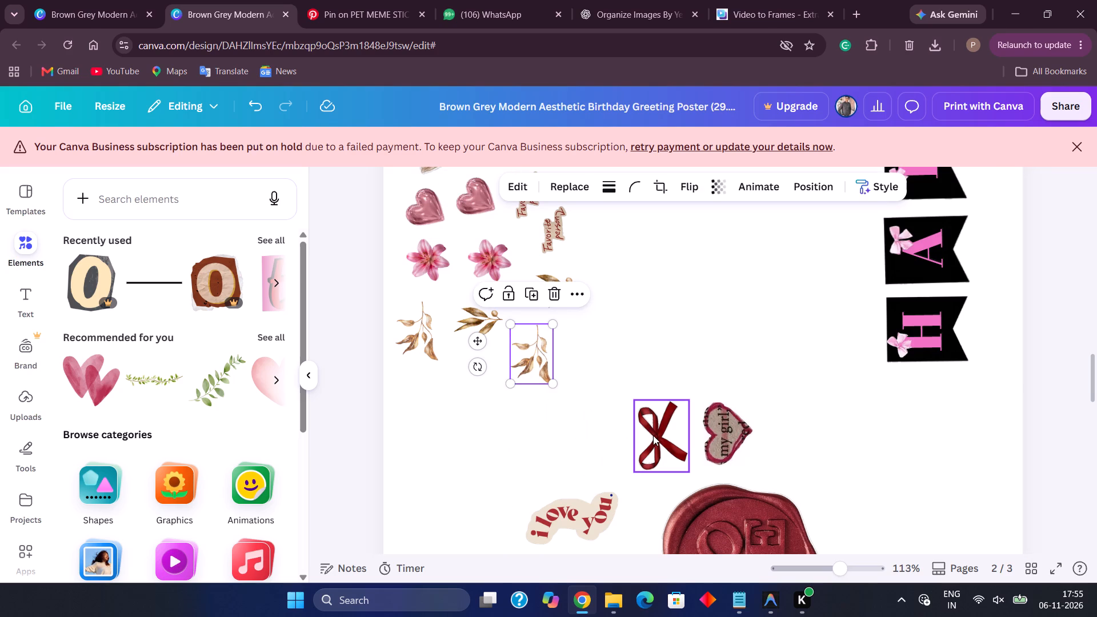
# Move the remaining dark red ribbon bow below the first small leaf sprig and shrink it to a little over half its size.
pyautogui.moveTo(659, 443); pyautogui.dragTo(627, 362)
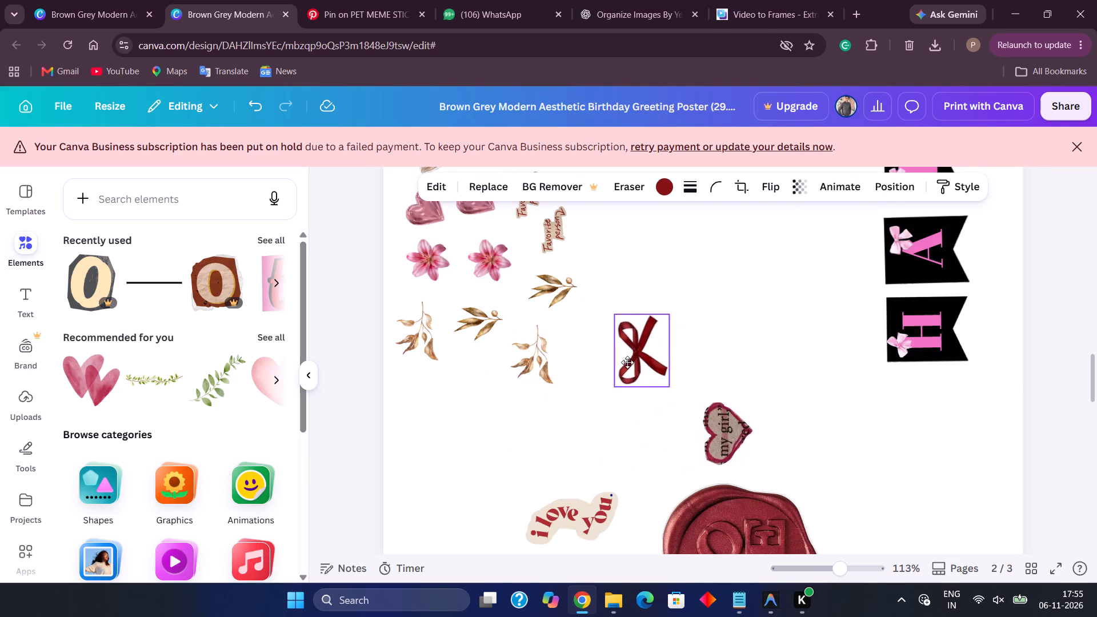
pyautogui.moveTo(627, 362); pyautogui.dragTo(428, 428)
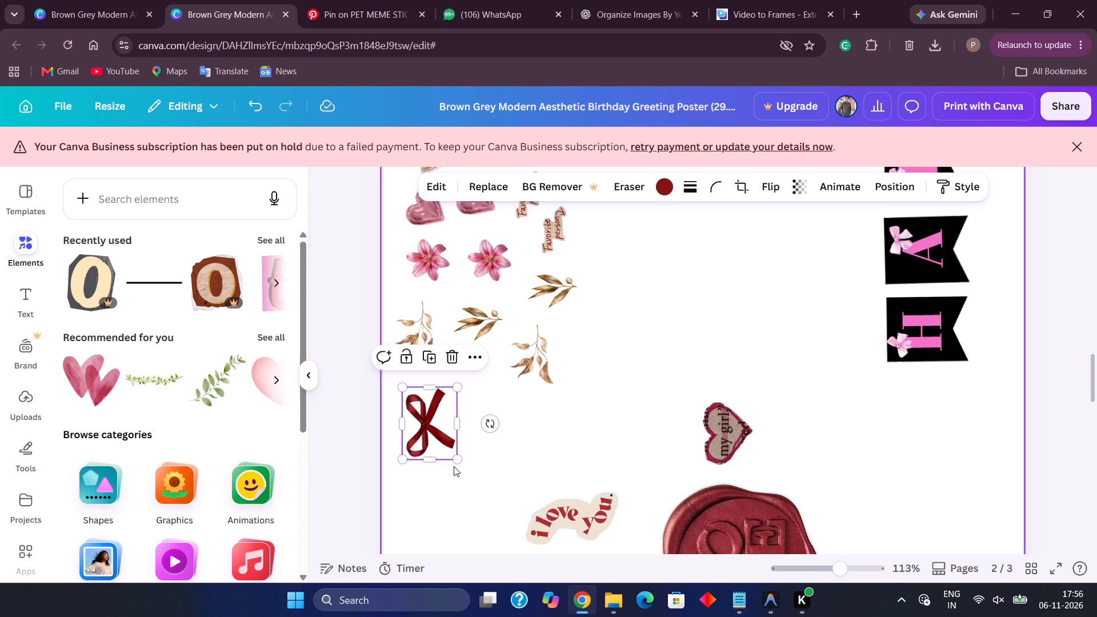
pyautogui.click(455, 460)
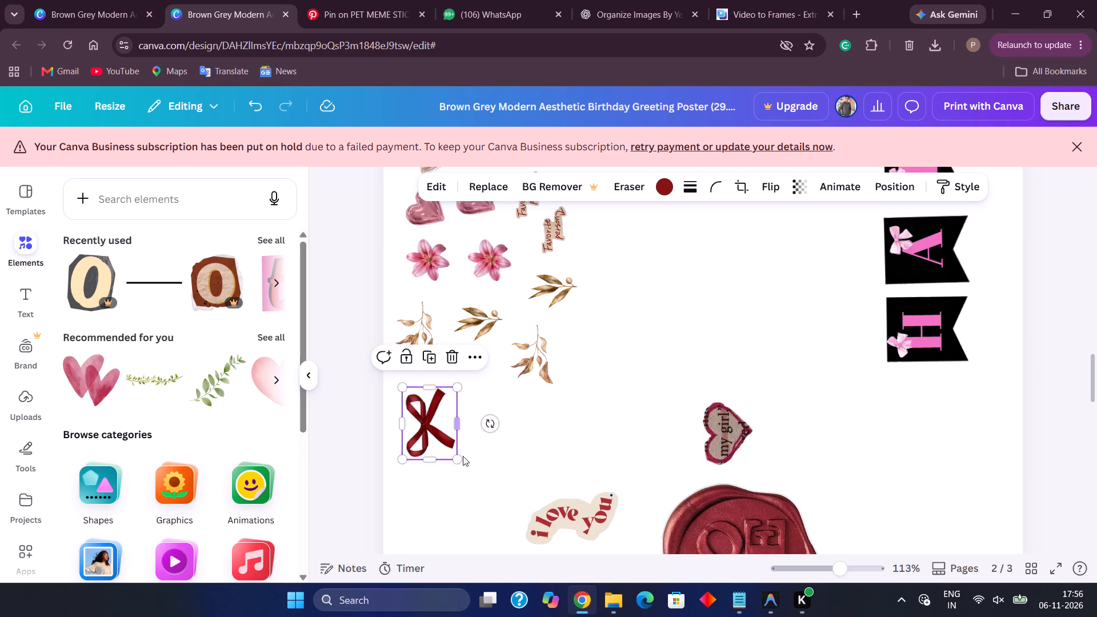
pyautogui.doubleClick(461, 459)
pyautogui.moveTo(461, 459); pyautogui.dragTo(453, 451)
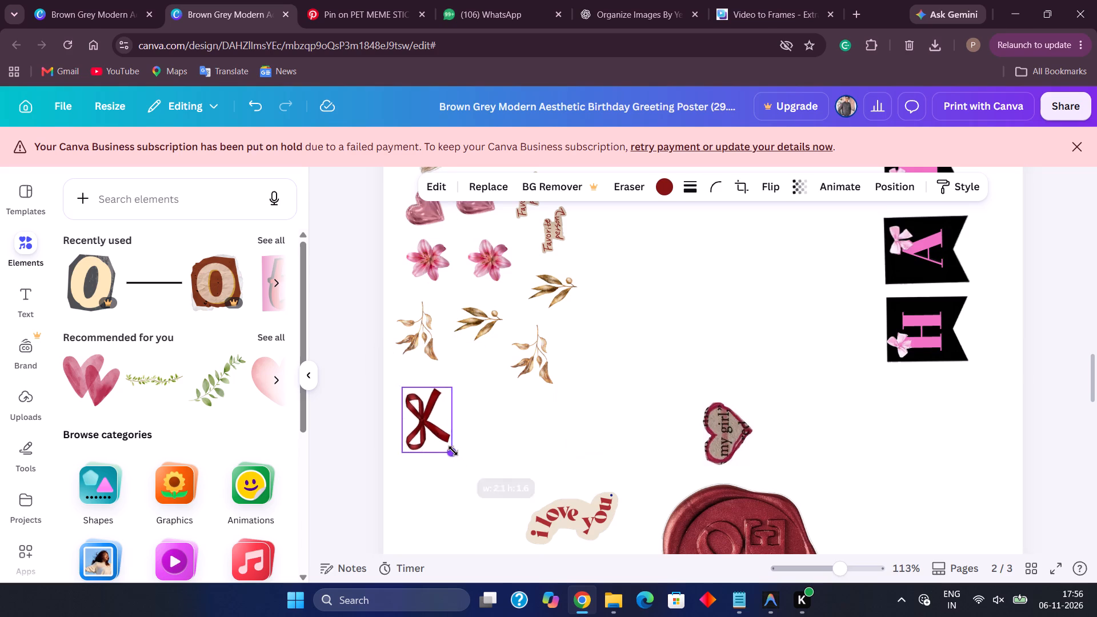
pyautogui.moveTo(453, 451); pyautogui.dragTo(438, 426)
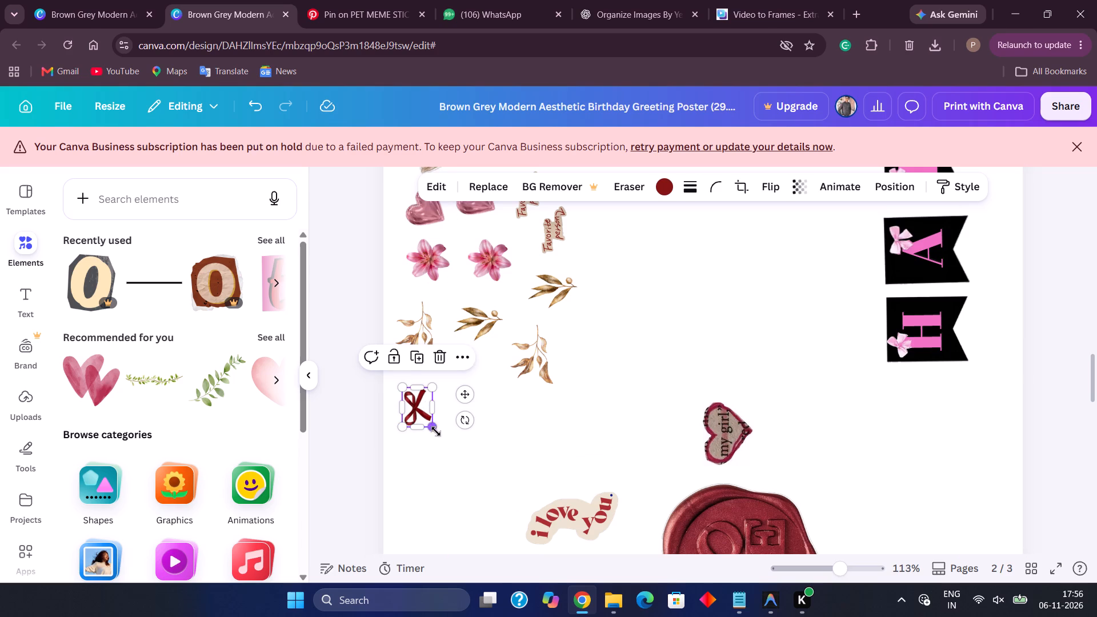
# Duplicate the shrunken dark red bow and place the copy beside it, slightly higher.
pyautogui.click(417, 361)
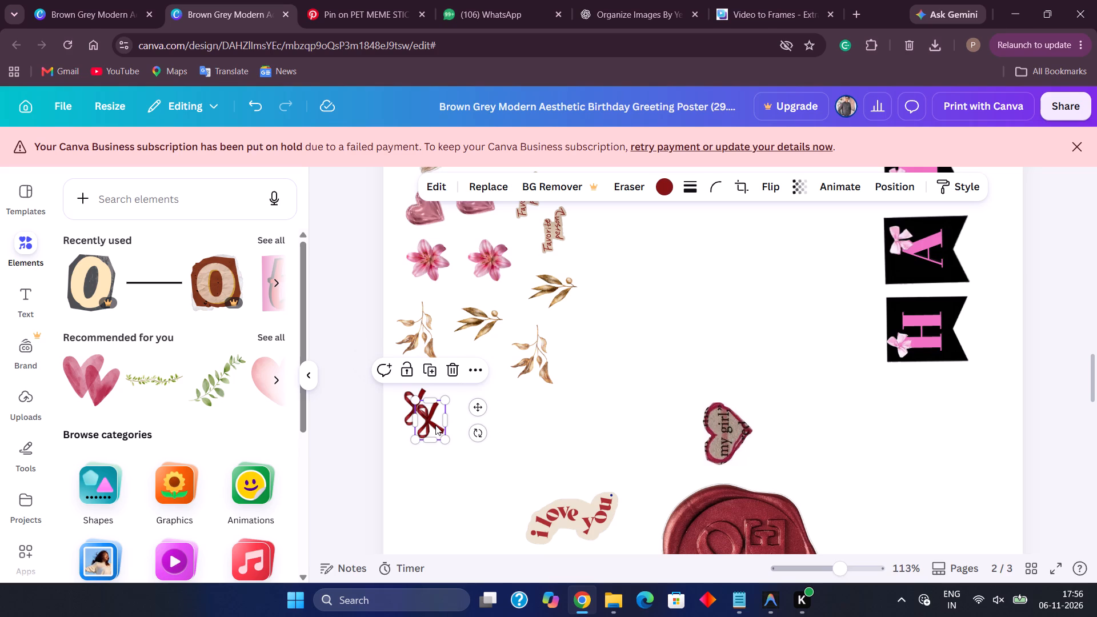
pyautogui.moveTo(435, 425); pyautogui.dragTo(466, 407)
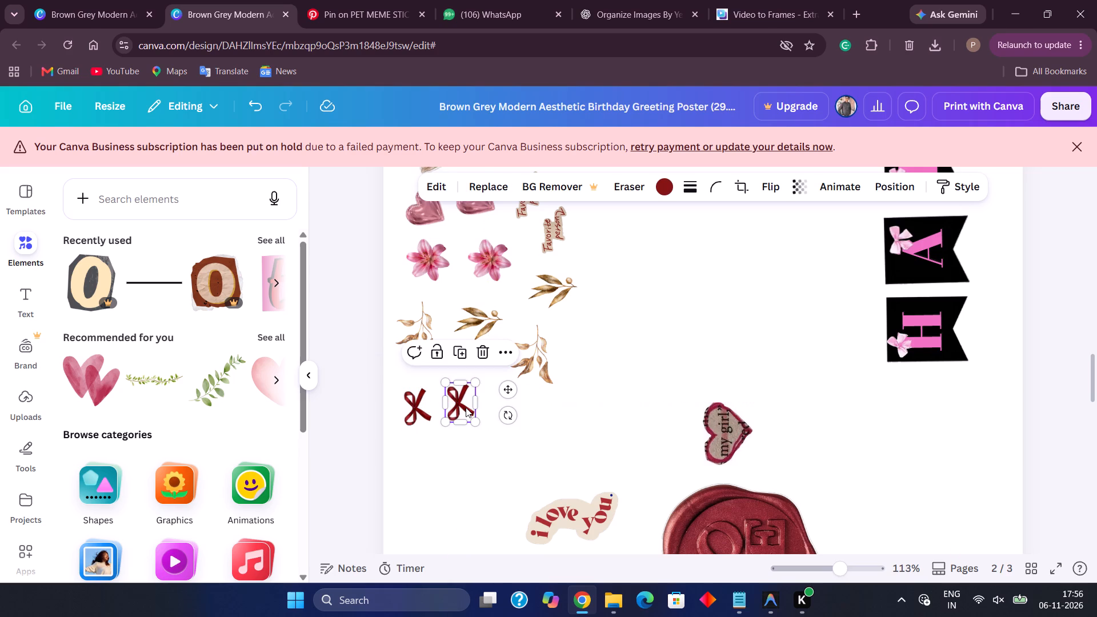
# Move the "i love you" sticker up beside the two small dark red bows.
pyautogui.click(592, 504)
pyautogui.moveTo(592, 504); pyautogui.dragTo(568, 422)
# Delete the leftover large gold olive branch near the bottom of page 2.
pyautogui.scroll(-1, 568, 422)
pyautogui.click(515, 455)
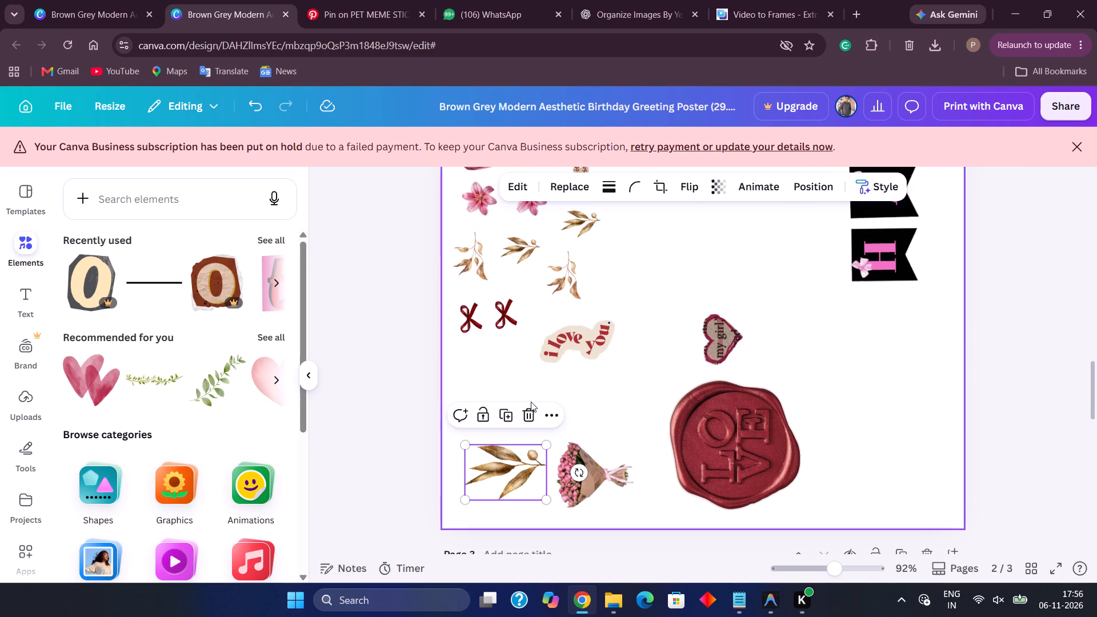
pyautogui.click(529, 410)
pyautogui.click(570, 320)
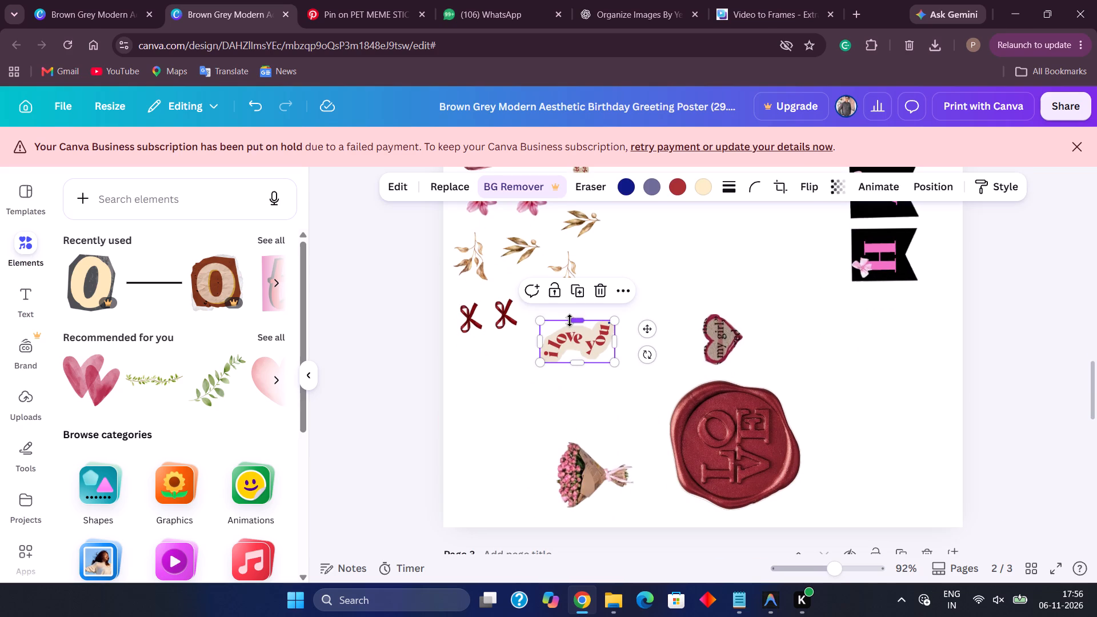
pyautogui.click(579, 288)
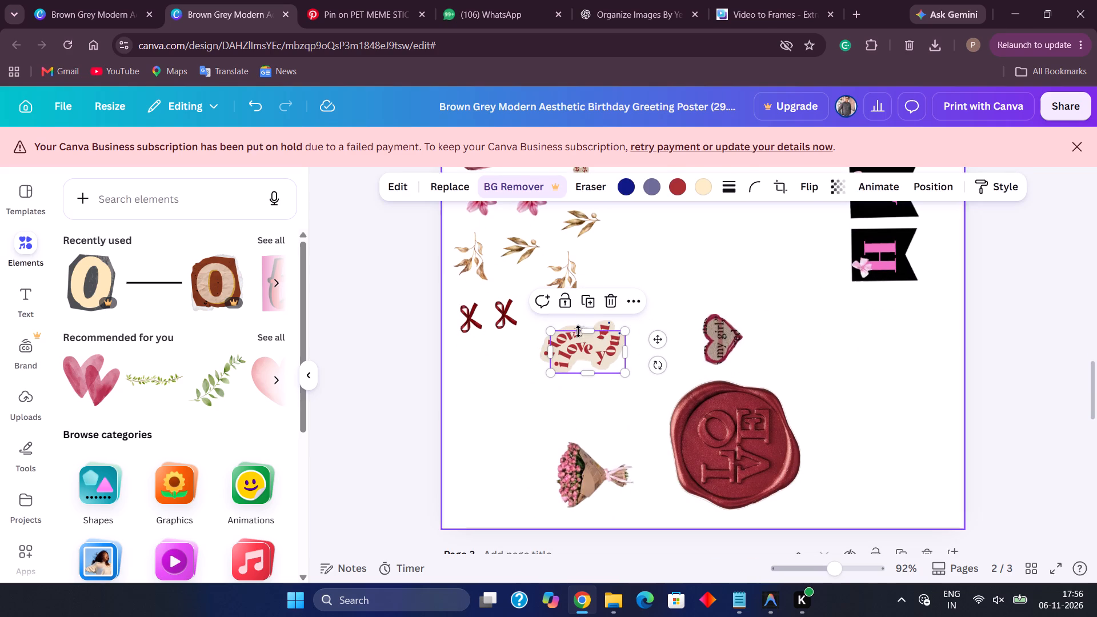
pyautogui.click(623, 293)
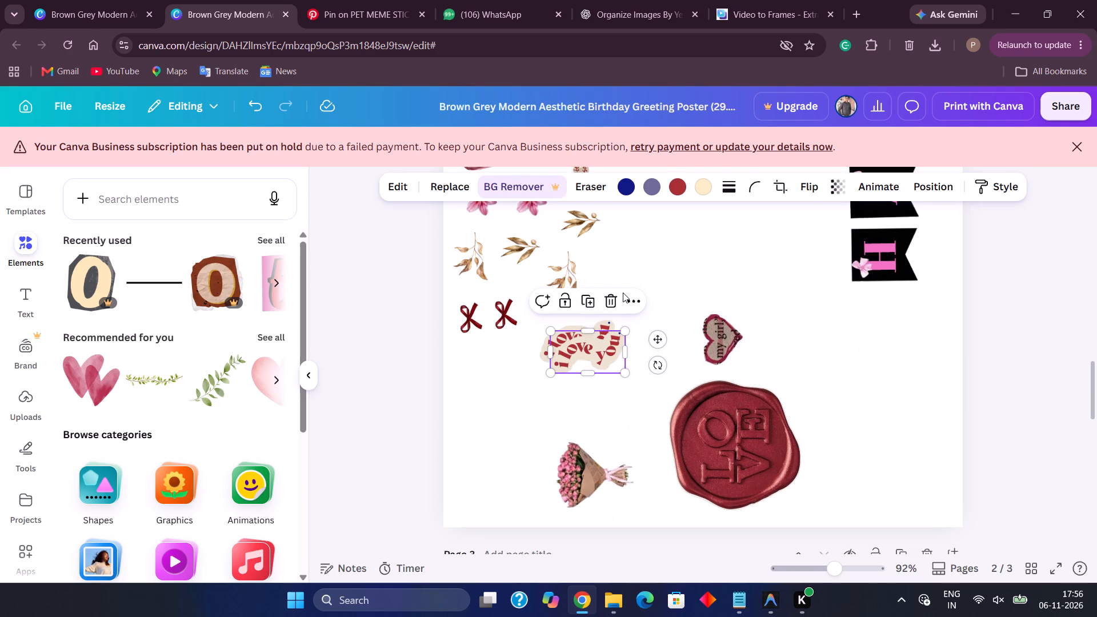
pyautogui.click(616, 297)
# Move the "i love you" sticker directly below the two small dark red bows.
pyautogui.moveTo(586, 345); pyautogui.dragTo(521, 372)
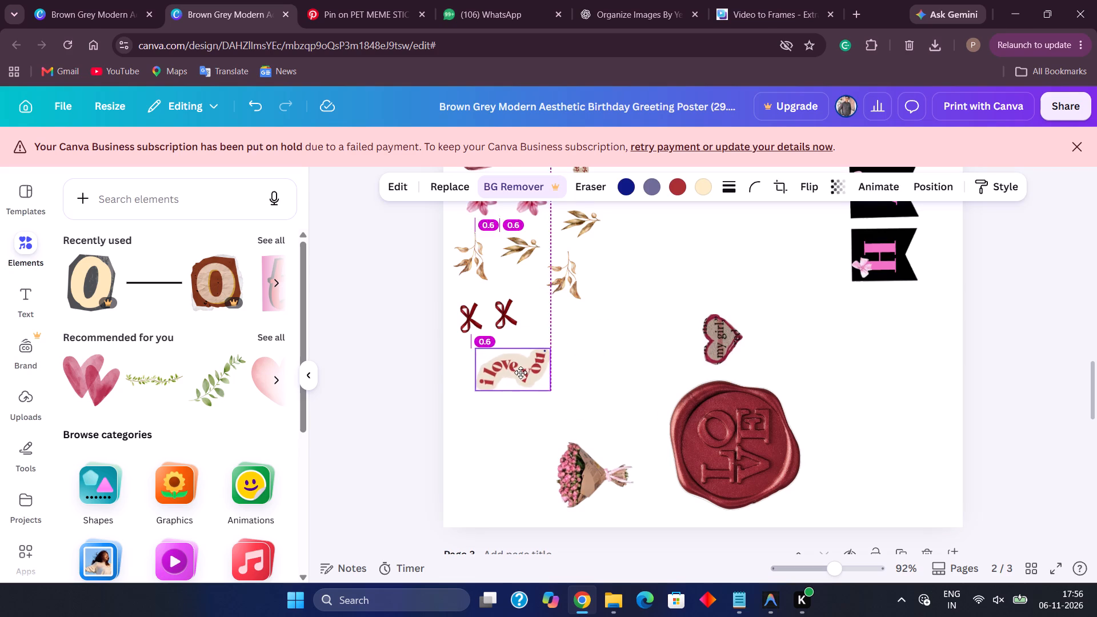
pyautogui.moveTo(521, 372); pyautogui.dragTo(497, 364)
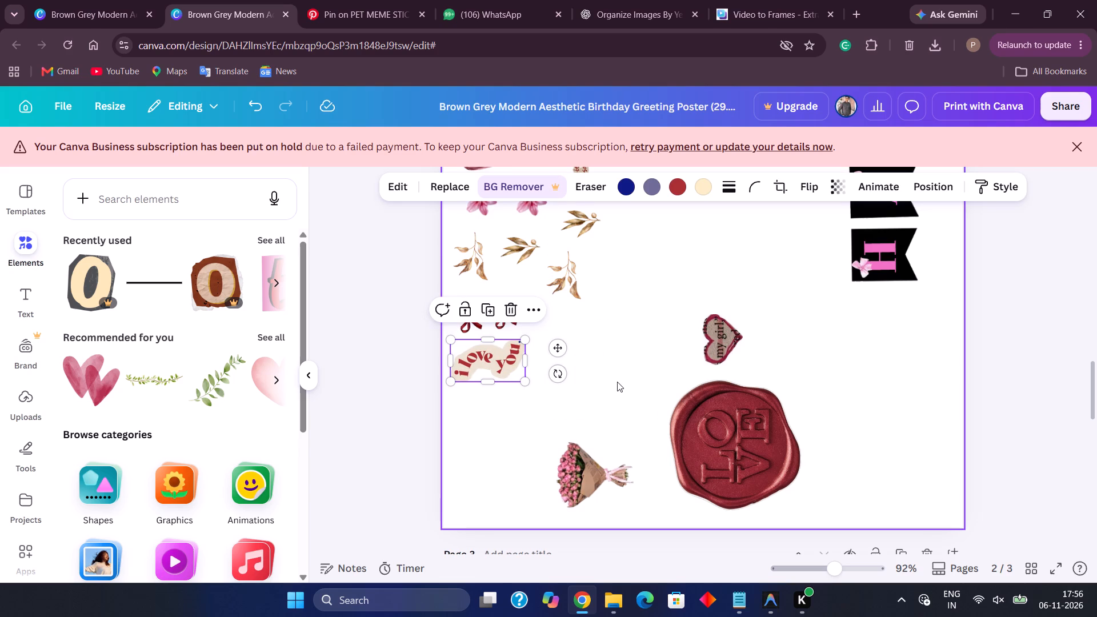
# Move the "my girl" heart sticker over beside the "i love you" sticker and the small bows.
pyautogui.moveTo(708, 345); pyautogui.dragTo(556, 357)
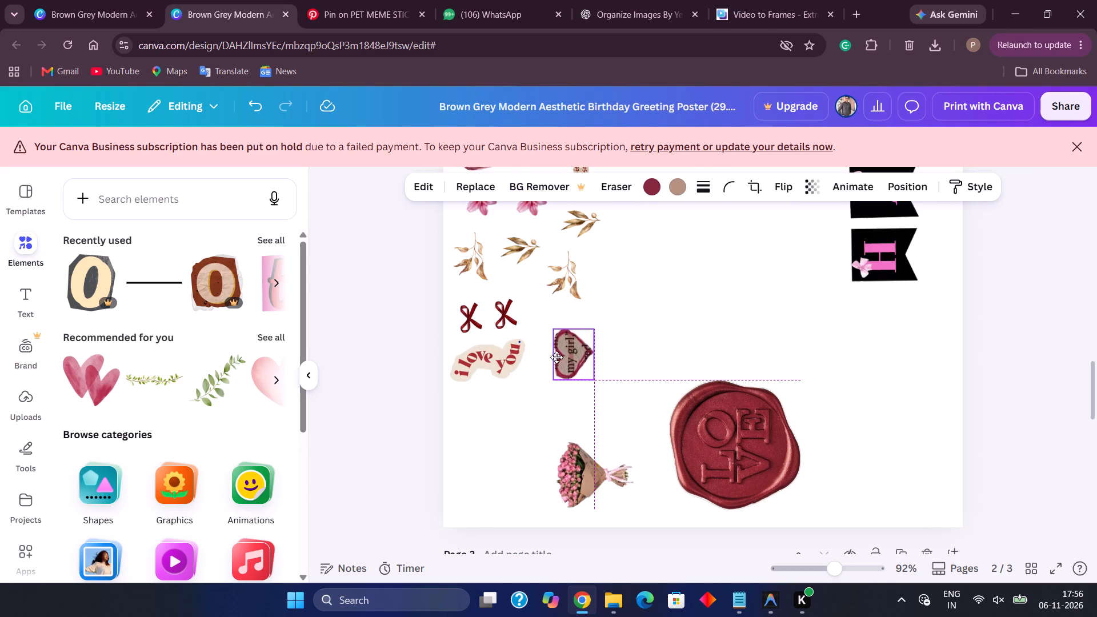
pyautogui.moveTo(556, 357); pyautogui.dragTo(555, 346)
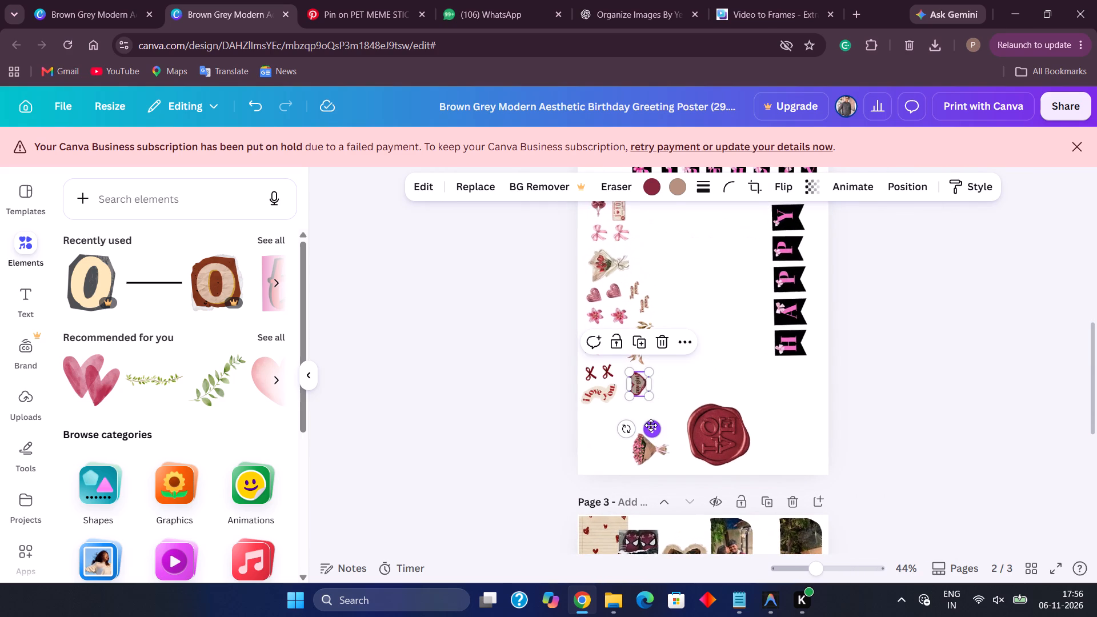
# Enlarge the LOVE wax seal slightly and move it below the H banner in the page's lower corner.
pyautogui.click(746, 464)
pyautogui.click(746, 464)
pyautogui.moveTo(746, 464); pyautogui.dragTo(761, 471)
pyautogui.moveTo(733, 451); pyautogui.dragTo(786, 443)
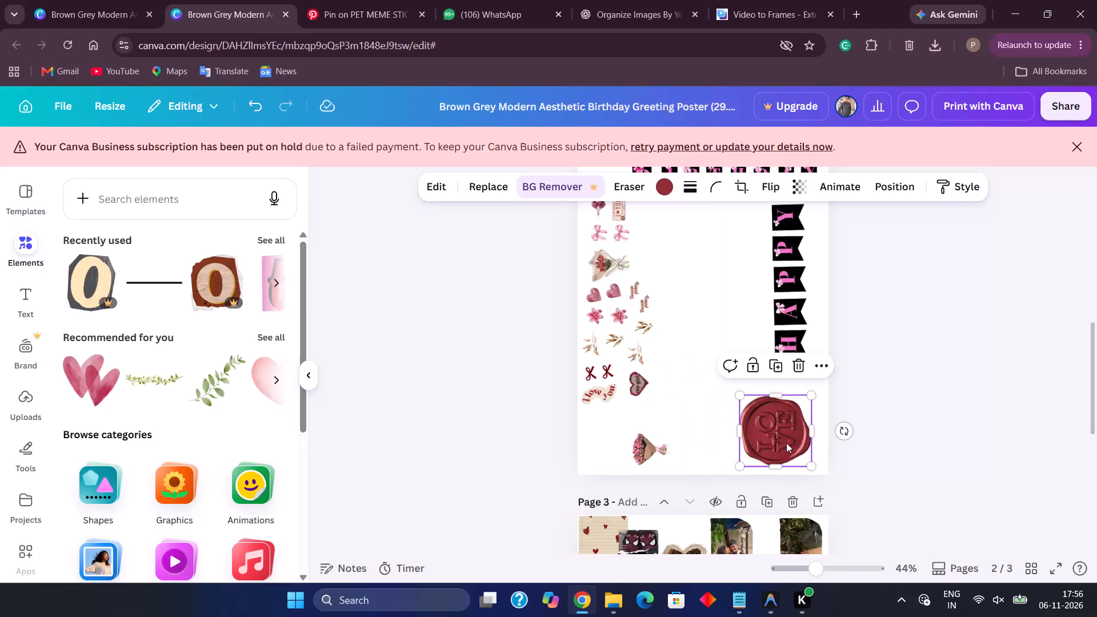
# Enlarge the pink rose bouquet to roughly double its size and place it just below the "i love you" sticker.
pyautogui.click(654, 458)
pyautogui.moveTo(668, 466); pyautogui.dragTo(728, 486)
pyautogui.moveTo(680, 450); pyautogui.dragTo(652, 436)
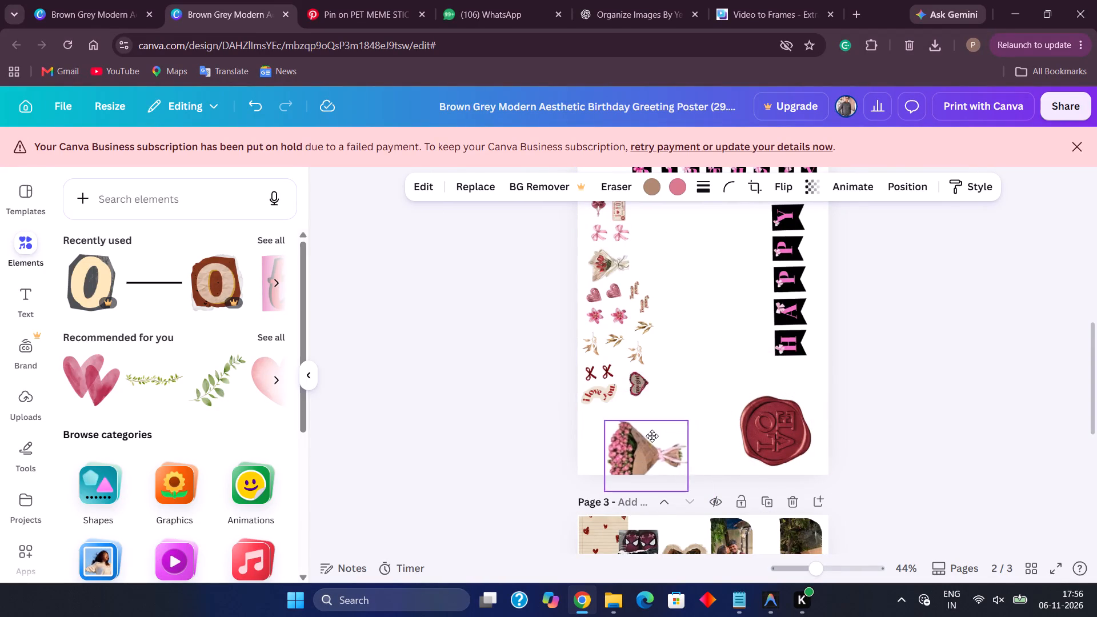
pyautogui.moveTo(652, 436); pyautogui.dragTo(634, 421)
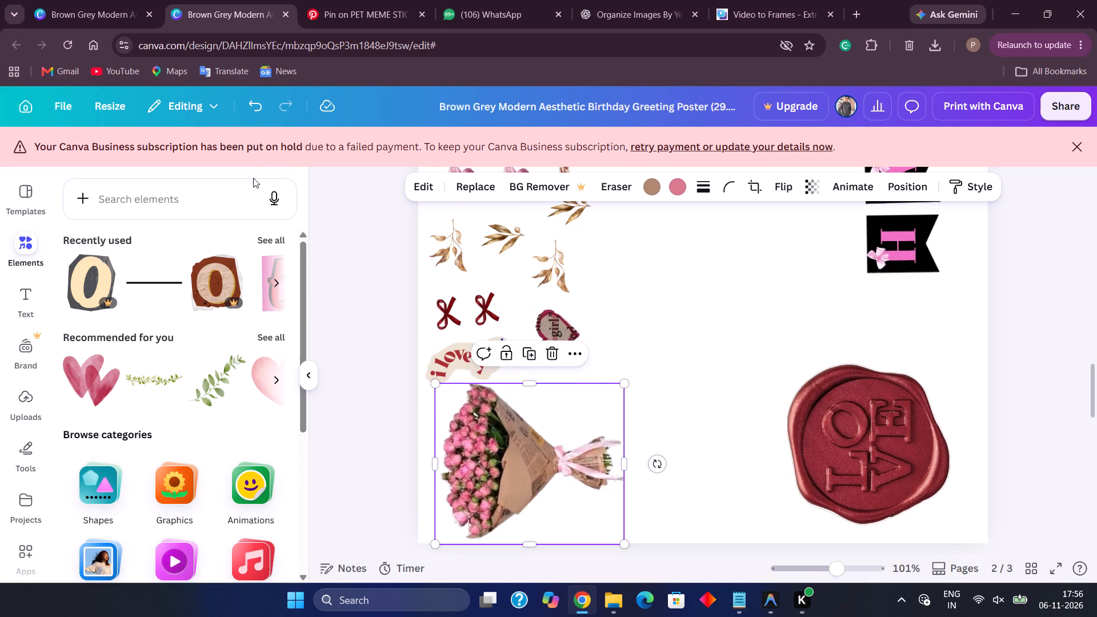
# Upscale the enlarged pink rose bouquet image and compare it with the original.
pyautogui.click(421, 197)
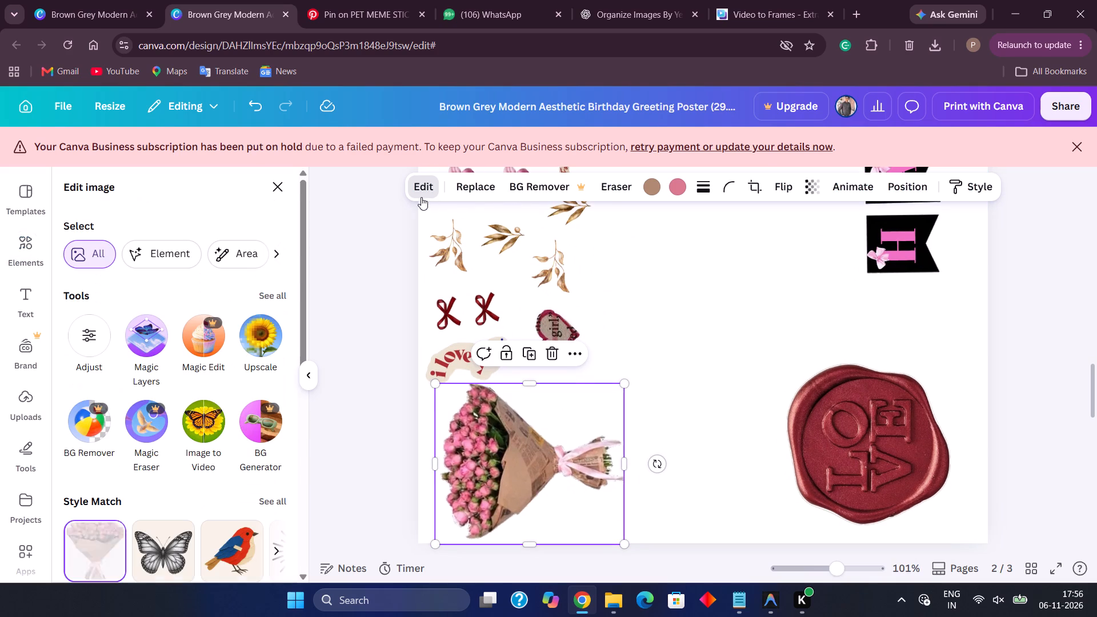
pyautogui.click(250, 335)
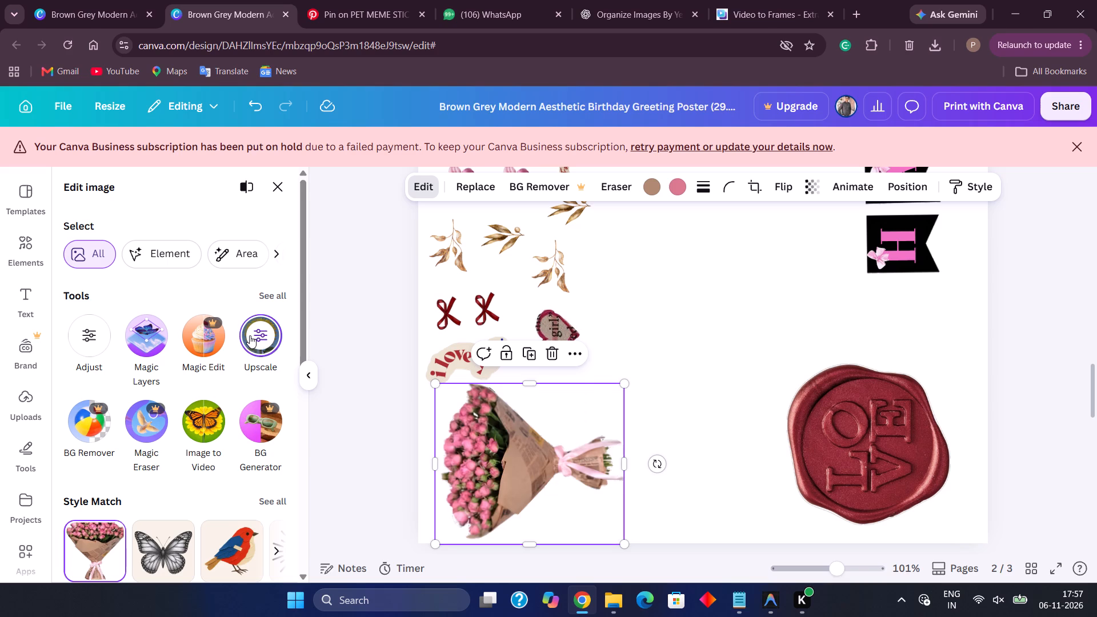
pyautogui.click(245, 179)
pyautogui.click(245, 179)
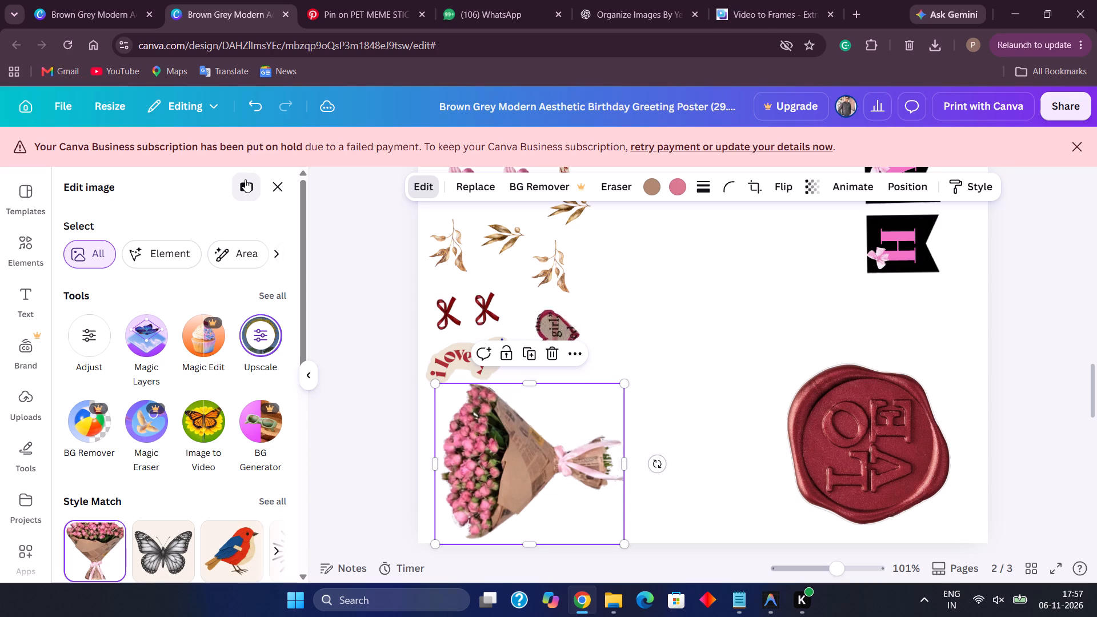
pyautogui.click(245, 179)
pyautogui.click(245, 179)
# Delete the enlarged pink rose bouquet from page 2.
pyautogui.click(550, 360)
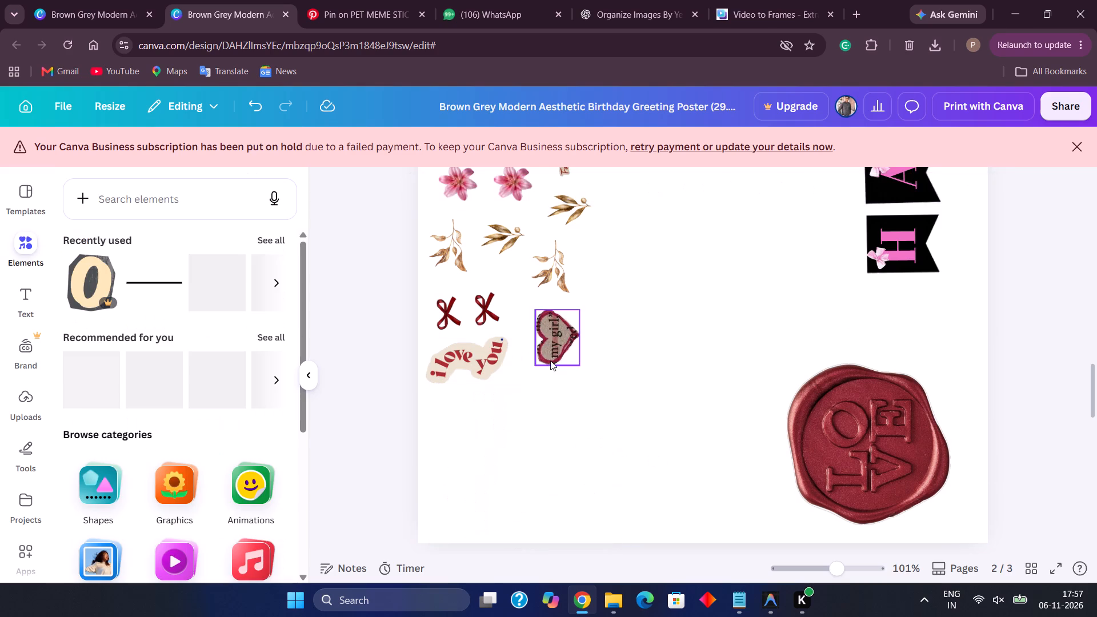
# Switch to Pinterest and look through the related sticker pins under the open cat sticker pin.
pyautogui.click(380, 0)
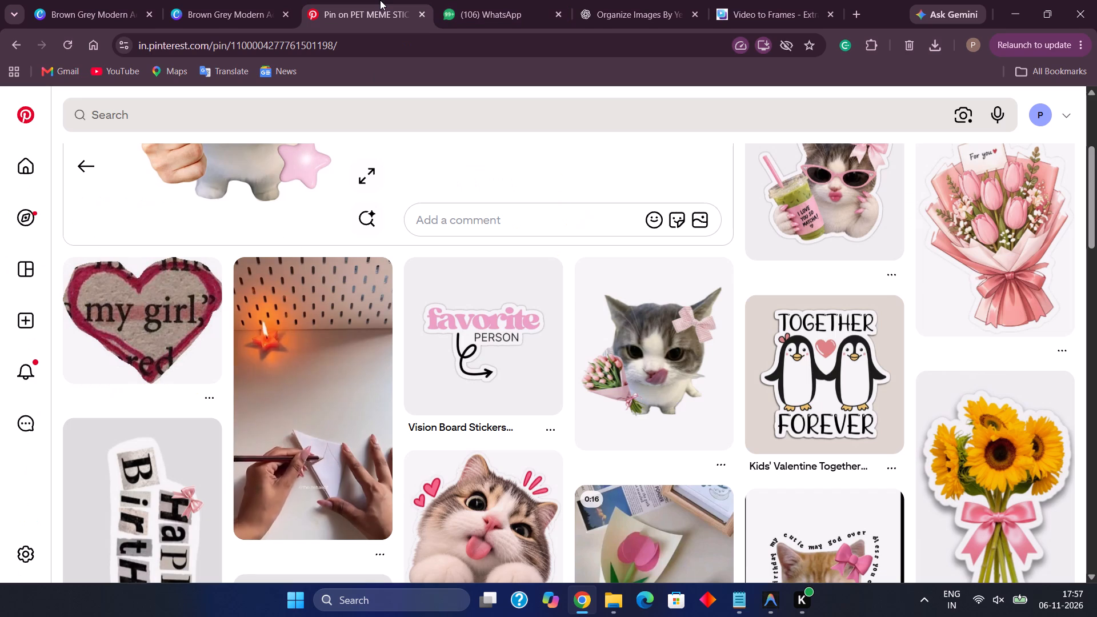
pyautogui.scroll(5, 400, 197)
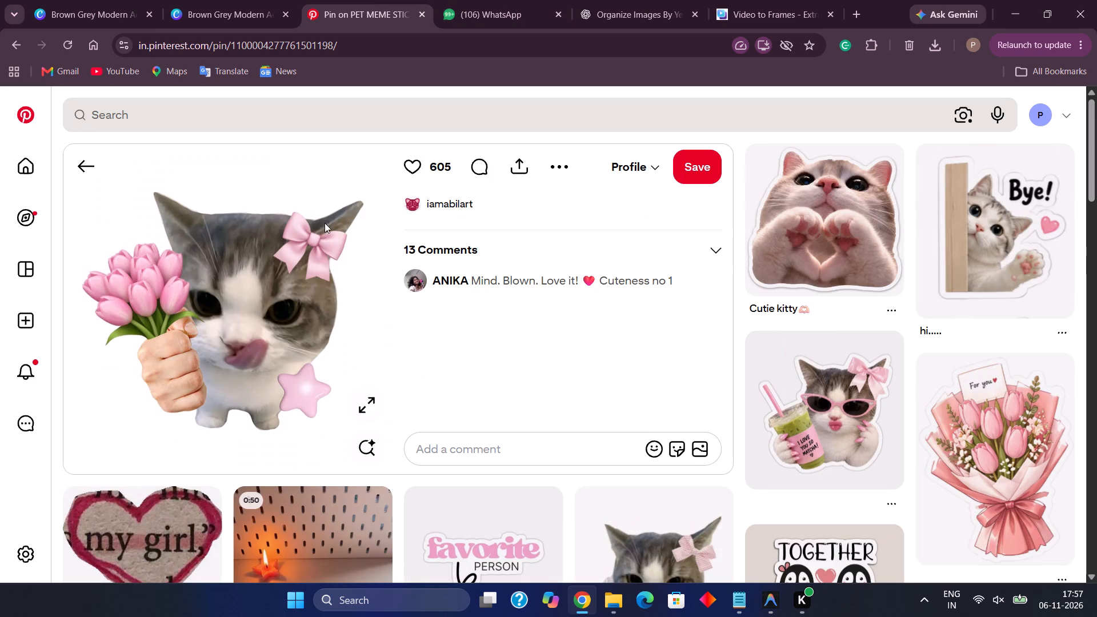
pyautogui.scroll(-8, 412, 273)
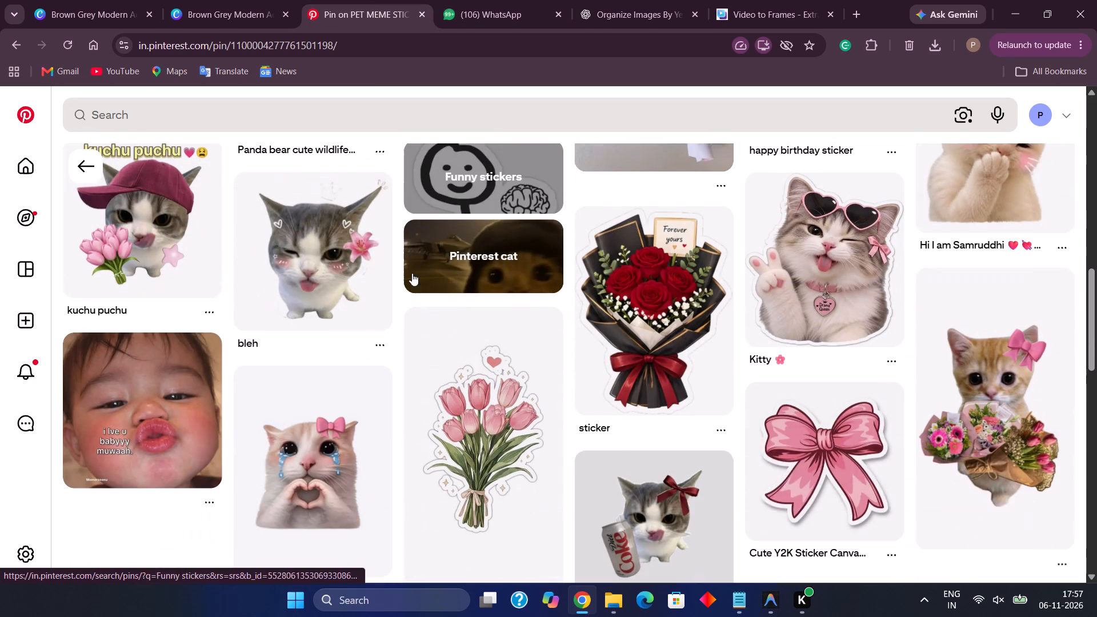
pyautogui.scroll(-3, 412, 273)
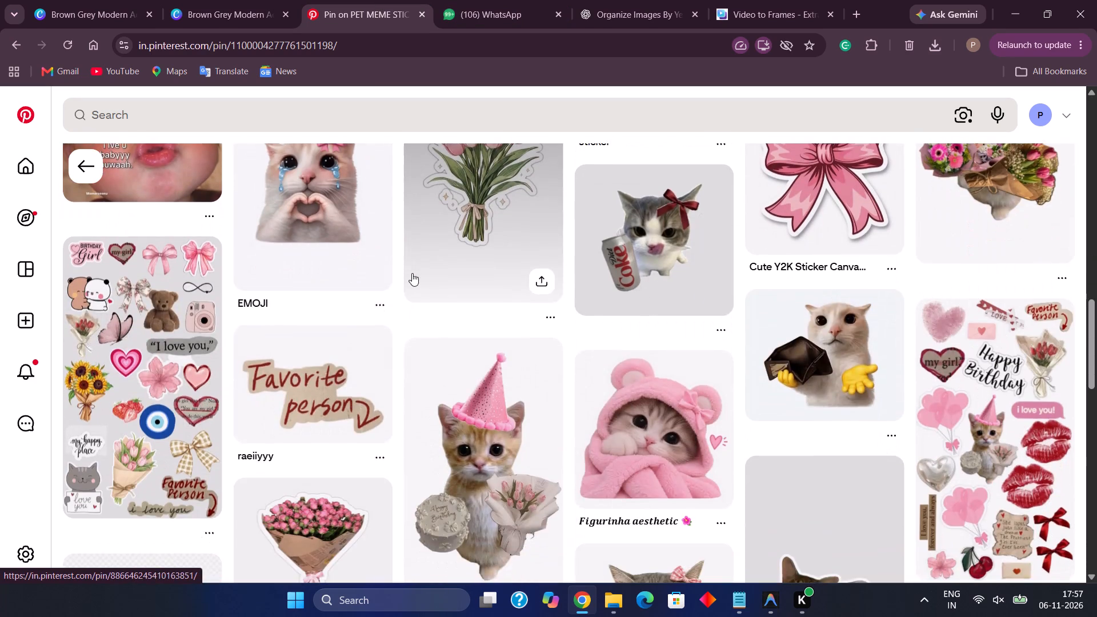
pyautogui.scroll(-2, 412, 273)
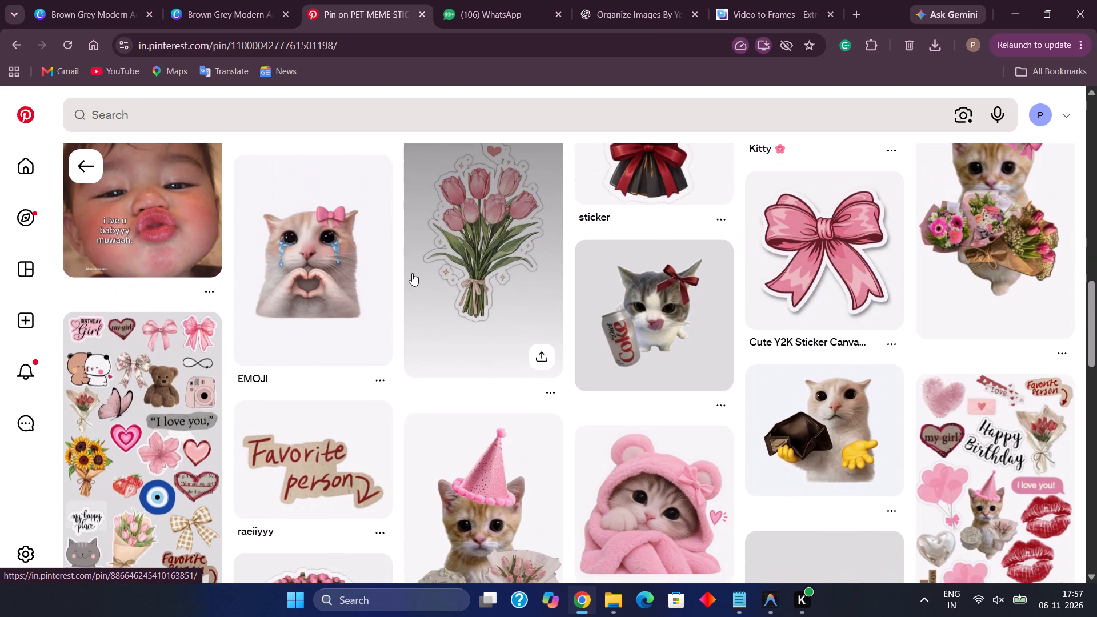
pyautogui.scroll(-2, 412, 273)
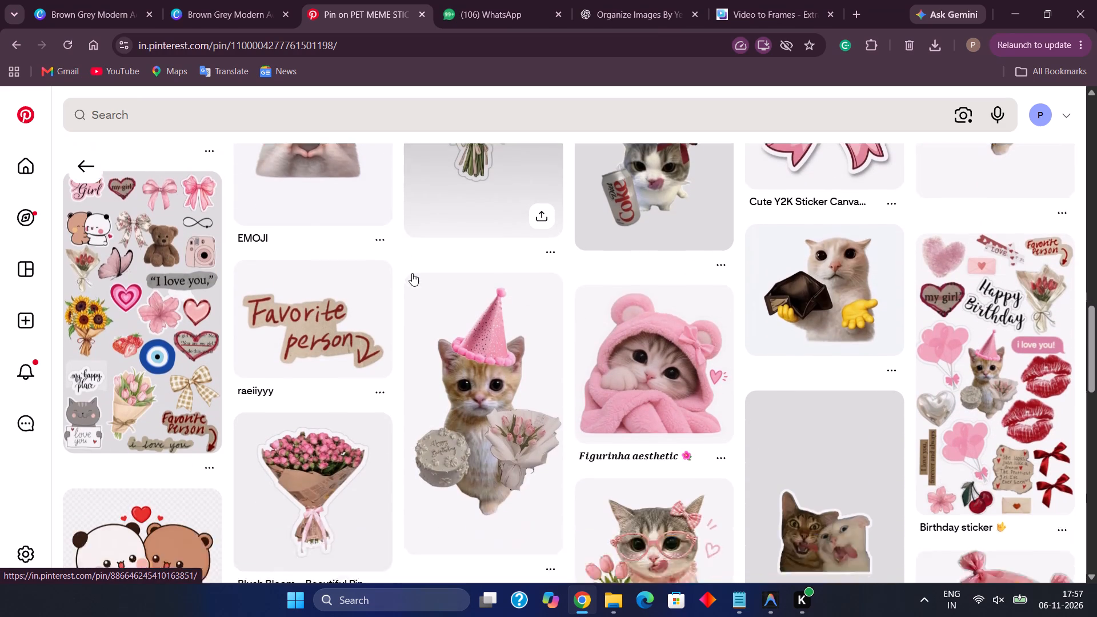
pyautogui.scroll(-4, 412, 273)
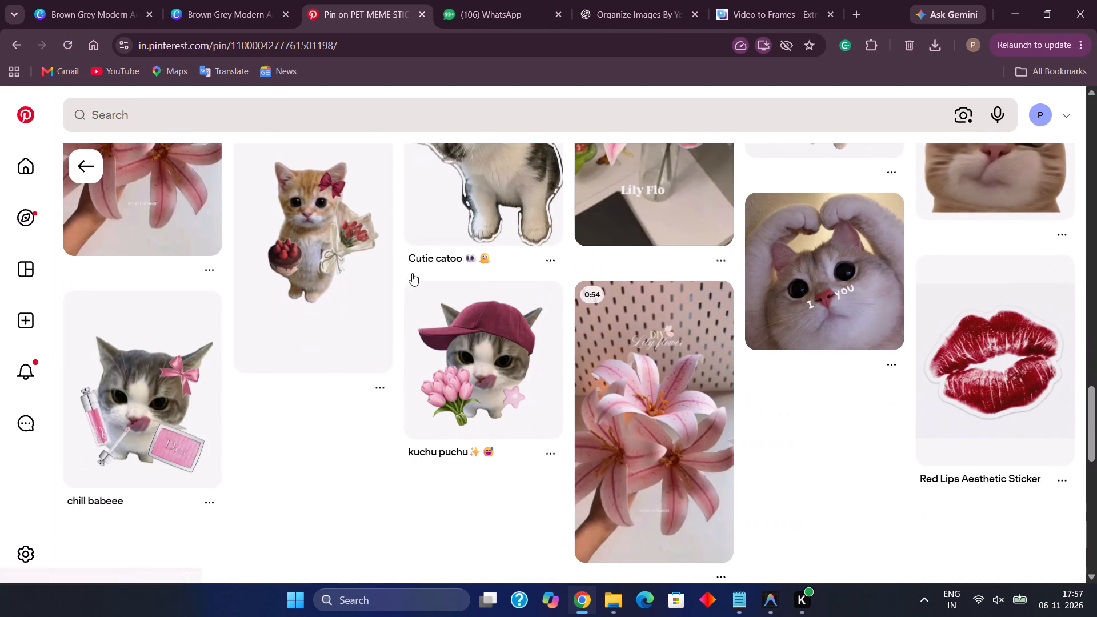
pyautogui.scroll(-3, 412, 273)
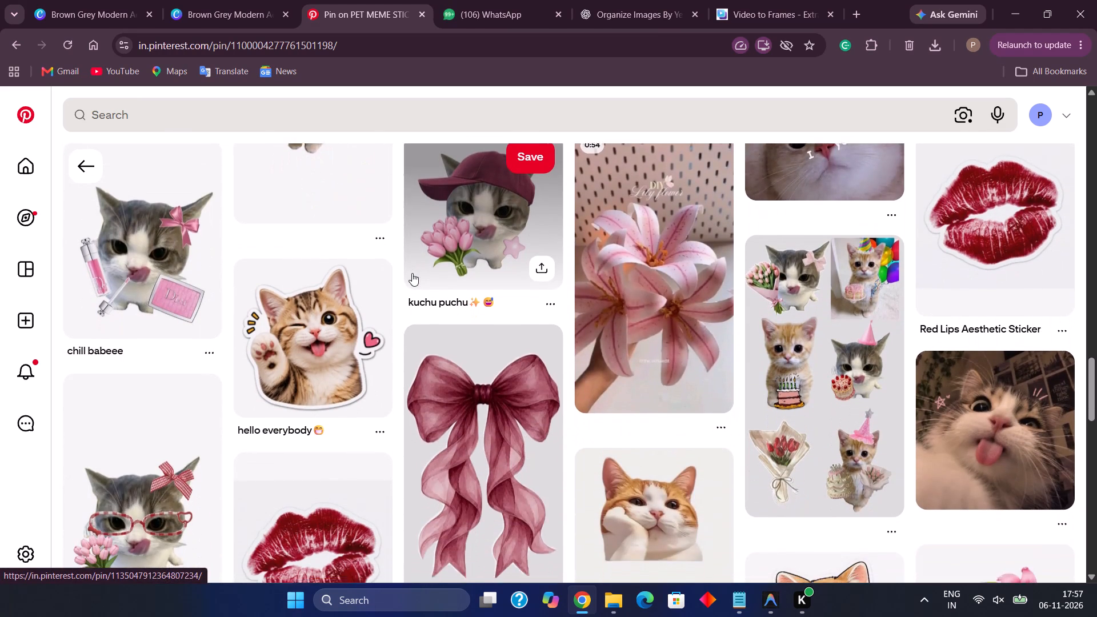
pyautogui.scroll(-1, 412, 273)
# Search Pinterest for "lily bouquet".
pyautogui.click(255, 101)
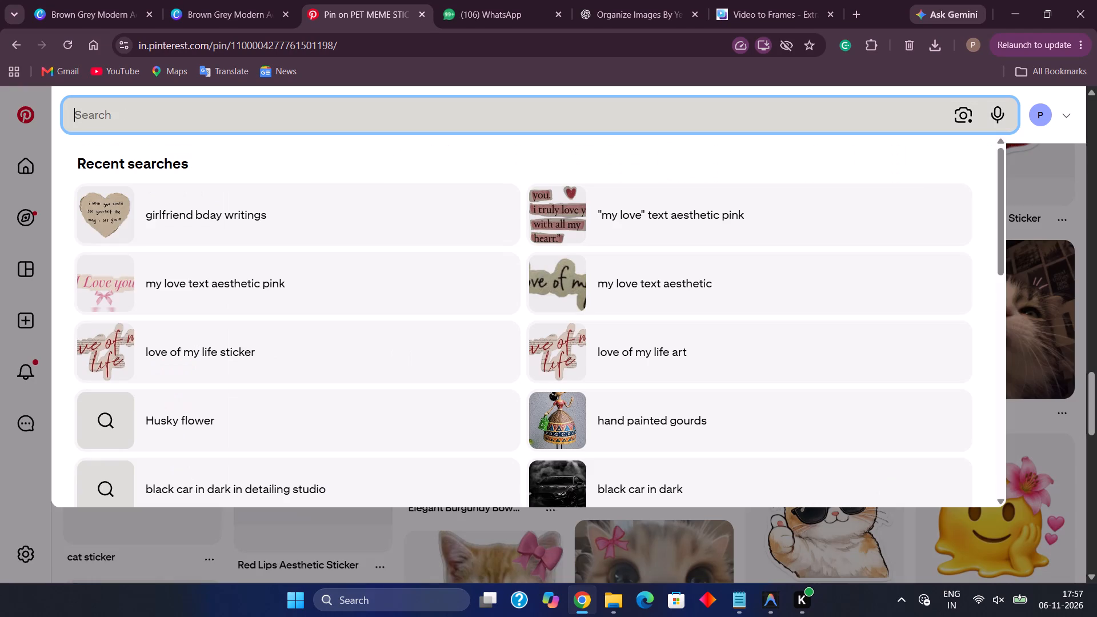
pyautogui.write('lil')
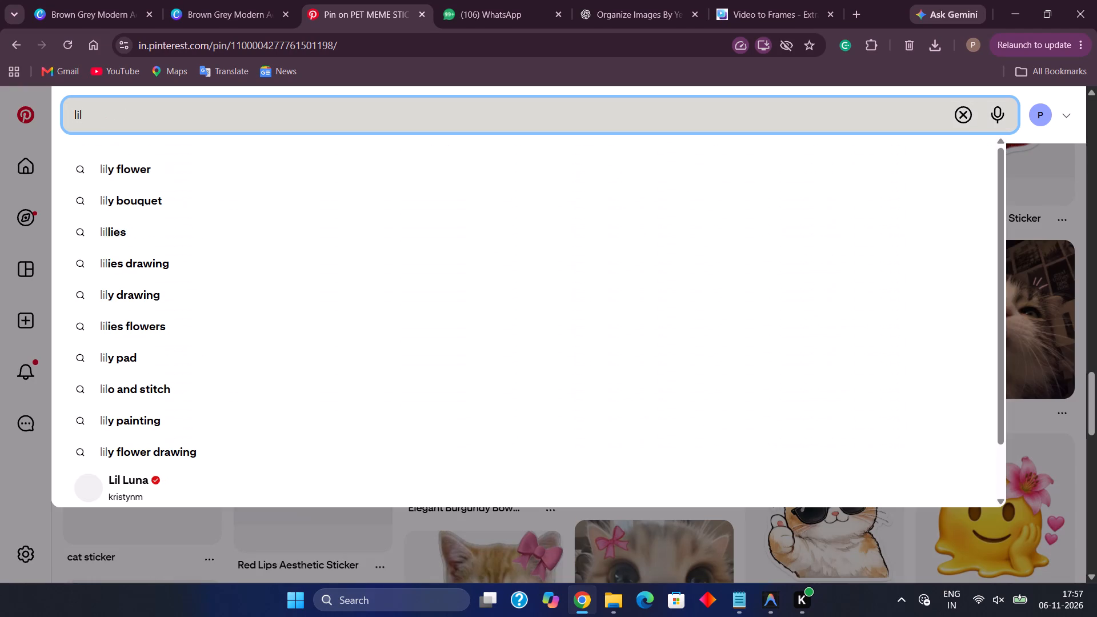
pyautogui.press('y')
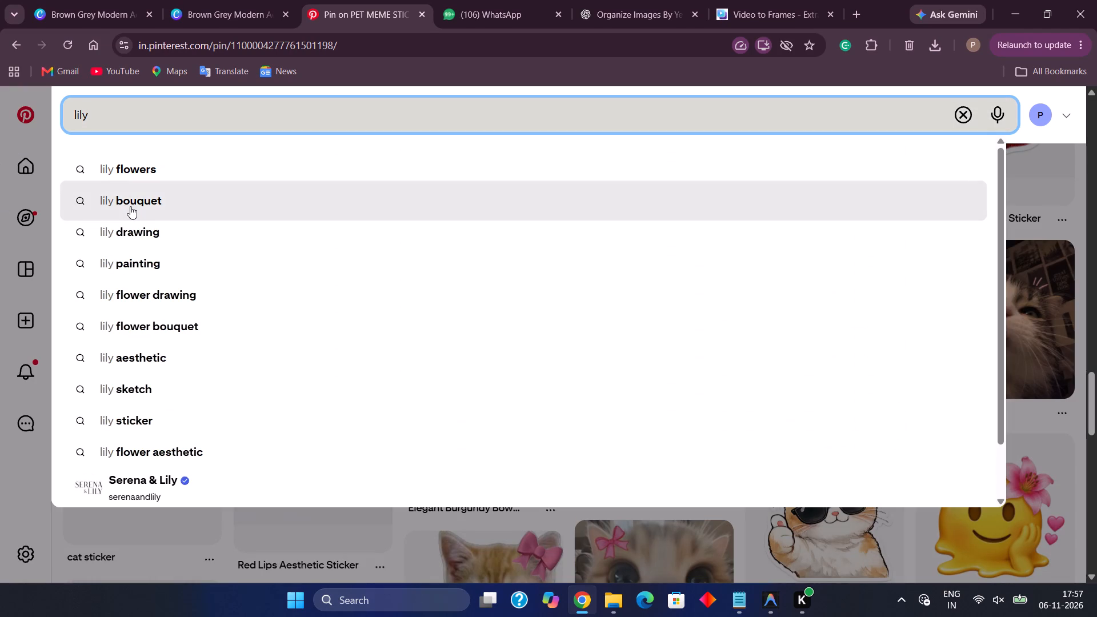
pyautogui.click(133, 206)
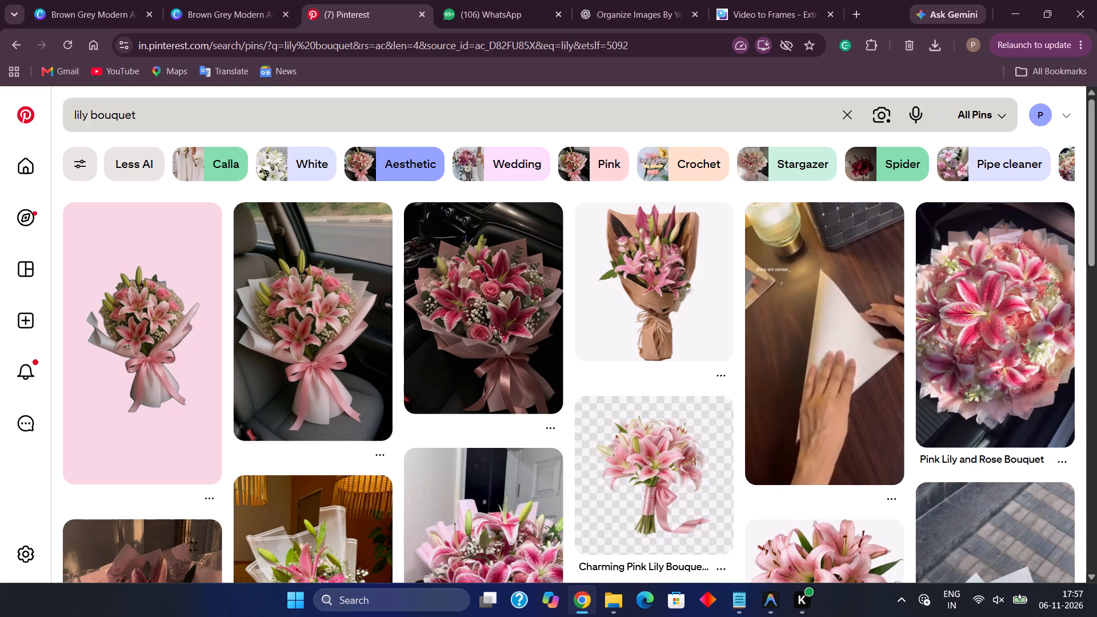
# Look through the lily bouquet search results for a suitable pink lily bouquet image.
pyautogui.scroll(-3, 250, 281)
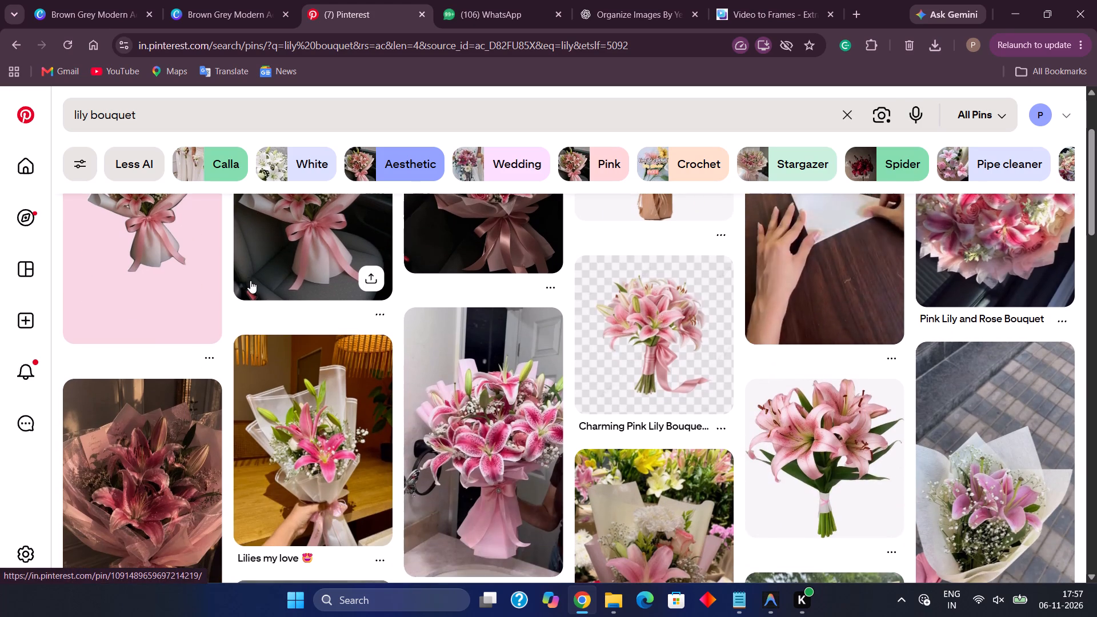
pyautogui.hscroll(1, 250, 281)
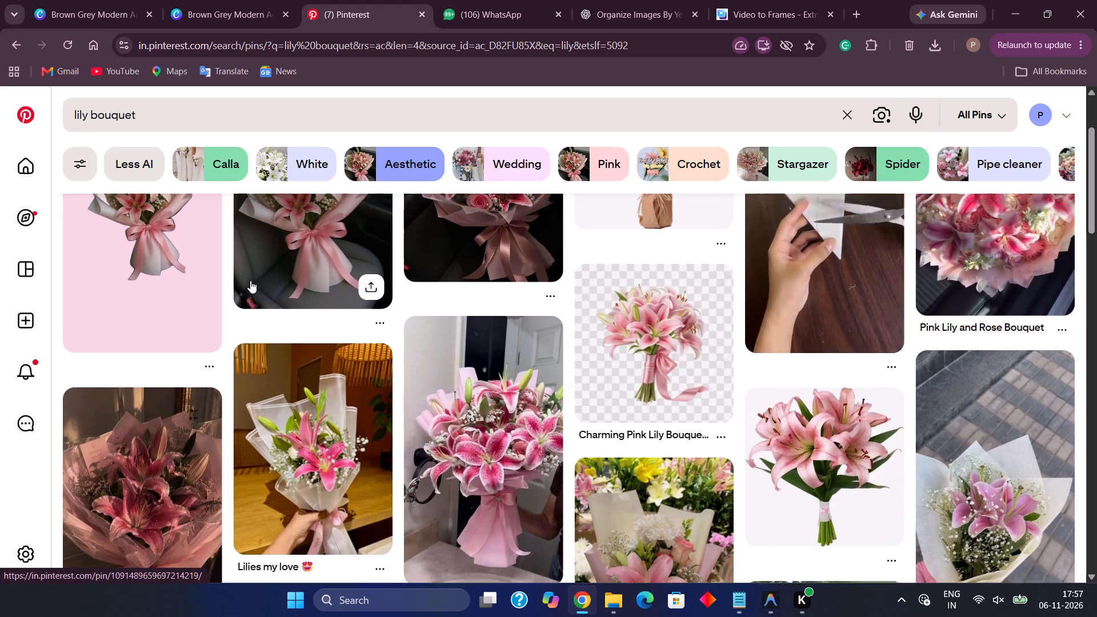
pyautogui.hscroll(1, 250, 281)
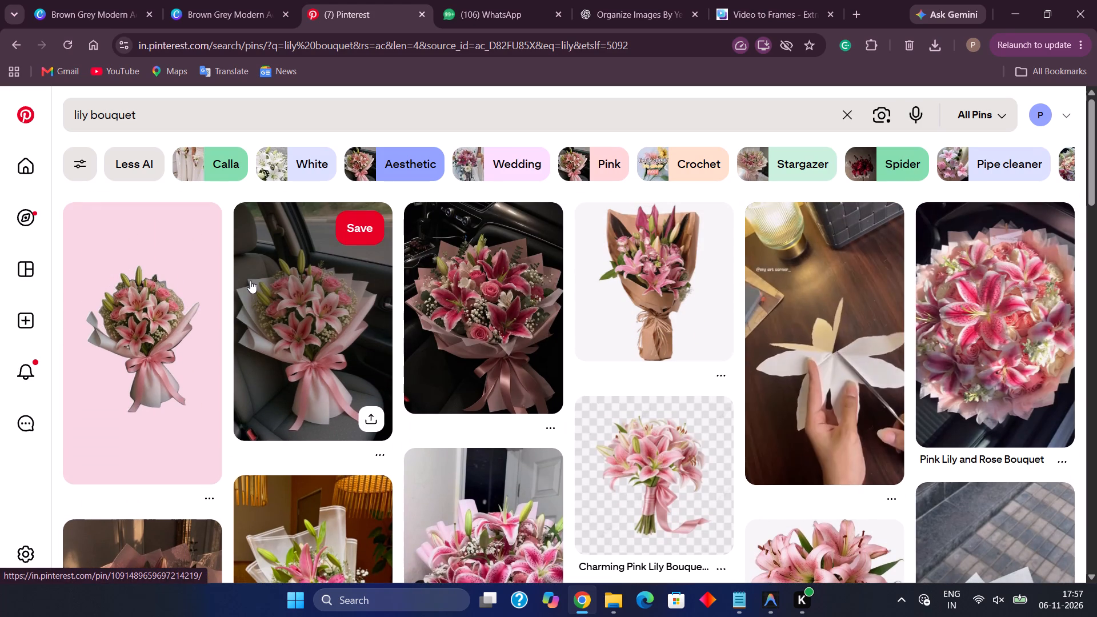
pyautogui.hscroll(1, 250, 281)
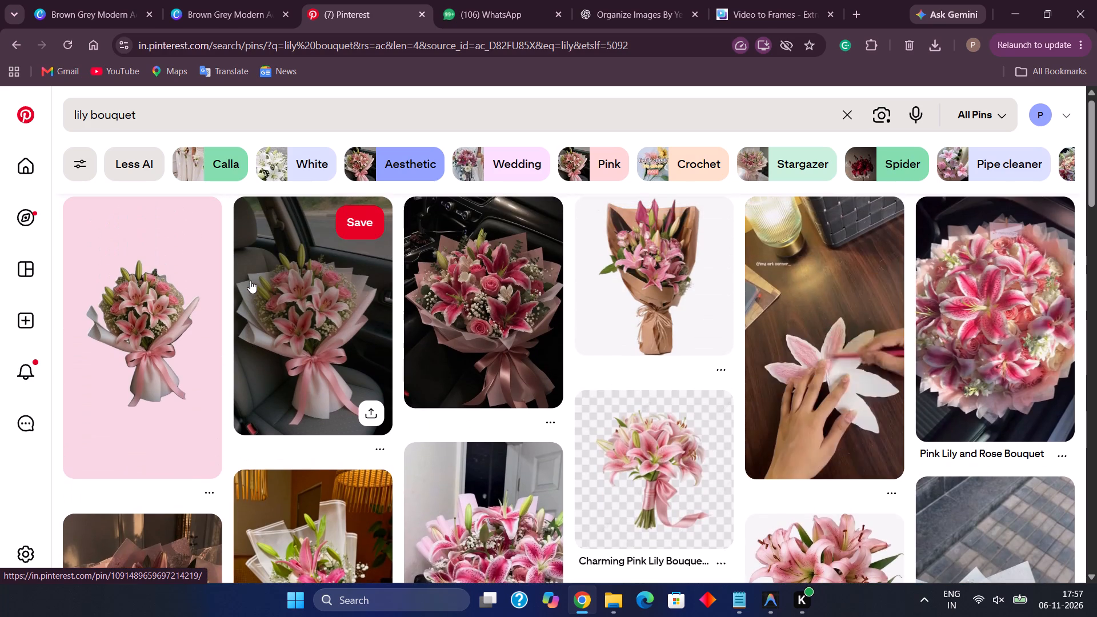
pyautogui.hscroll(1, 250, 281)
pyautogui.scroll(-2, 250, 281)
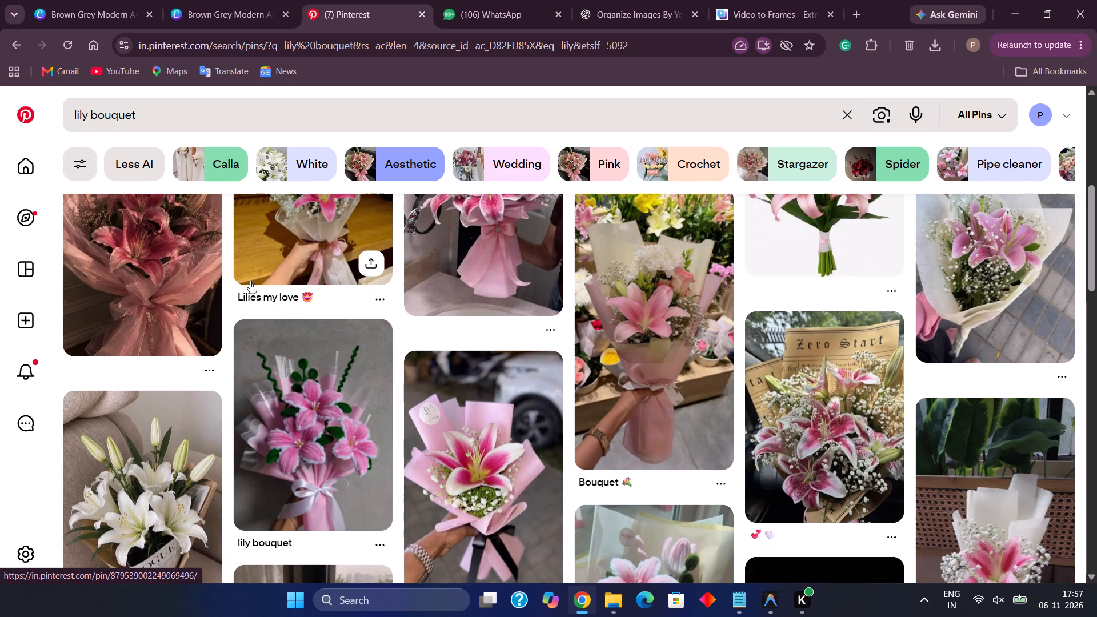
pyautogui.scroll(-5, 250, 281)
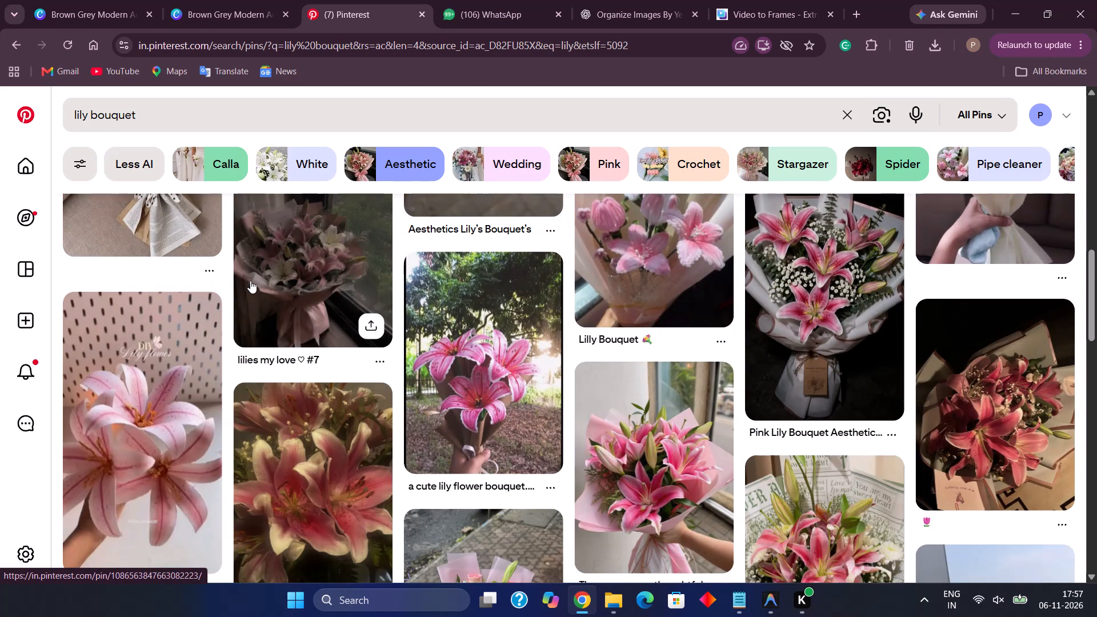
pyautogui.scroll(-1, 250, 281)
pyautogui.scroll(4, 250, 281)
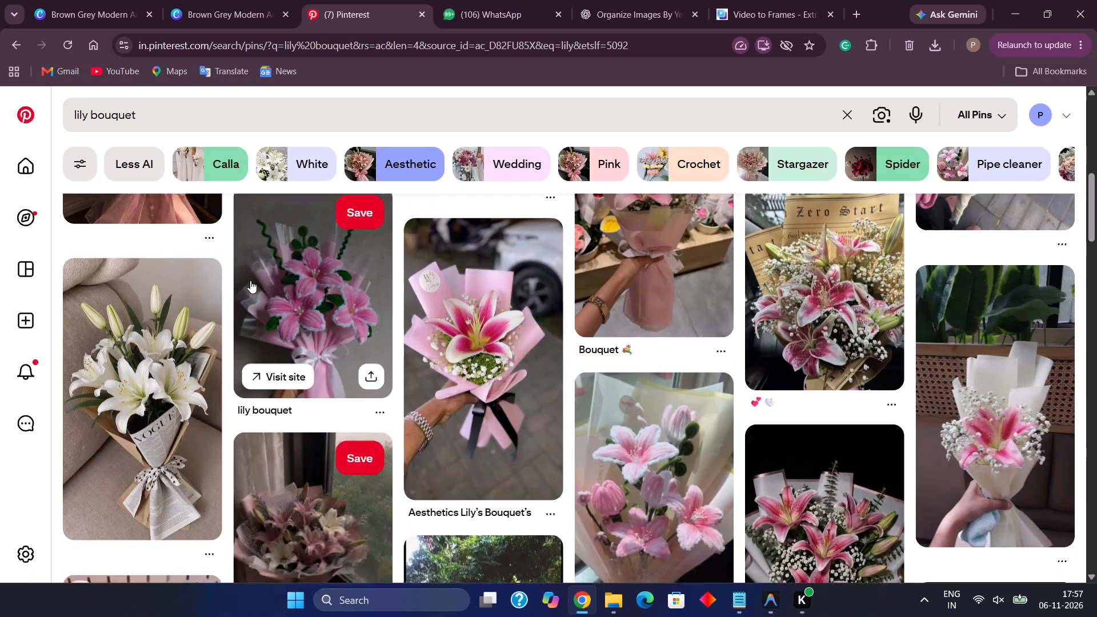
pyautogui.scroll(1, 250, 281)
pyautogui.scroll(-7, 250, 281)
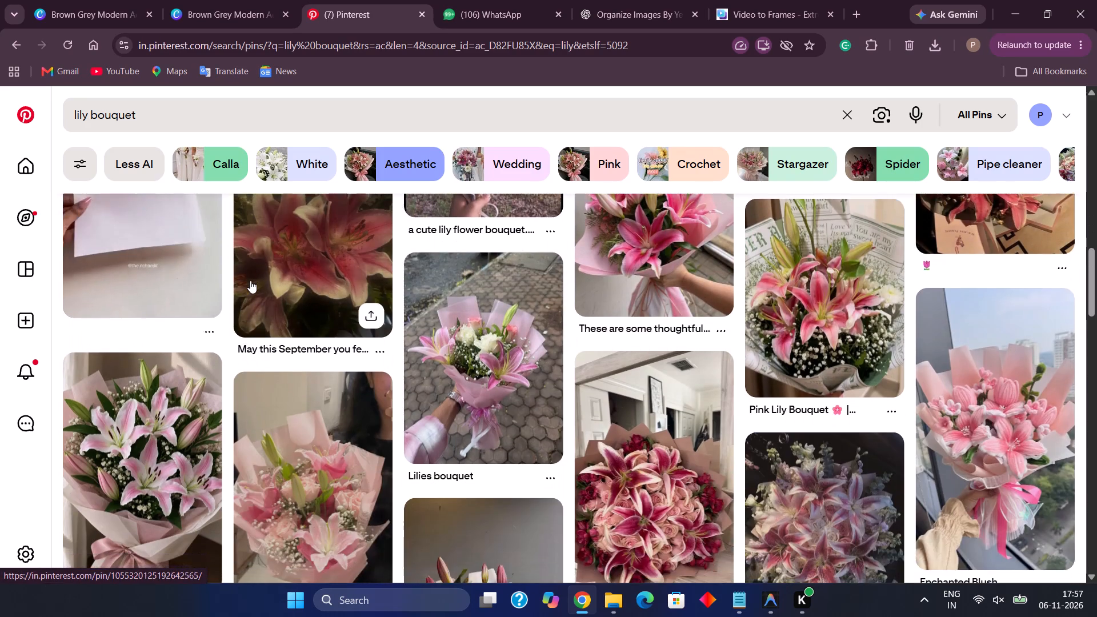
pyautogui.scroll(-4, 250, 281)
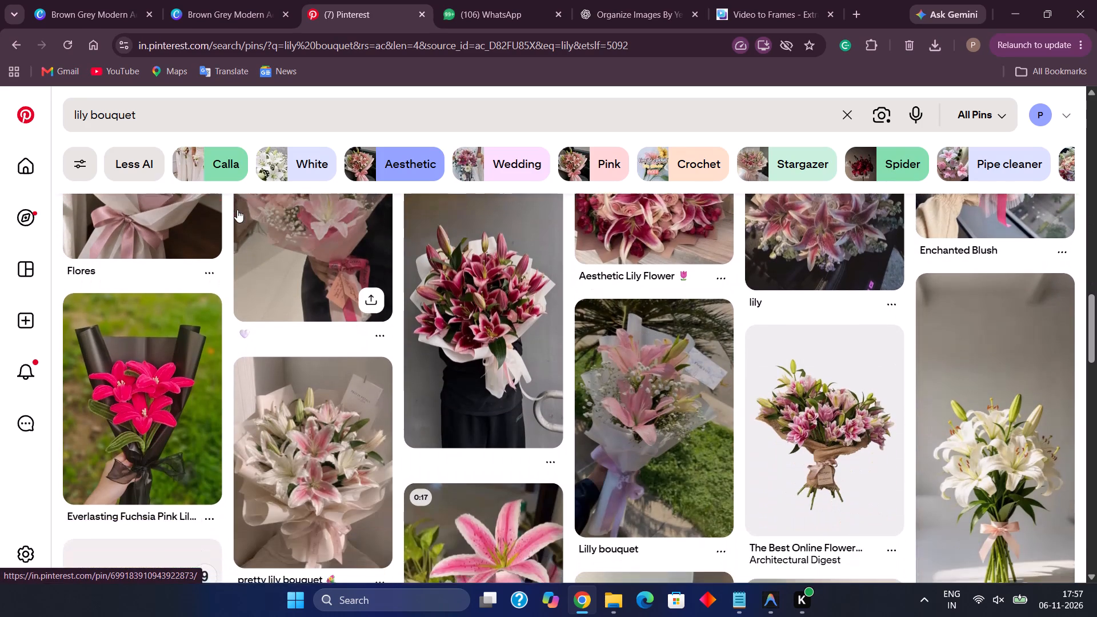
pyautogui.scroll(-6, 237, 210)
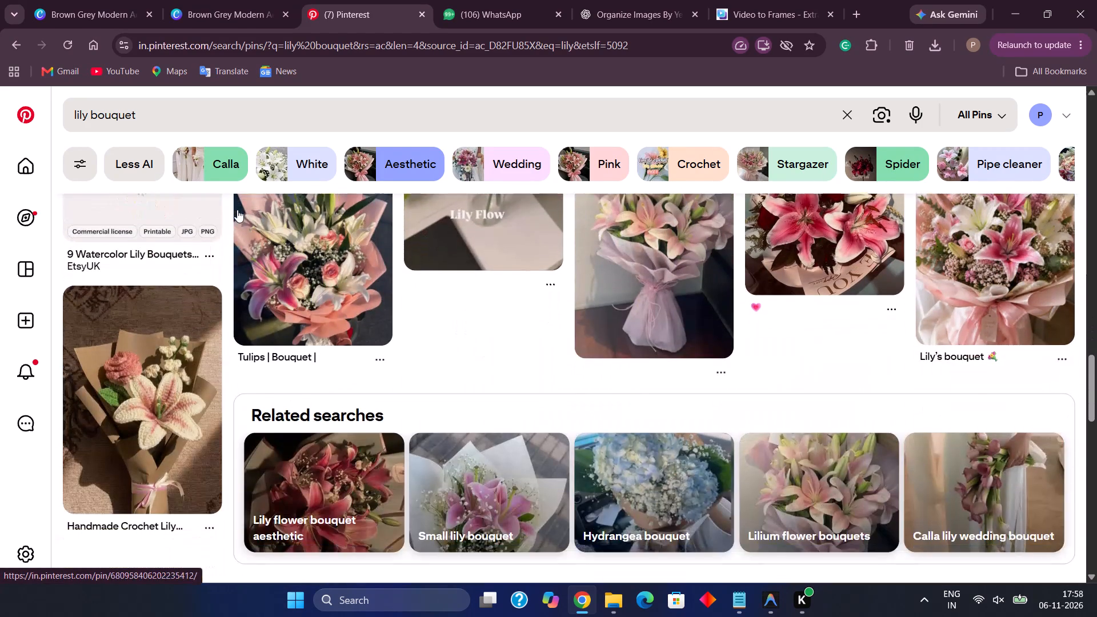
pyautogui.scroll(-1, 237, 210)
pyautogui.scroll(20, 237, 210)
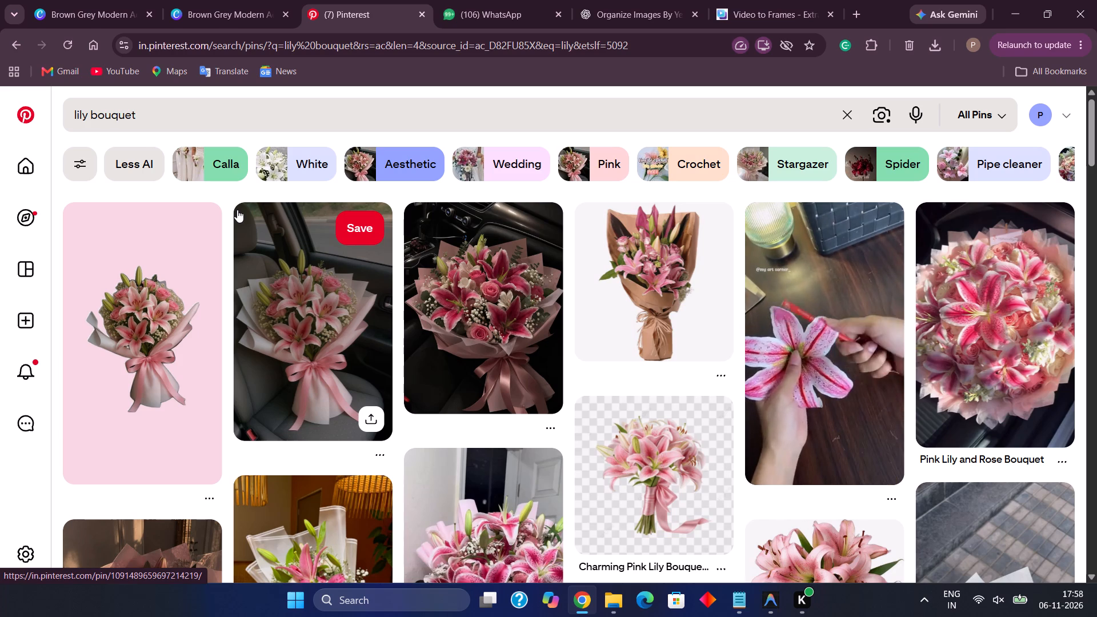
# Open the pin of the ribbon-tied pink lily bouquet on a car seat and look over its related pins.
pyautogui.click(322, 337)
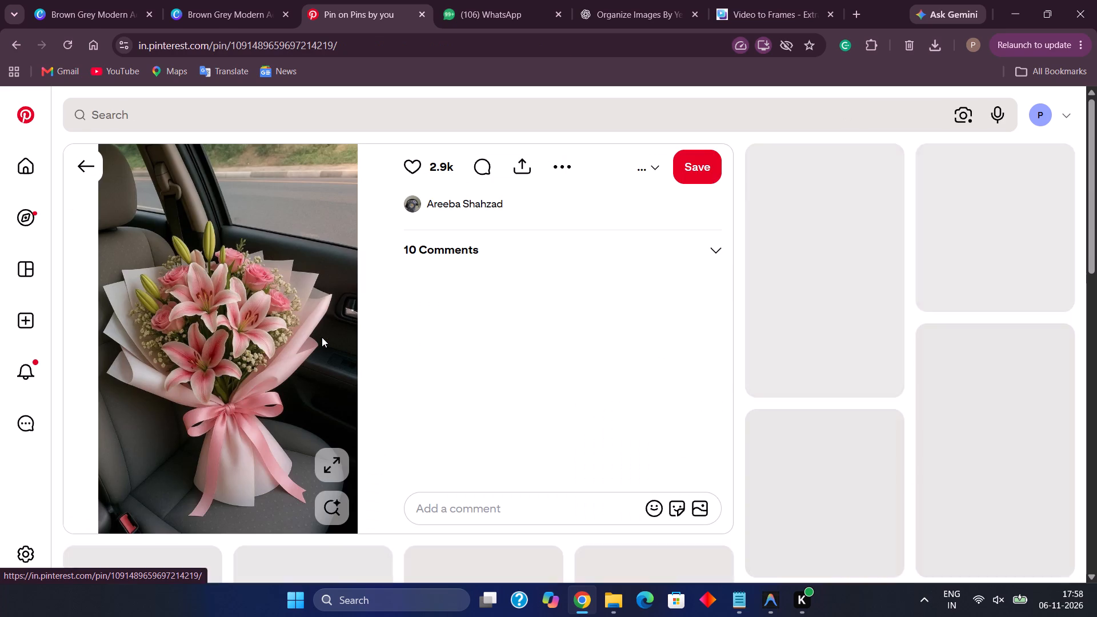
pyautogui.scroll(-2, 322, 337)
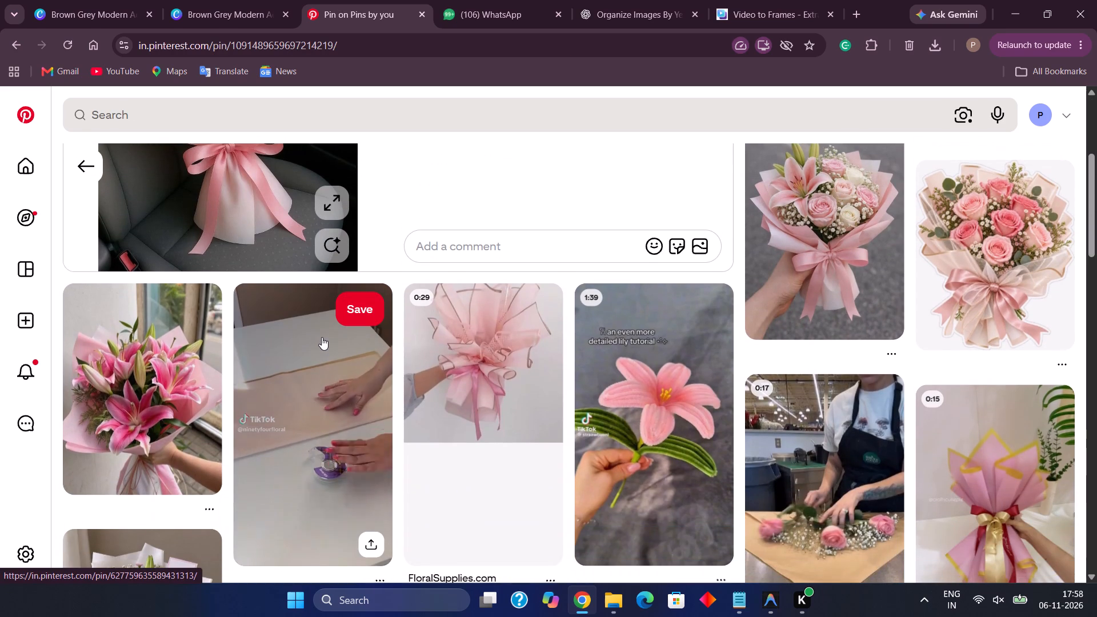
pyautogui.scroll(-2, 322, 337)
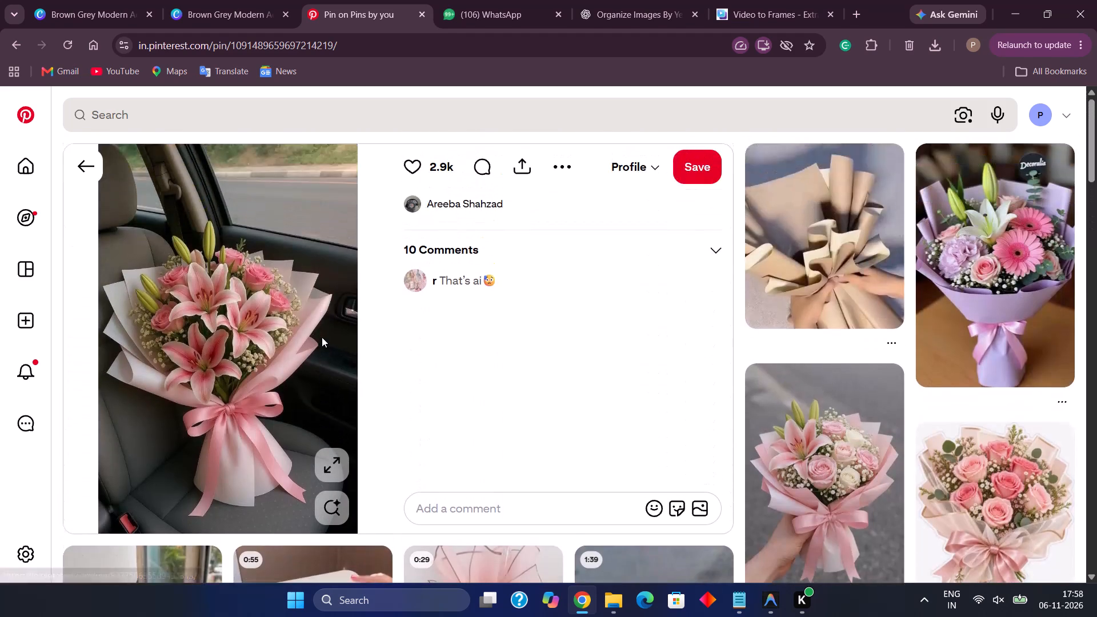
# Bring the pink lily bouquet image from the open pin over to the Canva design.
pyautogui.moveTo(239, 341); pyautogui.dragTo(326, 213)
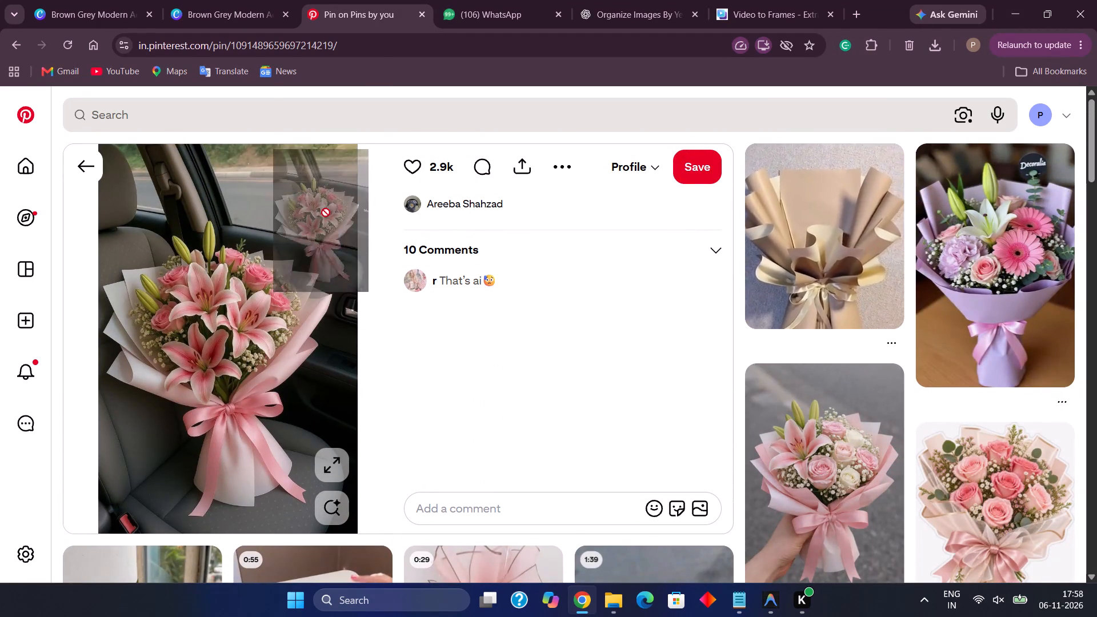
pyautogui.moveTo(326, 213); pyautogui.dragTo(295, 298)
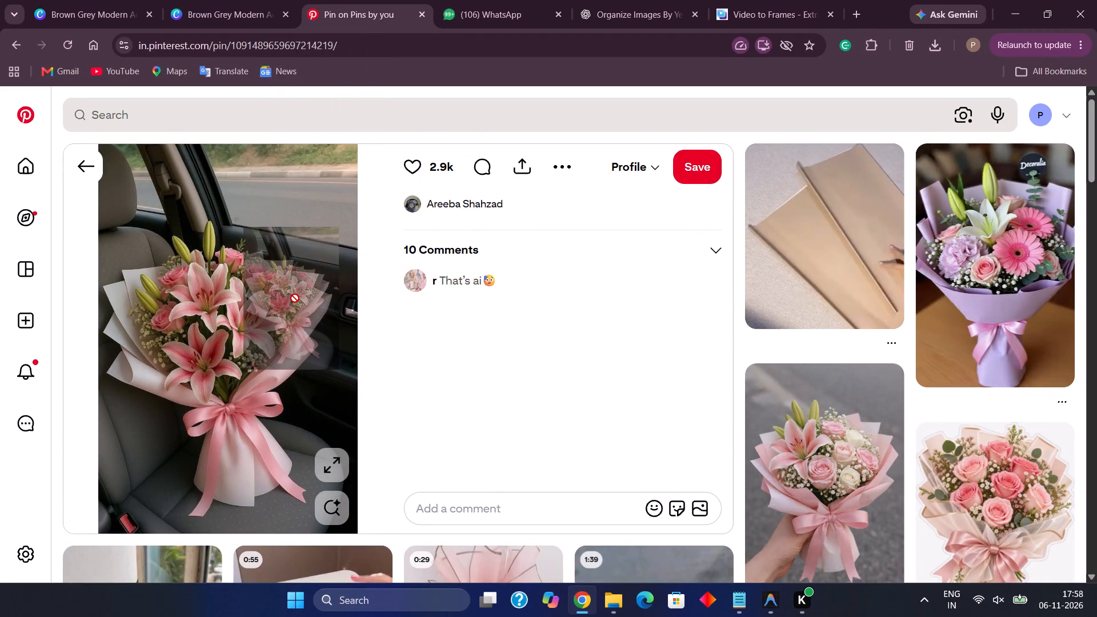
pyautogui.moveTo(295, 298); pyautogui.dragTo(247, 300)
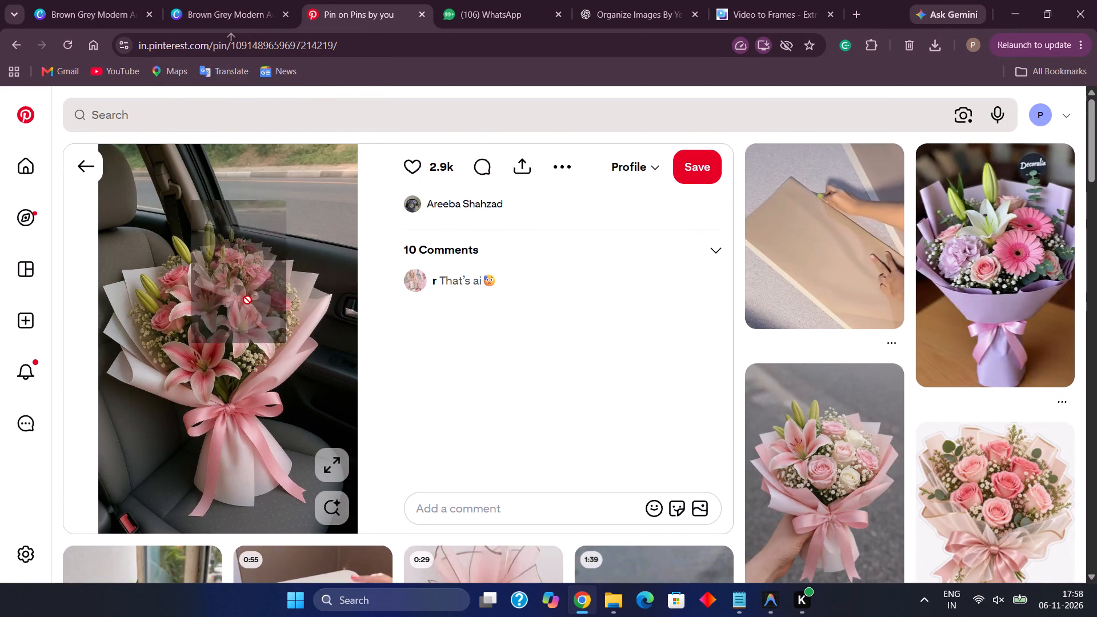
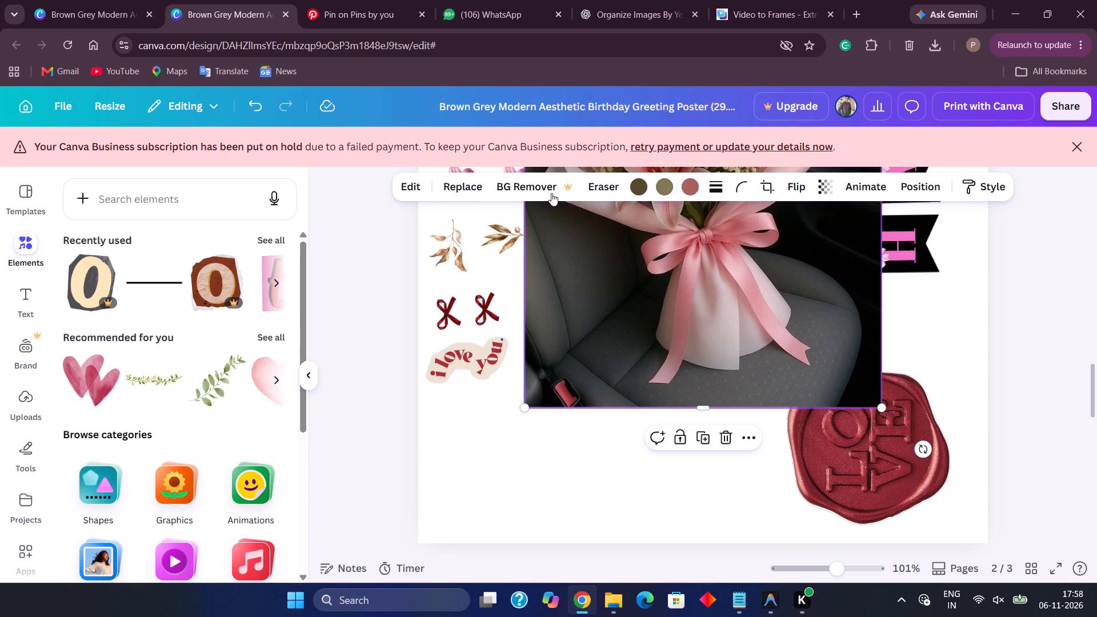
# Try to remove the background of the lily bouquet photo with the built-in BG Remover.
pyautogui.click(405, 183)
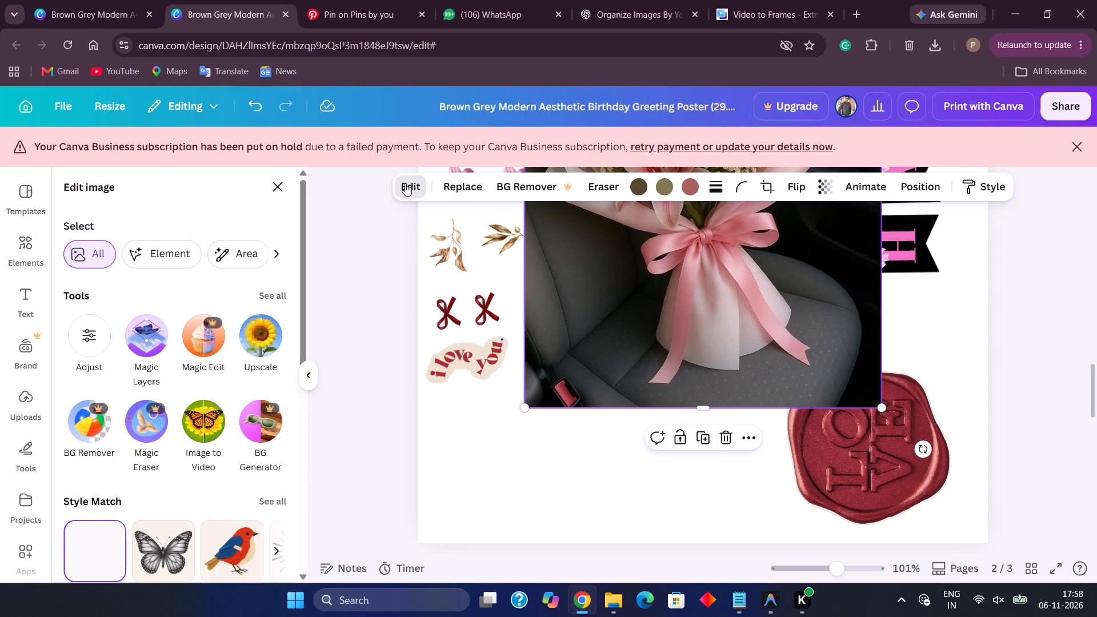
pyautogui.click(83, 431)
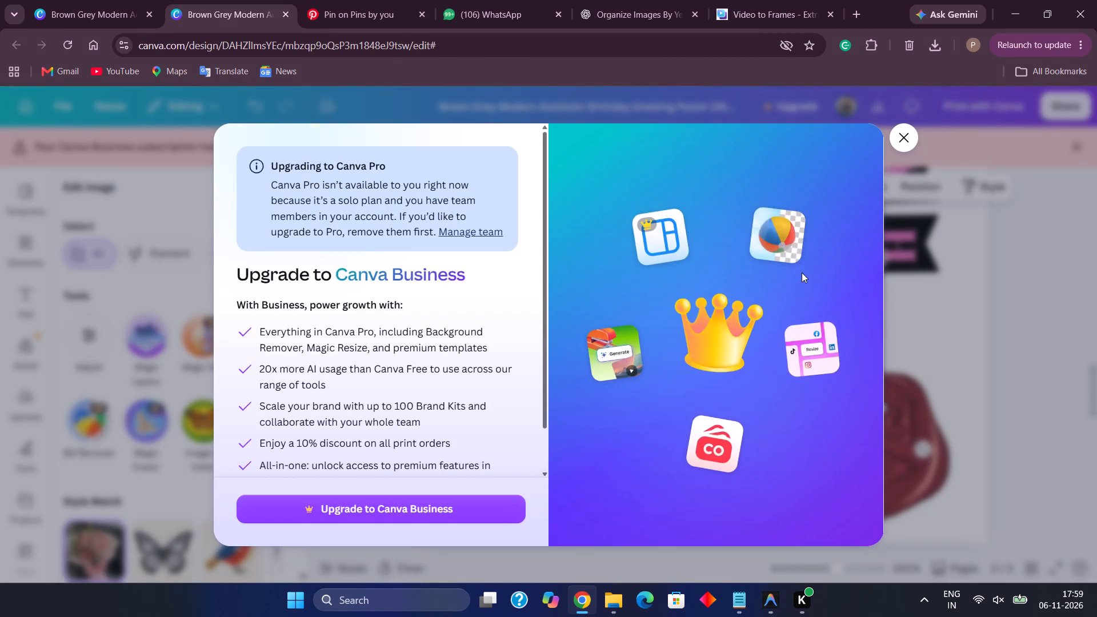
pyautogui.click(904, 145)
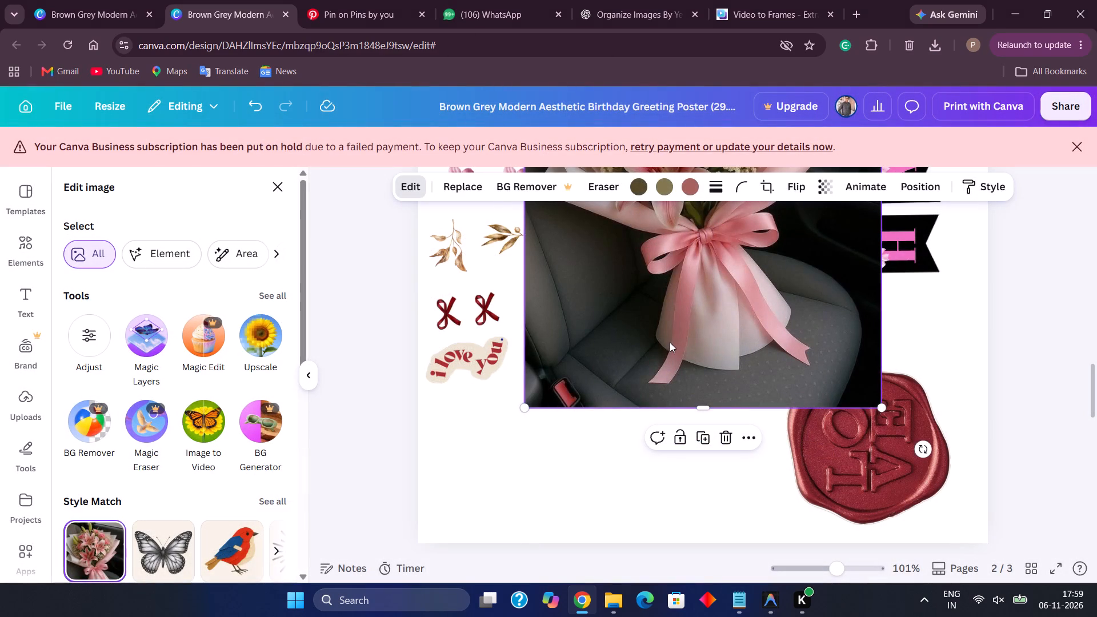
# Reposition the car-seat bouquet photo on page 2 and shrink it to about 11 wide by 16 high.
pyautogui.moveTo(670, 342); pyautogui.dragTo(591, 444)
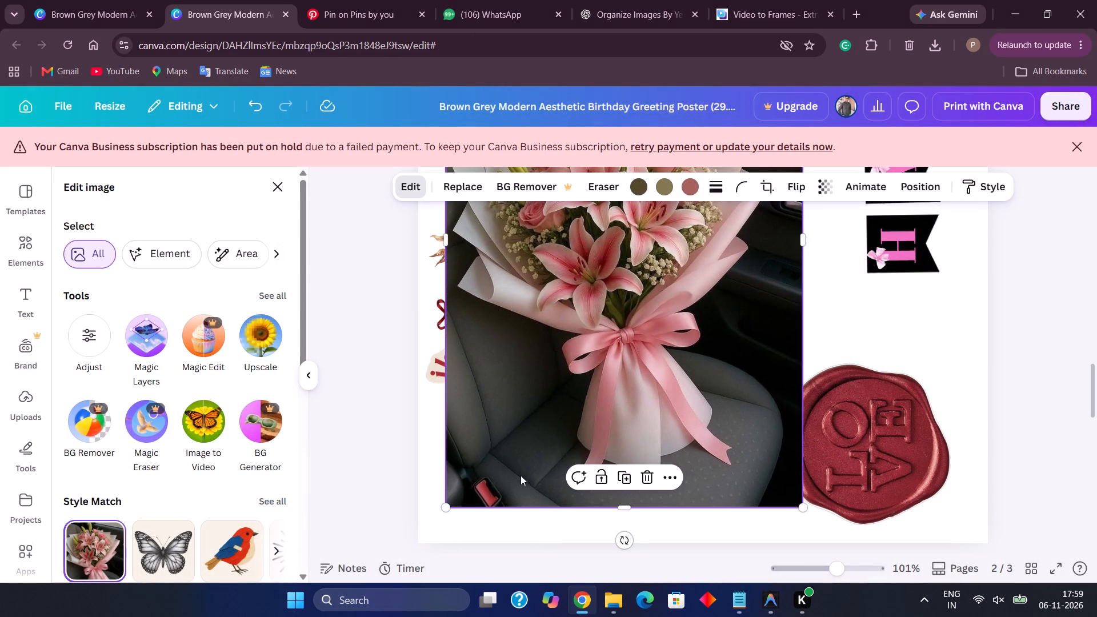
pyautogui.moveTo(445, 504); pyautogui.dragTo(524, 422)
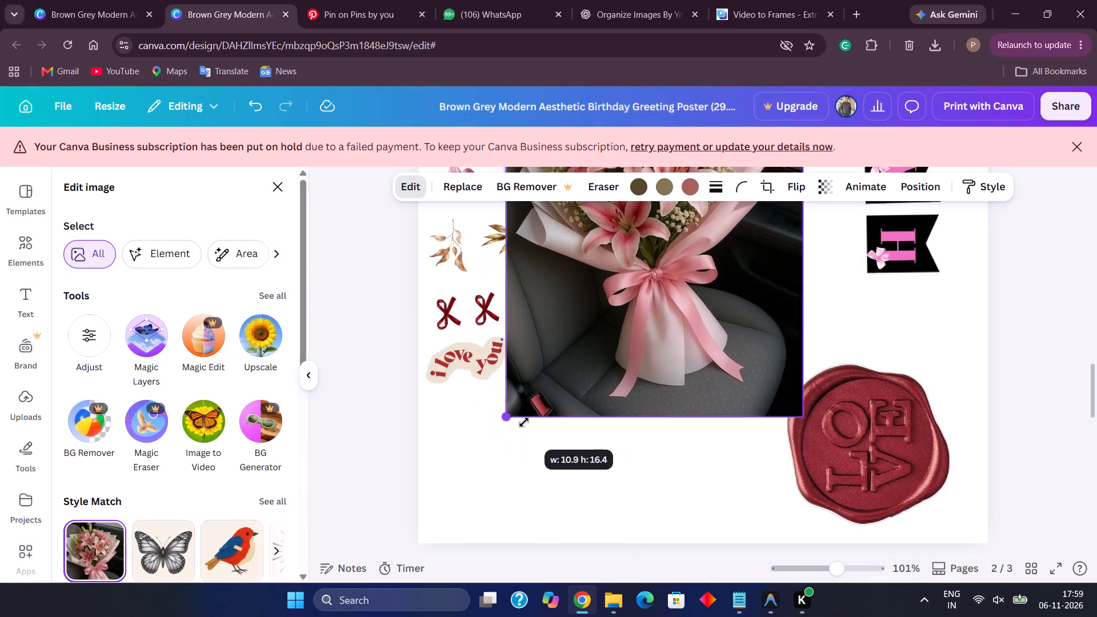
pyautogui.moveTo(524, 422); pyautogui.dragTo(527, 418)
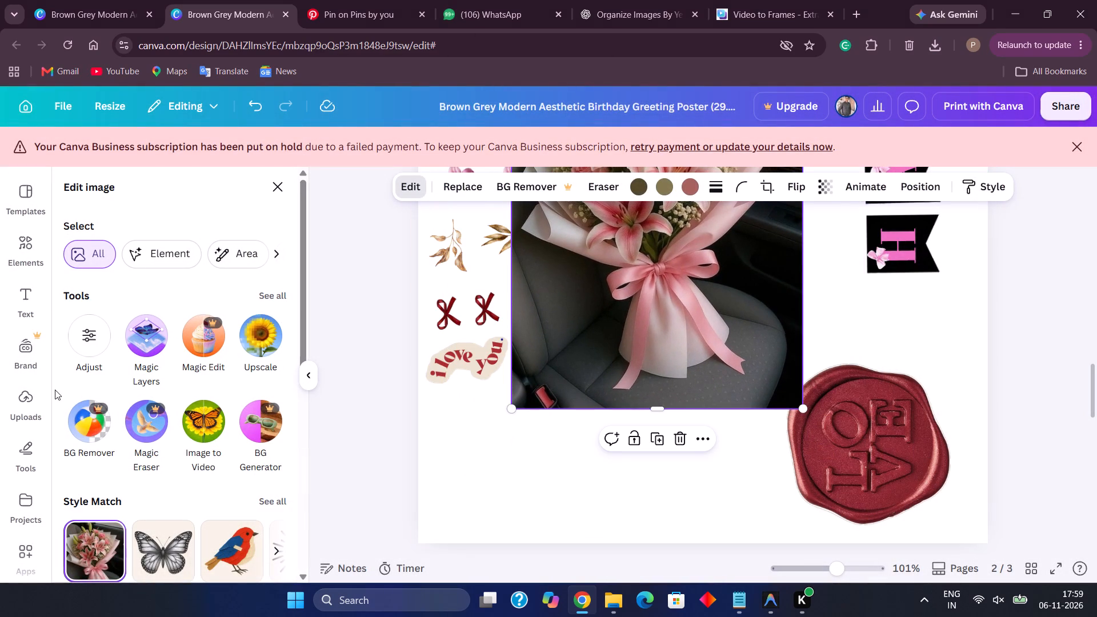
# Search the Canva apps for "bg" and open the Bulk BG Remover app.
pyautogui.click(31, 547)
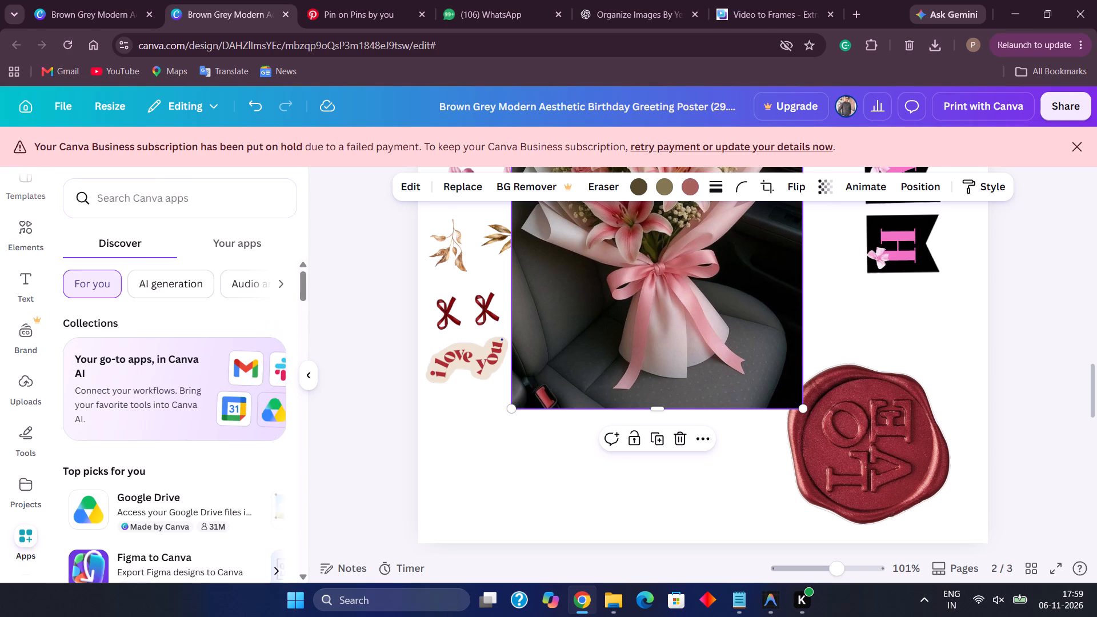
pyautogui.click(165, 194)
pyautogui.write('bg')
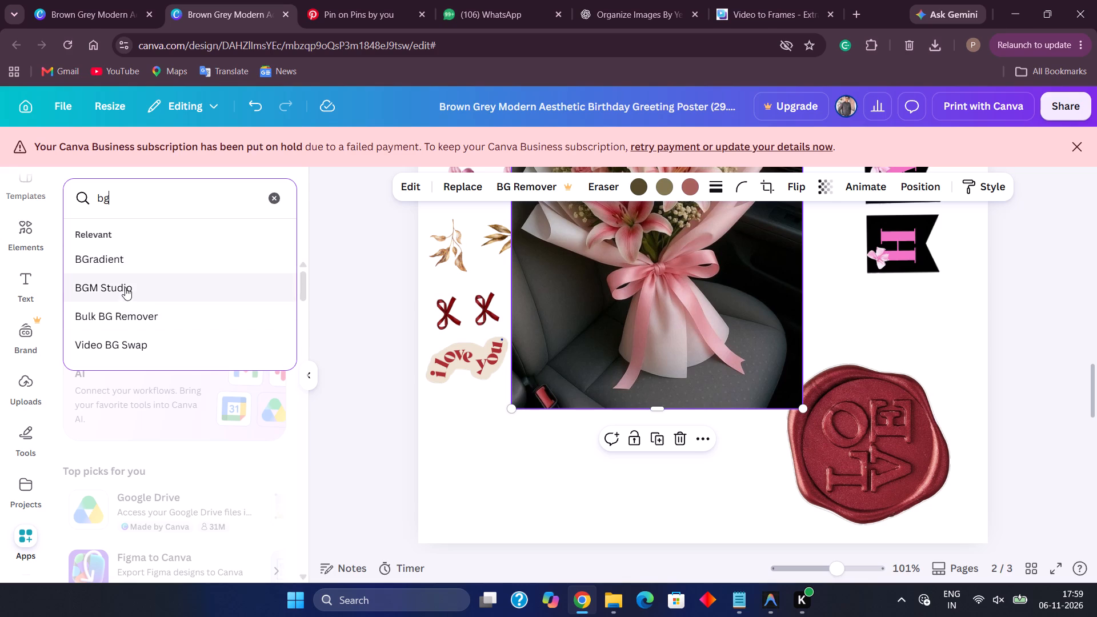
pyautogui.click(139, 313)
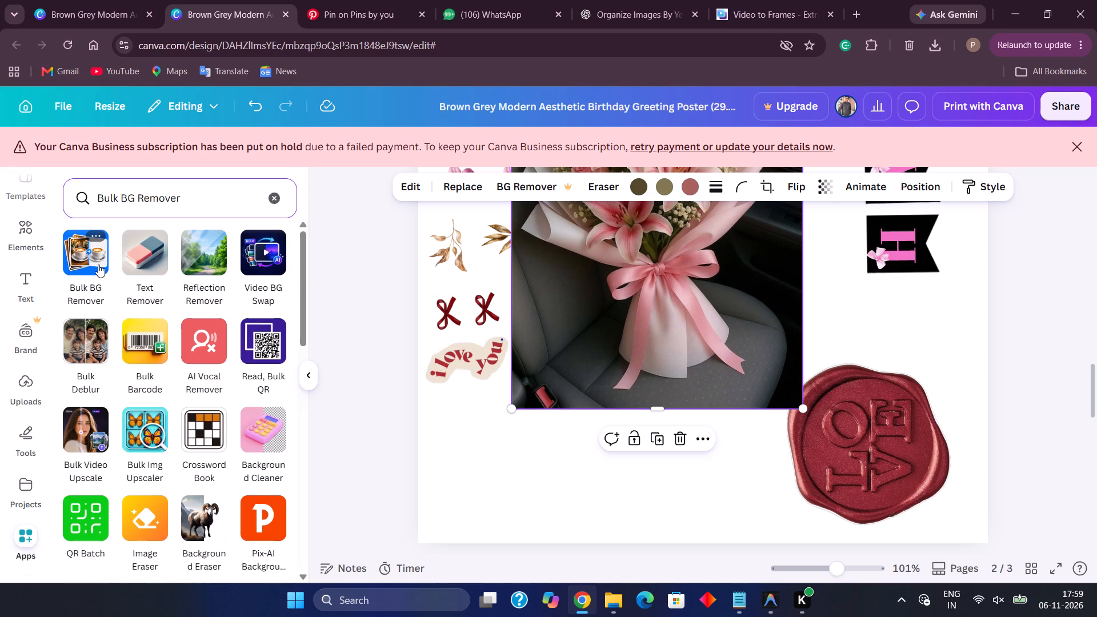
pyautogui.click(98, 265)
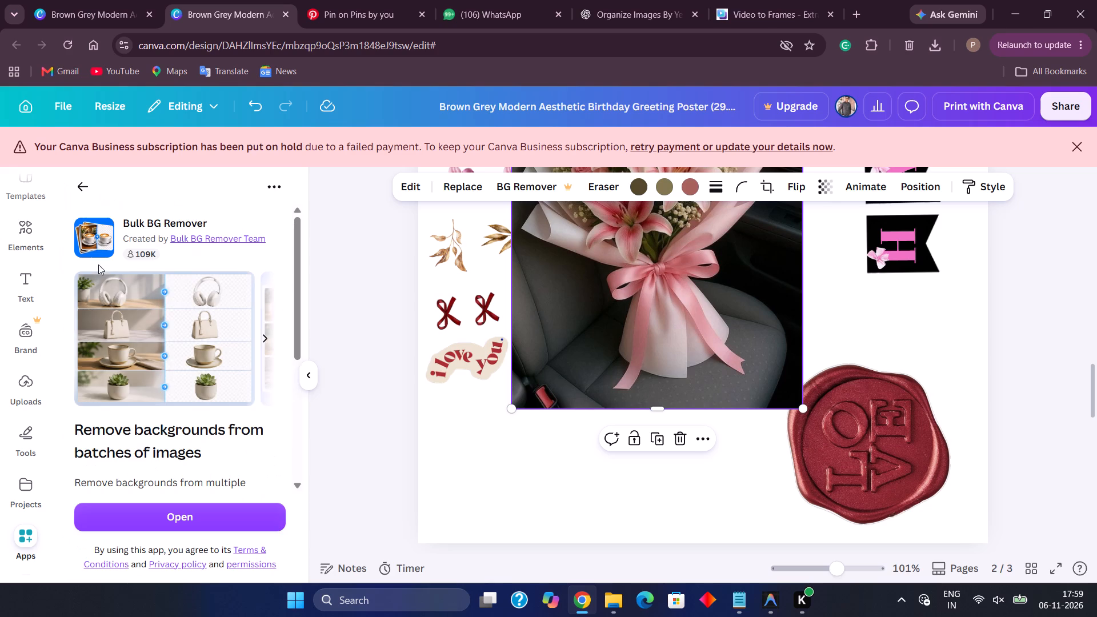
pyautogui.click(598, 358)
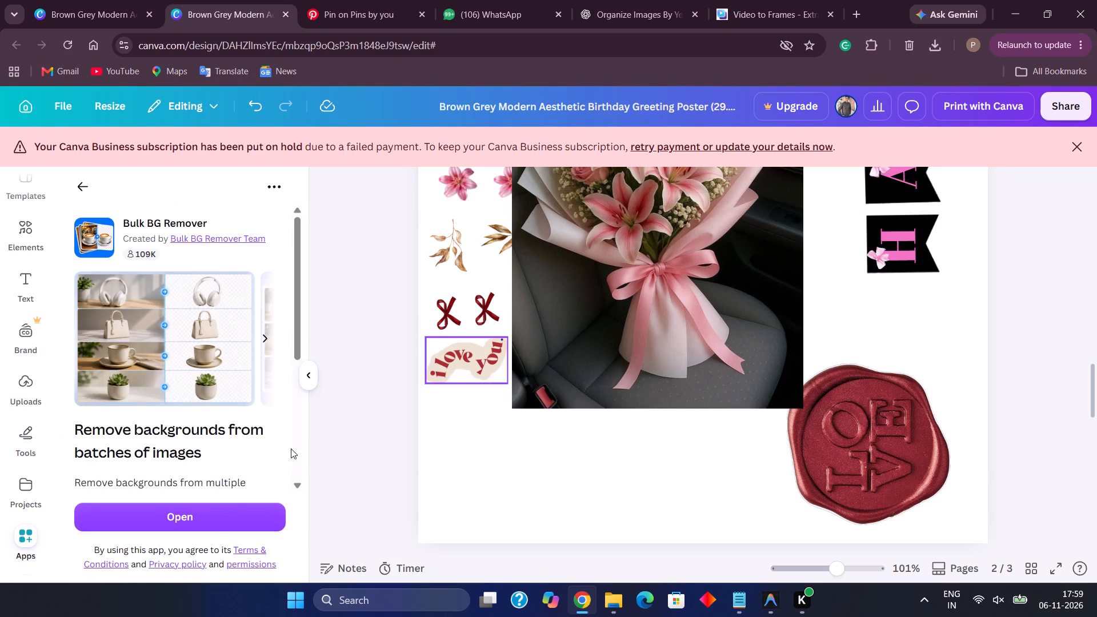
pyautogui.click(214, 519)
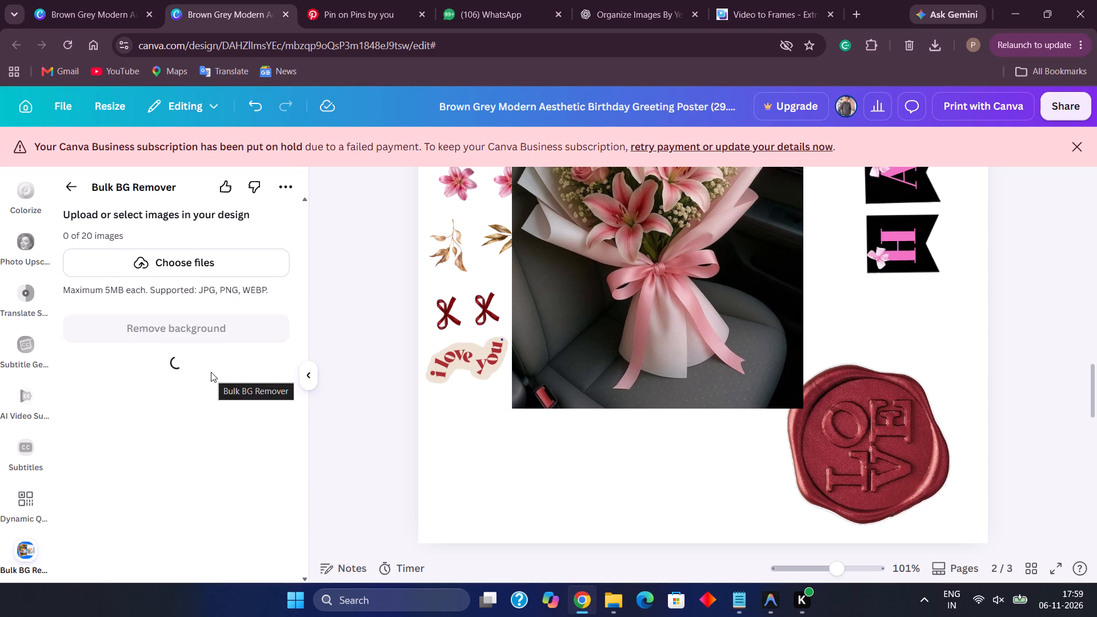
# Remove the background of the lily bouquet photo with Bulk BG Remover and add the cutout to the design.
pyautogui.moveTo(578, 301); pyautogui.dragTo(189, 258)
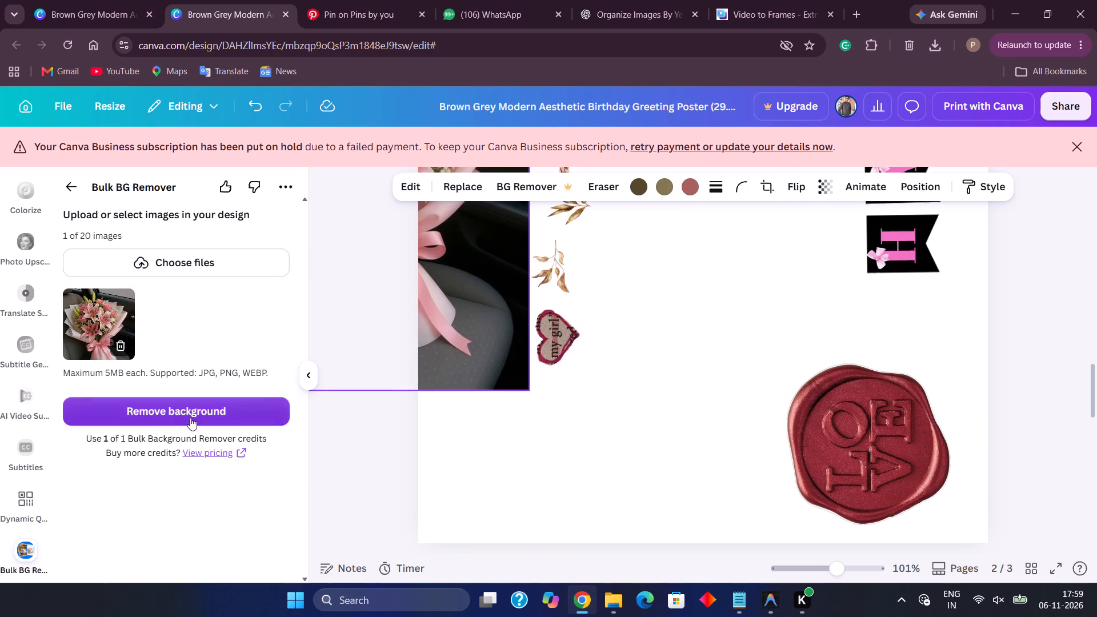
pyautogui.click(191, 418)
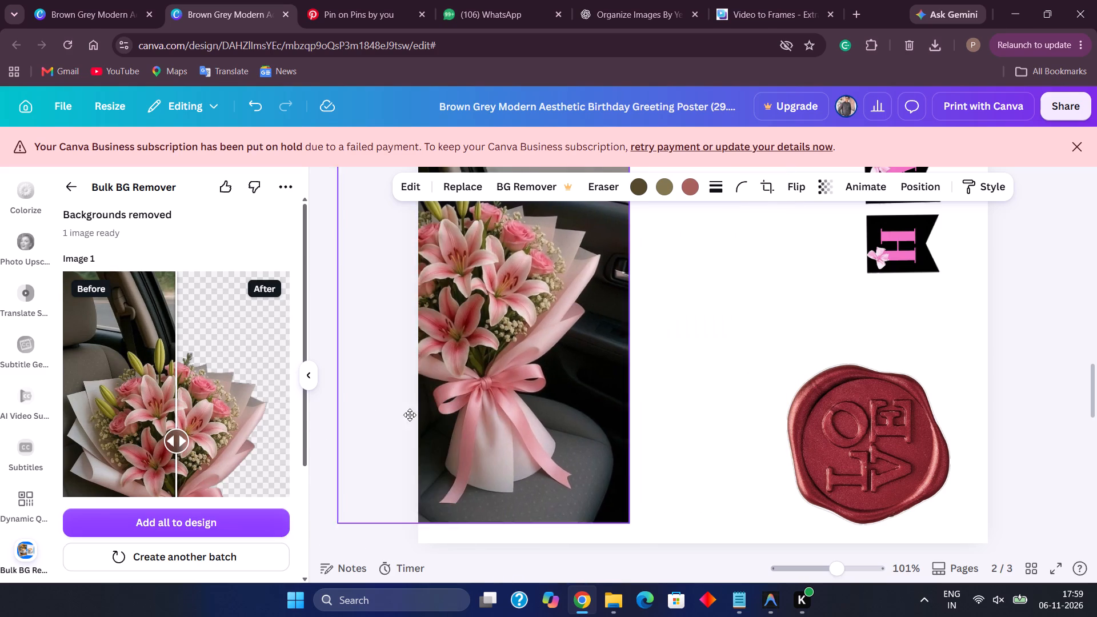
pyautogui.click(500, 418)
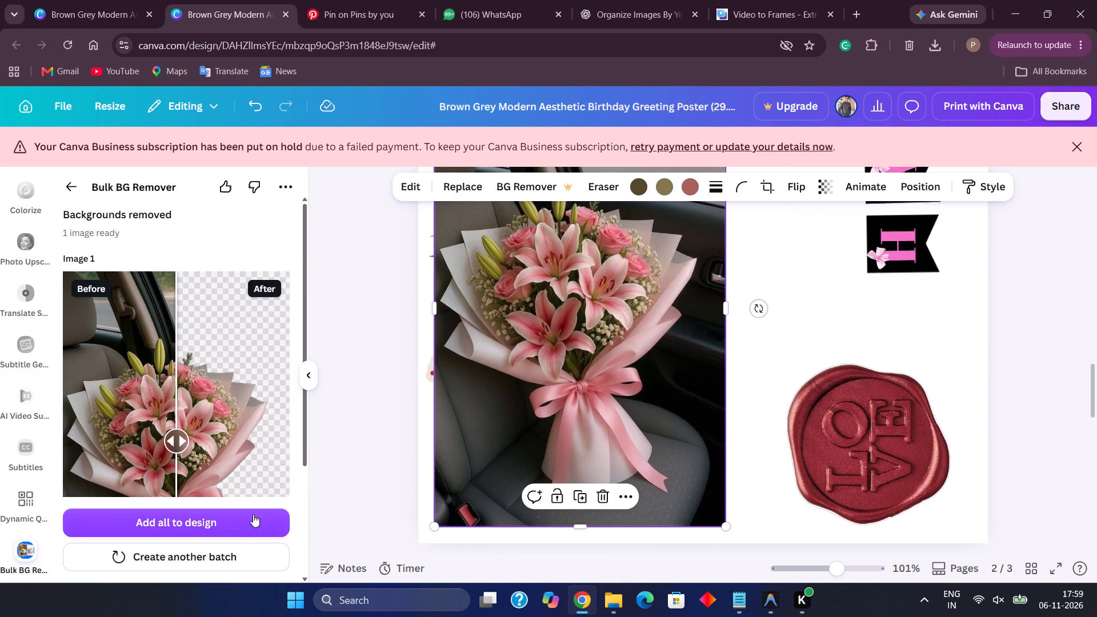
pyautogui.click(242, 523)
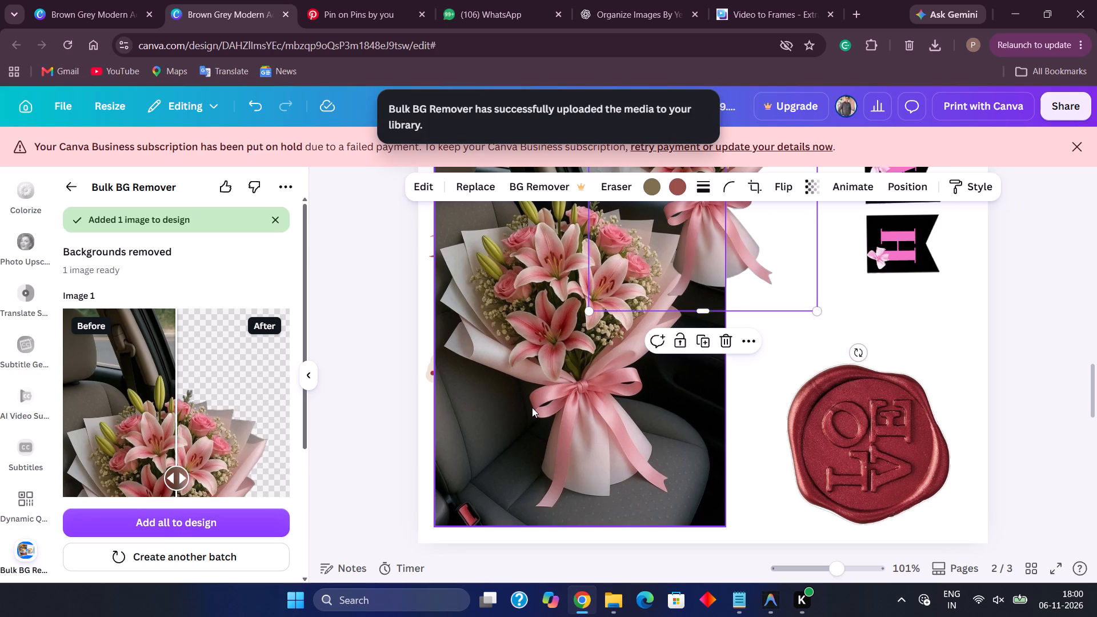
# Delete the original lily bouquet photo with the car-seat background from page 2.
pyautogui.click(532, 407)
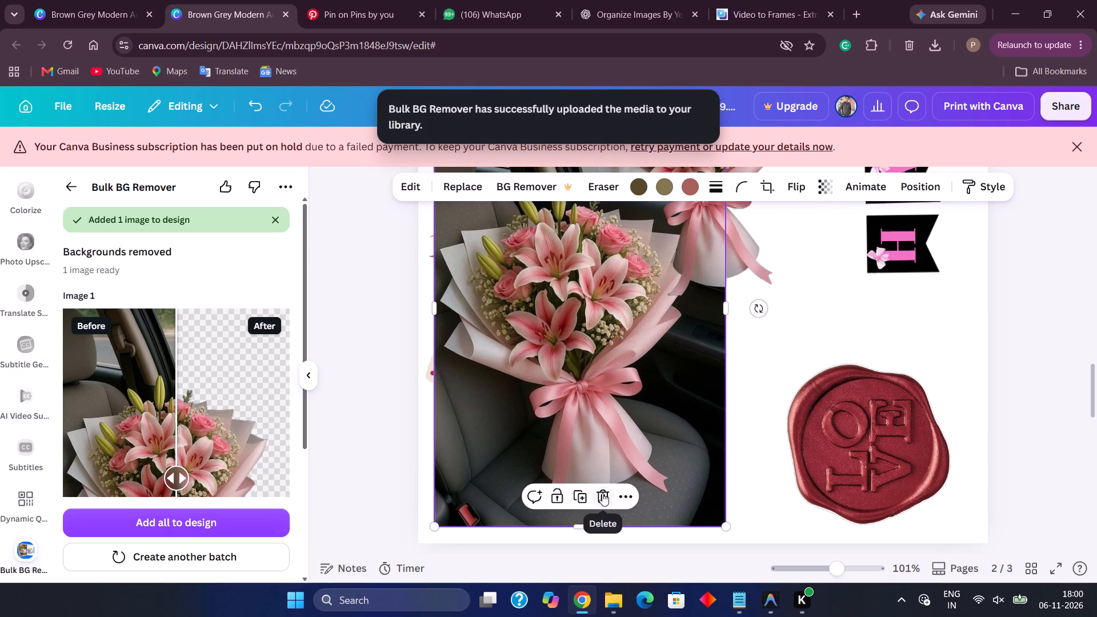
pyautogui.click(602, 493)
# Move the bouquet cutout into the empty lower area of page 2 and scale it to about 6.5 by 9.8.
pyautogui.moveTo(746, 266); pyautogui.dragTo(657, 434)
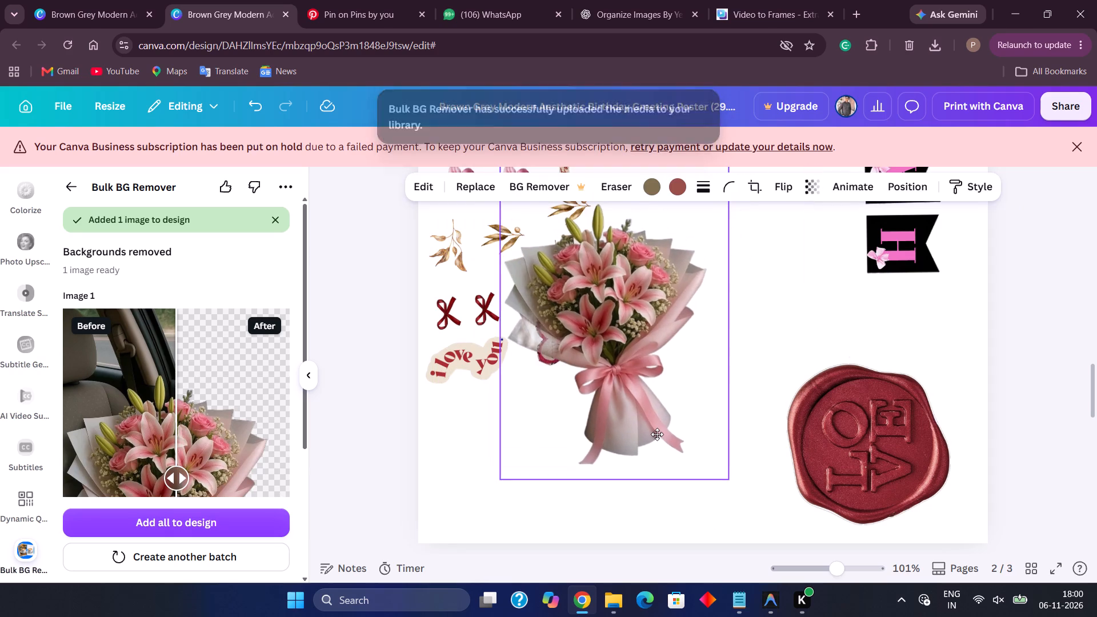
pyautogui.moveTo(657, 434); pyautogui.dragTo(683, 442)
pyautogui.moveTo(676, 408); pyautogui.dragTo(553, 583)
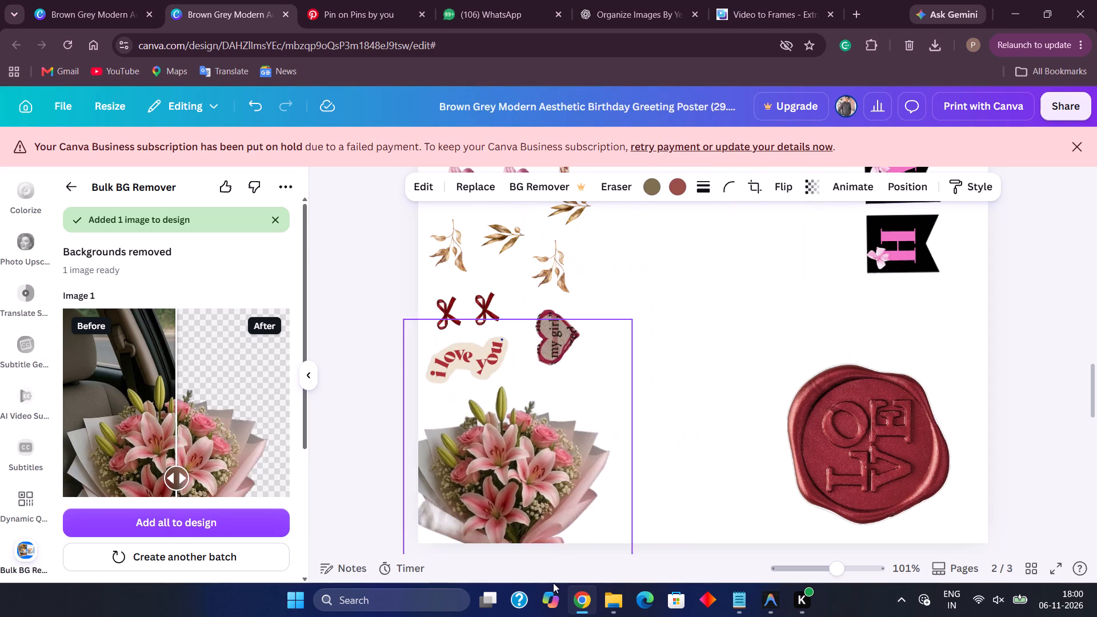
pyautogui.moveTo(553, 583); pyautogui.dragTo(726, 426)
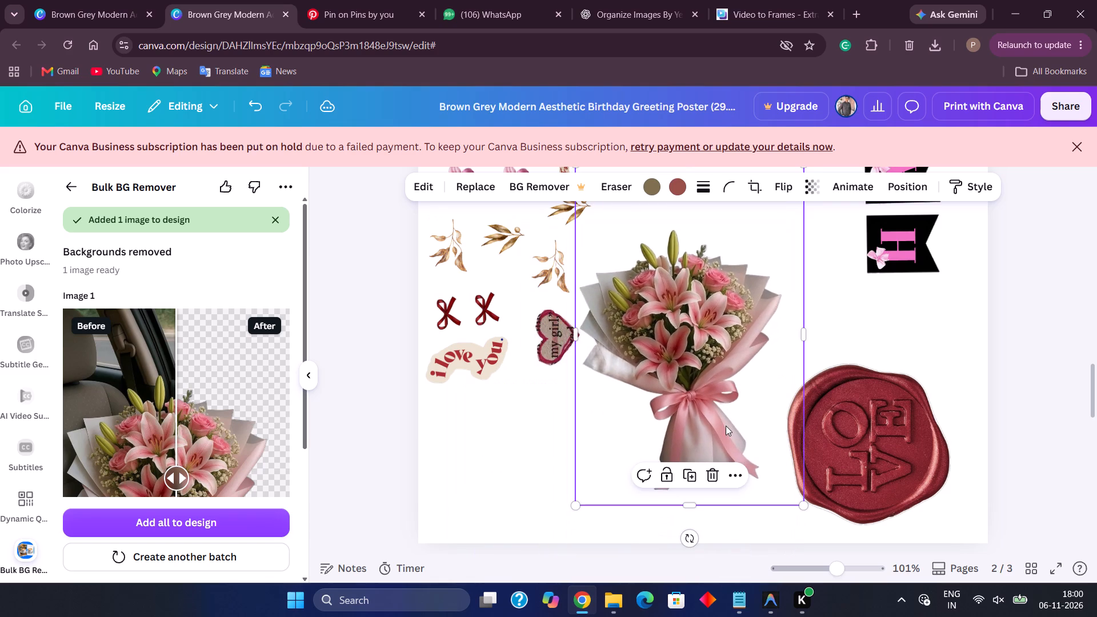
pyautogui.moveTo(800, 500); pyautogui.dragTo(758, 415)
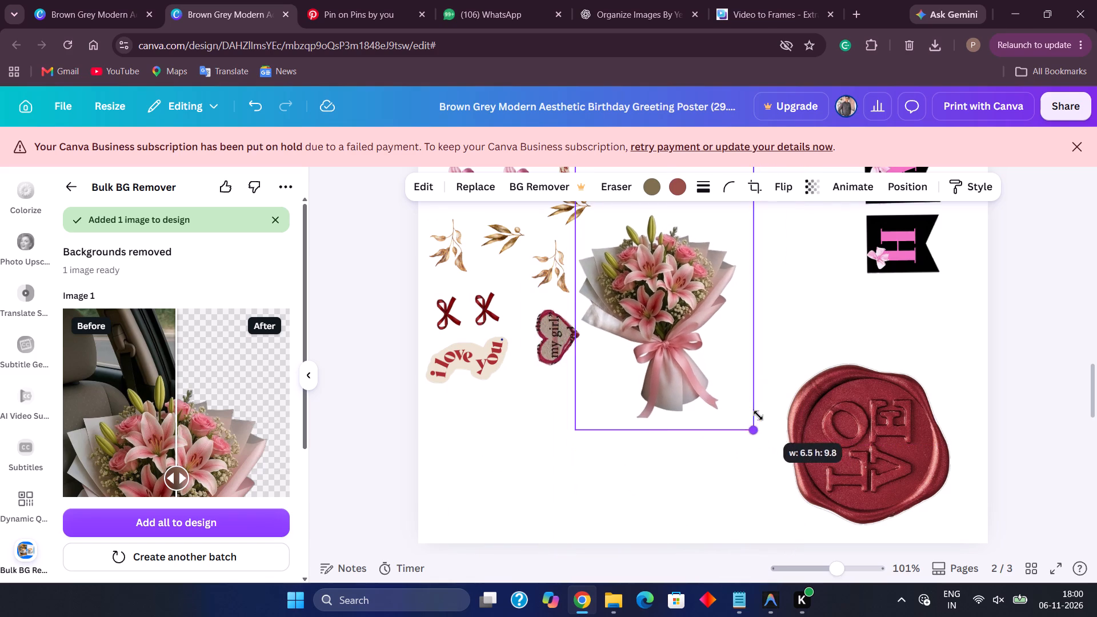
pyautogui.moveTo(758, 415); pyautogui.dragTo(758, 416)
# Rotate the bouquet cutout a quarter turn counter-clockwise and place it below the "i love you" sticker at the bottom of page 2.
pyautogui.moveTo(716, 344); pyautogui.dragTo(727, 436)
pyautogui.moveTo(672, 547); pyautogui.dragTo(824, 397)
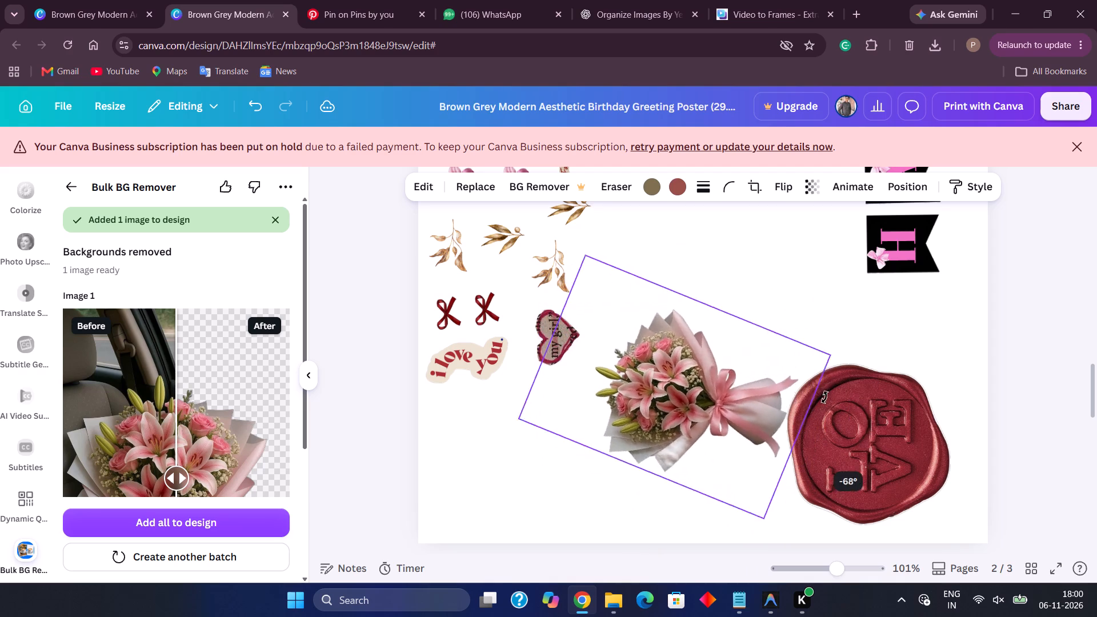
pyautogui.moveTo(824, 397); pyautogui.dragTo(826, 388)
pyautogui.moveTo(751, 366); pyautogui.dragTo(643, 453)
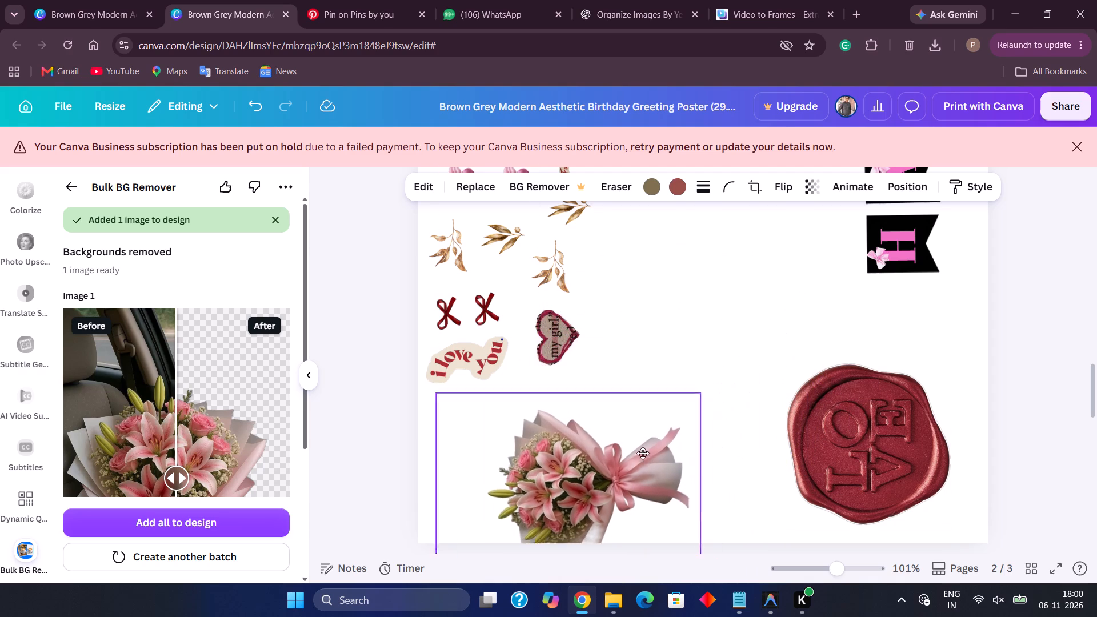
pyautogui.moveTo(643, 453); pyautogui.dragTo(630, 427)
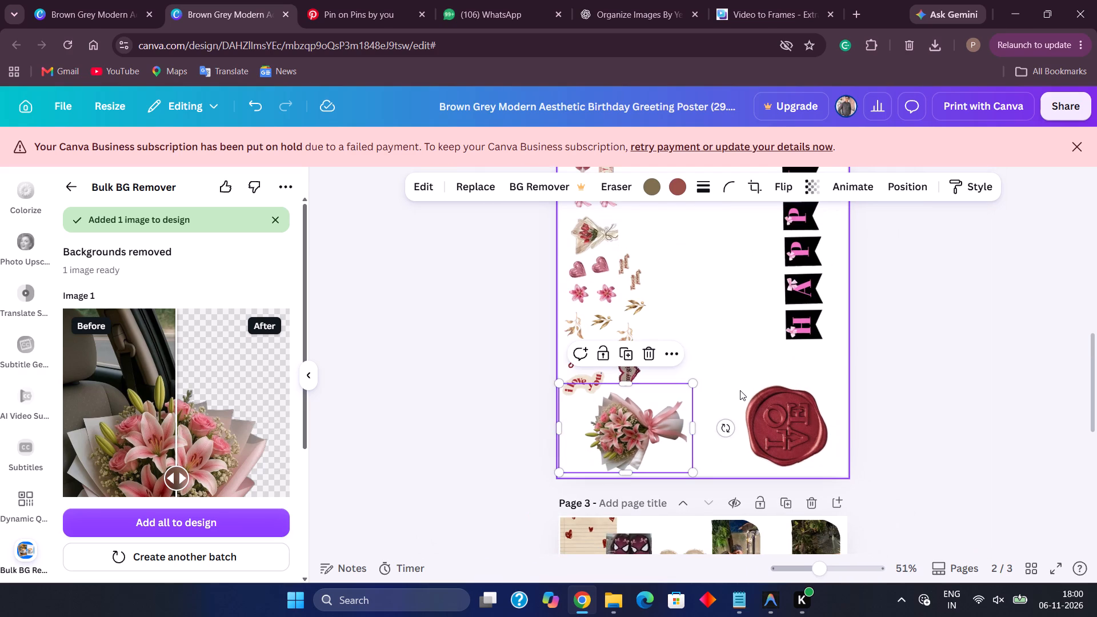
# Shrink the pink foil heart beside the party-hat kitten on page 3 to about two-thirds of its size.
pyautogui.scroll(1, 740, 390)
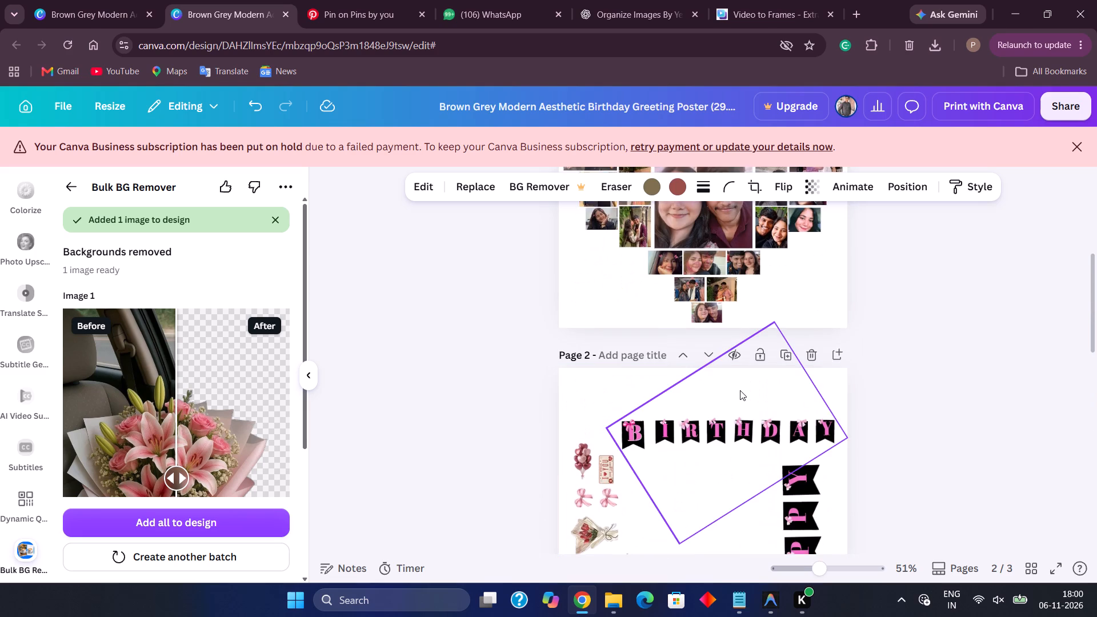
pyautogui.scroll(1, 740, 390)
pyautogui.scroll(-4, 740, 390)
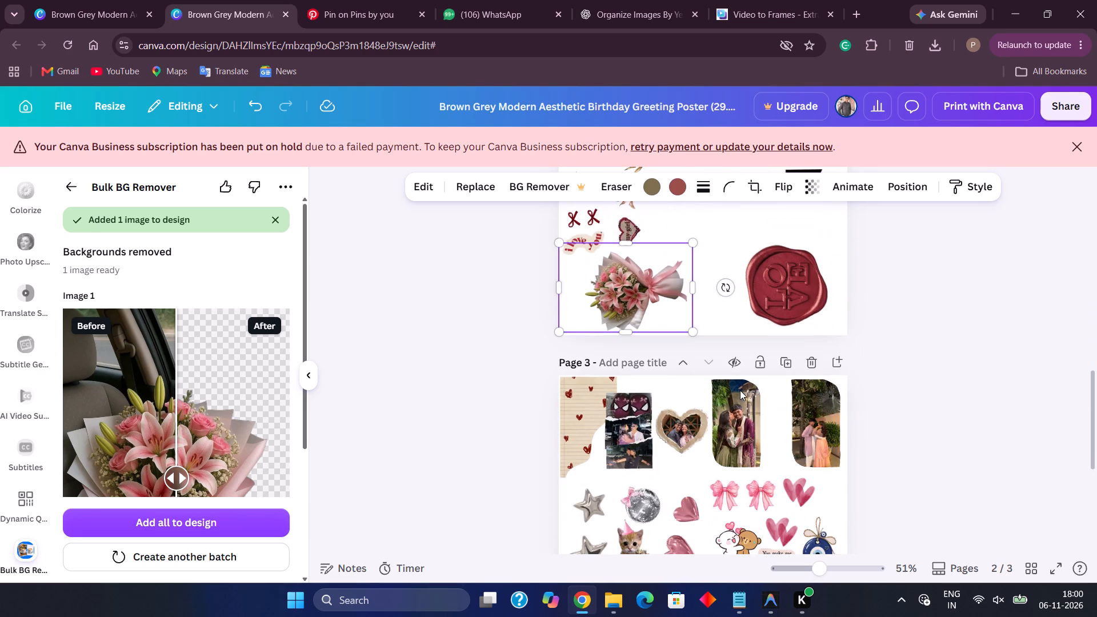
pyautogui.scroll(-3, 740, 390)
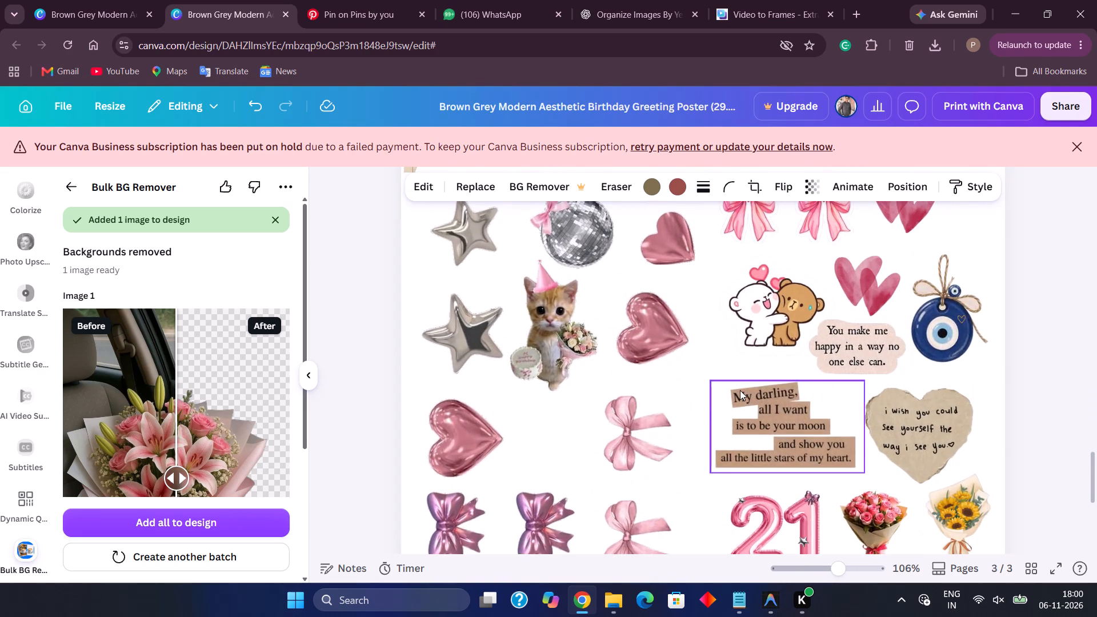
pyautogui.scroll(2, 740, 390)
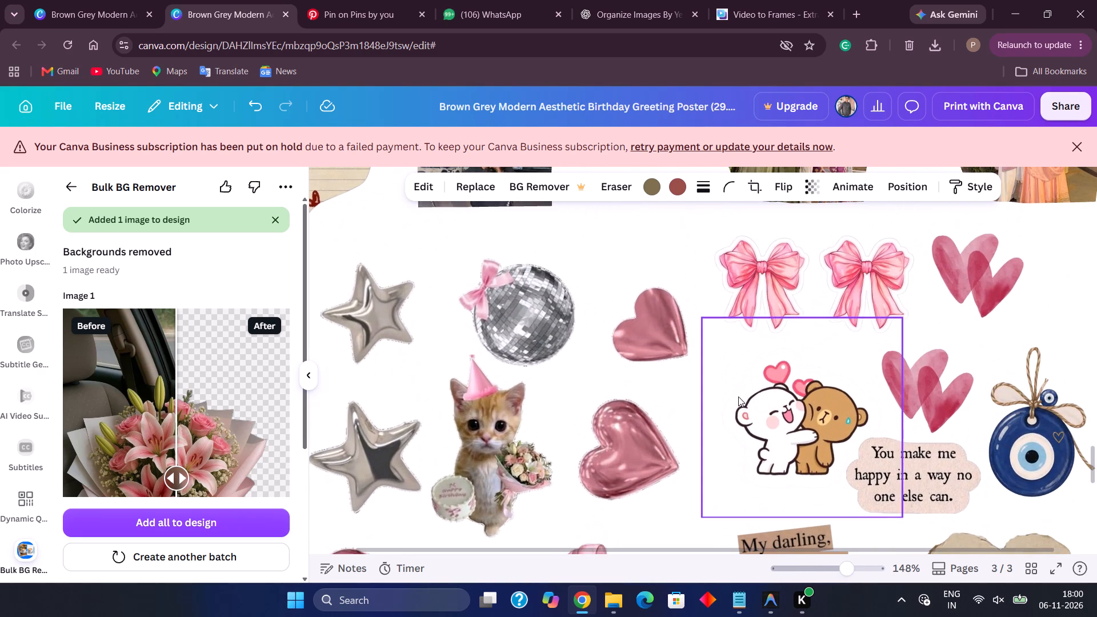
pyautogui.click(608, 460)
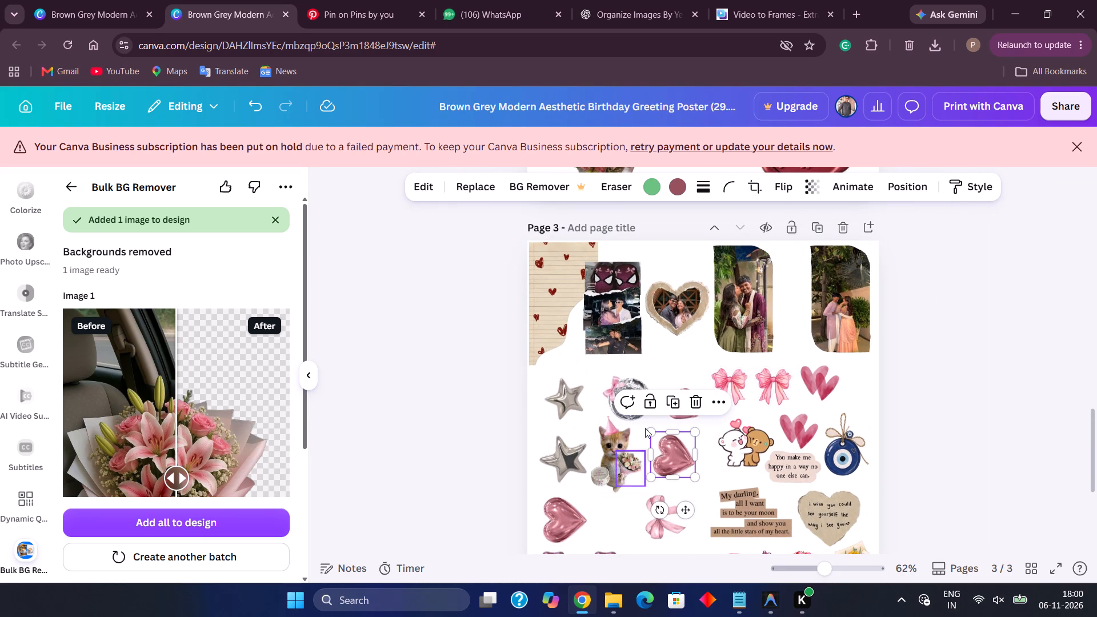
pyautogui.scroll(2, 680, 378)
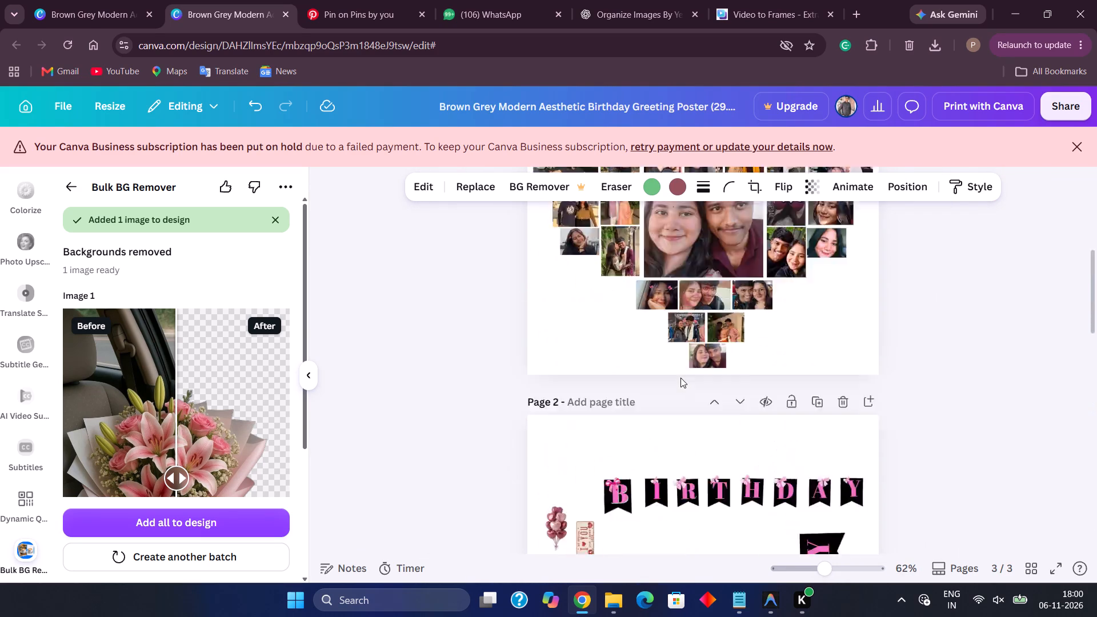
pyautogui.scroll(1, 680, 378)
pyautogui.scroll(-4, 680, 378)
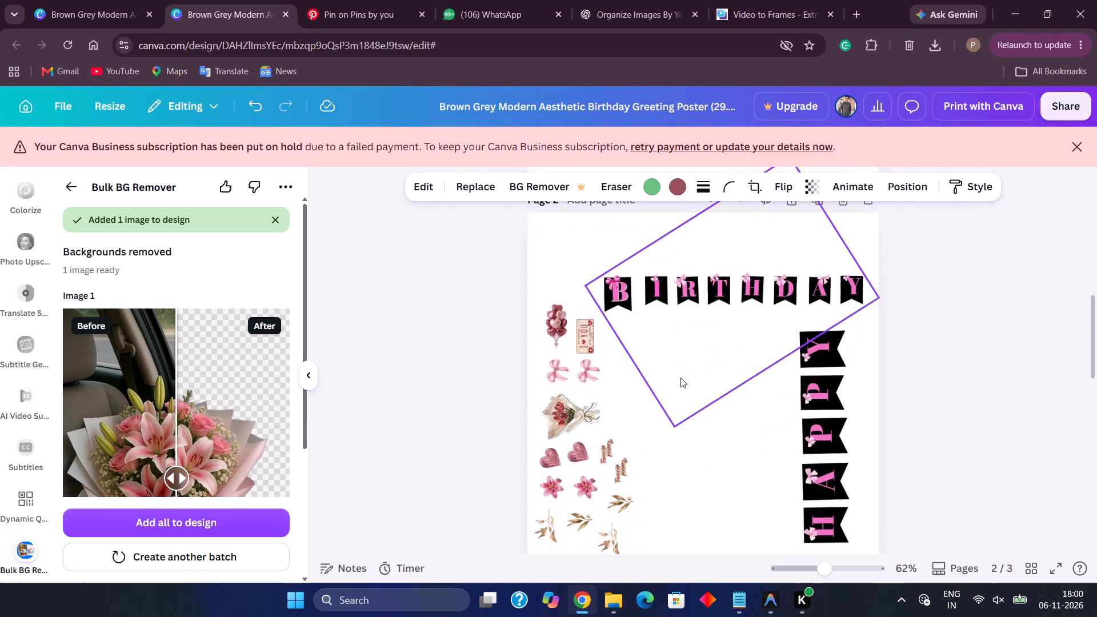
pyautogui.scroll(-6, 680, 378)
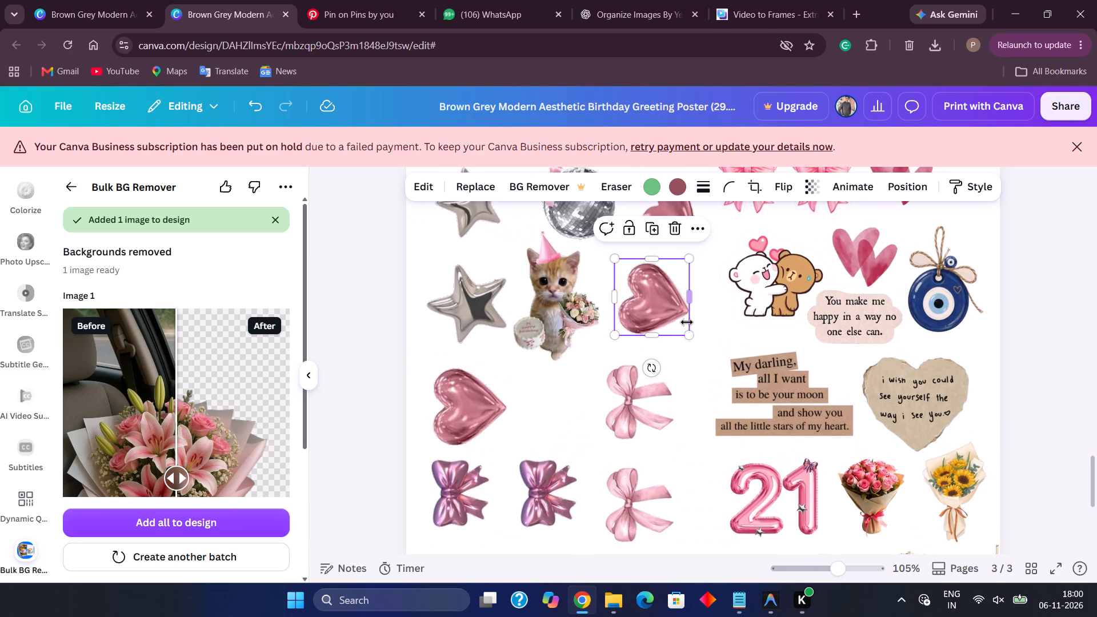
pyautogui.moveTo(688, 339); pyautogui.dragTo(654, 303)
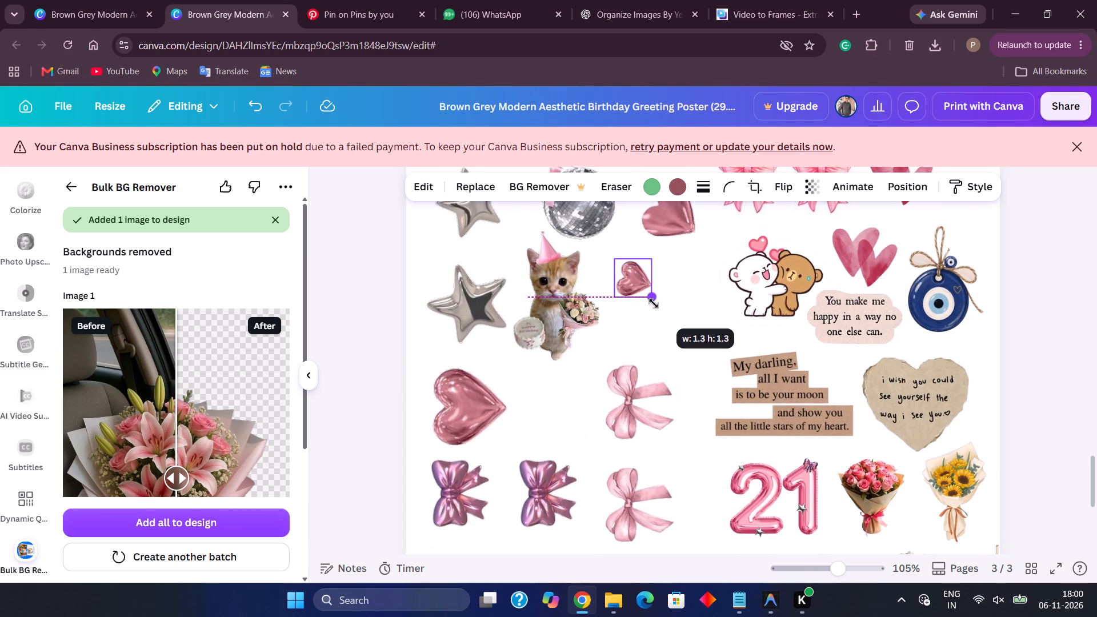
pyautogui.moveTo(654, 303); pyautogui.dragTo(667, 307)
# Shrink the large pink foil heart above the purple bows on page 3 to about half its size.
pyautogui.click(463, 414)
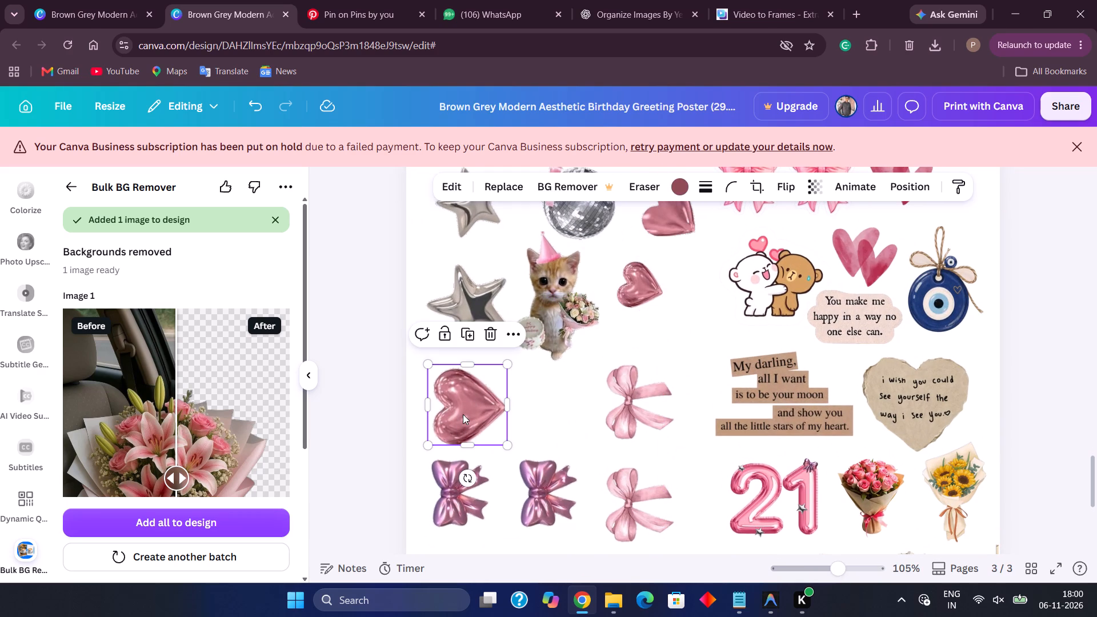
pyautogui.moveTo(503, 443); pyautogui.dragTo(469, 404)
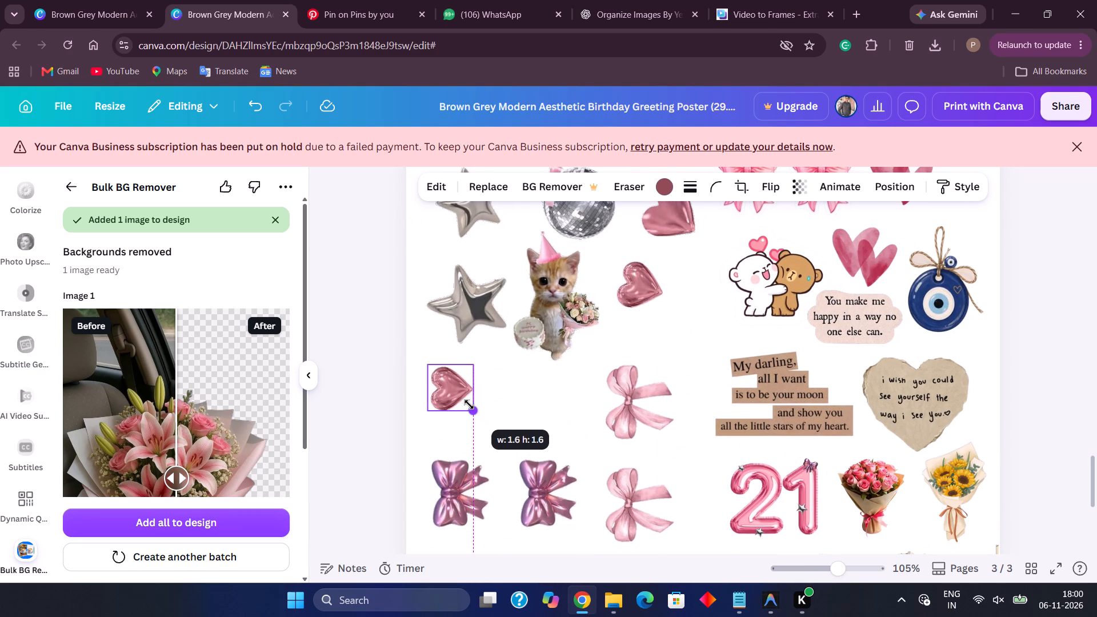
pyautogui.moveTo(469, 404); pyautogui.dragTo(466, 402)
# Shrink the two silver foil stars on page 3, the lower one to about two-thirds and the upper one to about half size.
pyautogui.click(477, 322)
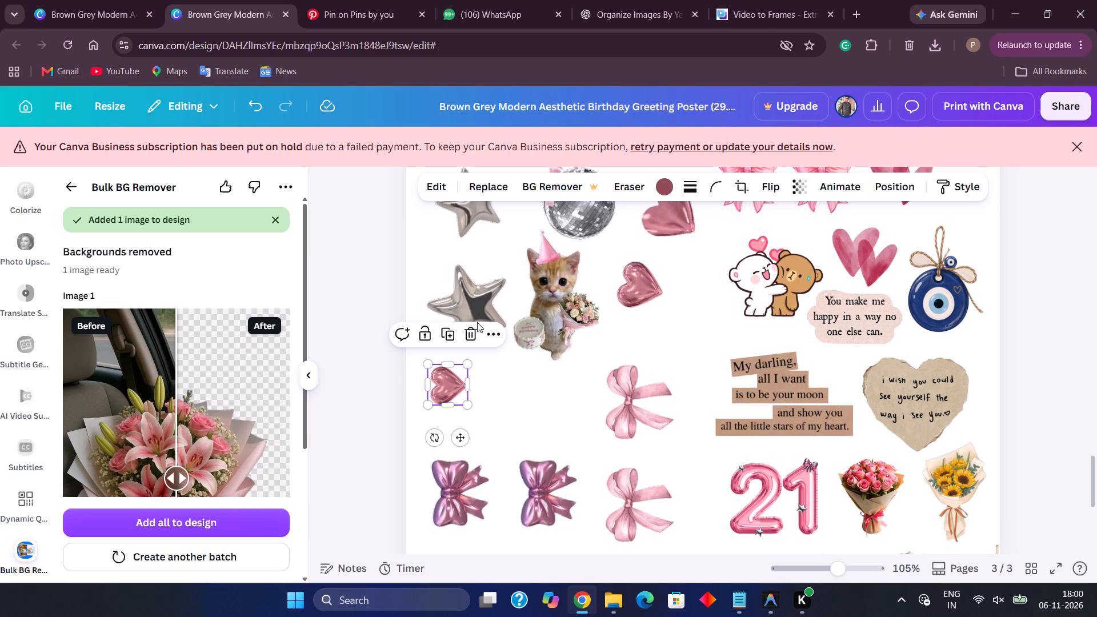
pyautogui.click(478, 313)
pyautogui.moveTo(514, 353); pyautogui.dragTo(475, 314)
pyautogui.scroll(2, 475, 314)
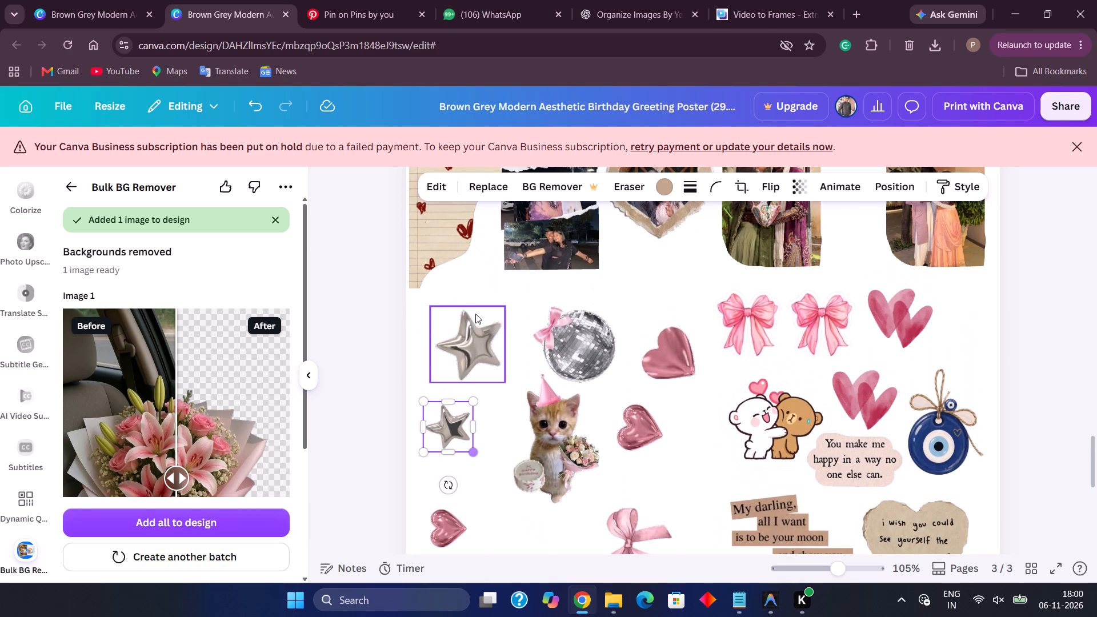
pyautogui.moveTo(481, 367); pyautogui.dragTo(482, 345)
pyautogui.click(482, 345)
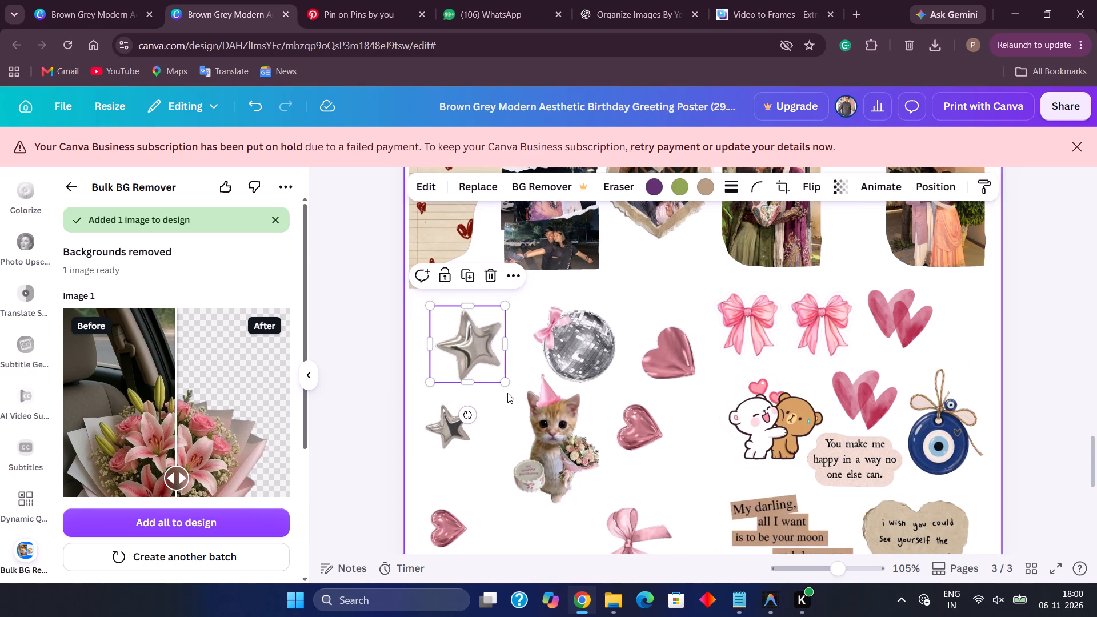
pyautogui.moveTo(505, 379); pyautogui.dragTo(472, 339)
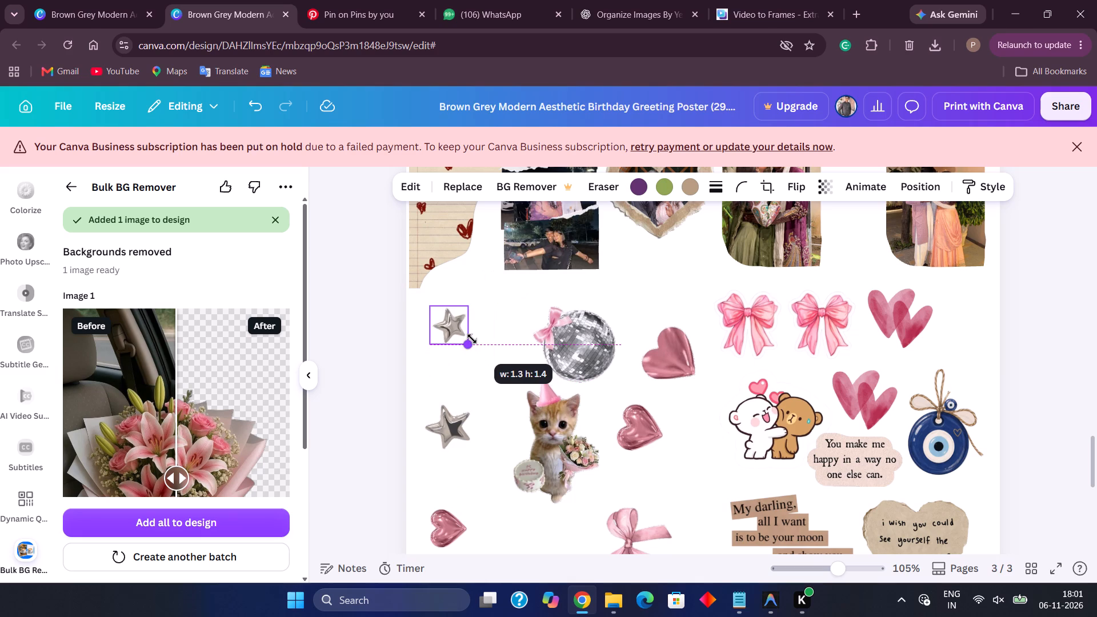
pyautogui.moveTo(472, 339); pyautogui.dragTo(475, 346)
# Move the disco ball sticker closer to the upper silver star and shrink it to about two-thirds of its size.
pyautogui.moveTo(566, 340); pyautogui.dragTo(530, 324)
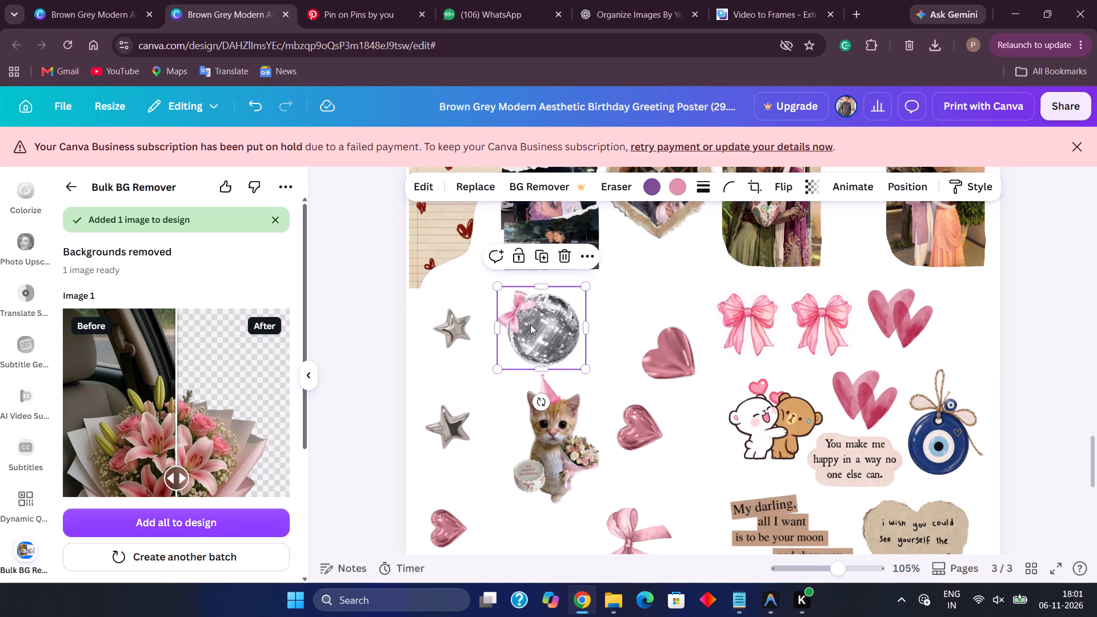
pyautogui.moveTo(587, 369); pyautogui.dragTo(554, 341)
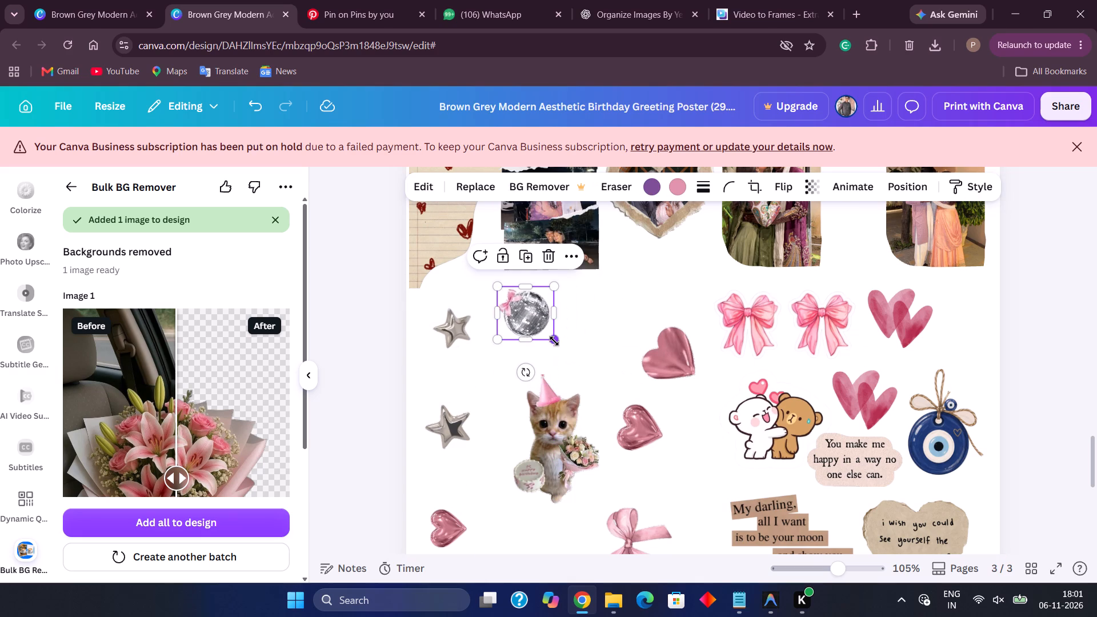
# Group the party-hat kitten with its cake and flower bouquet stickers.
pyautogui.click(551, 418)
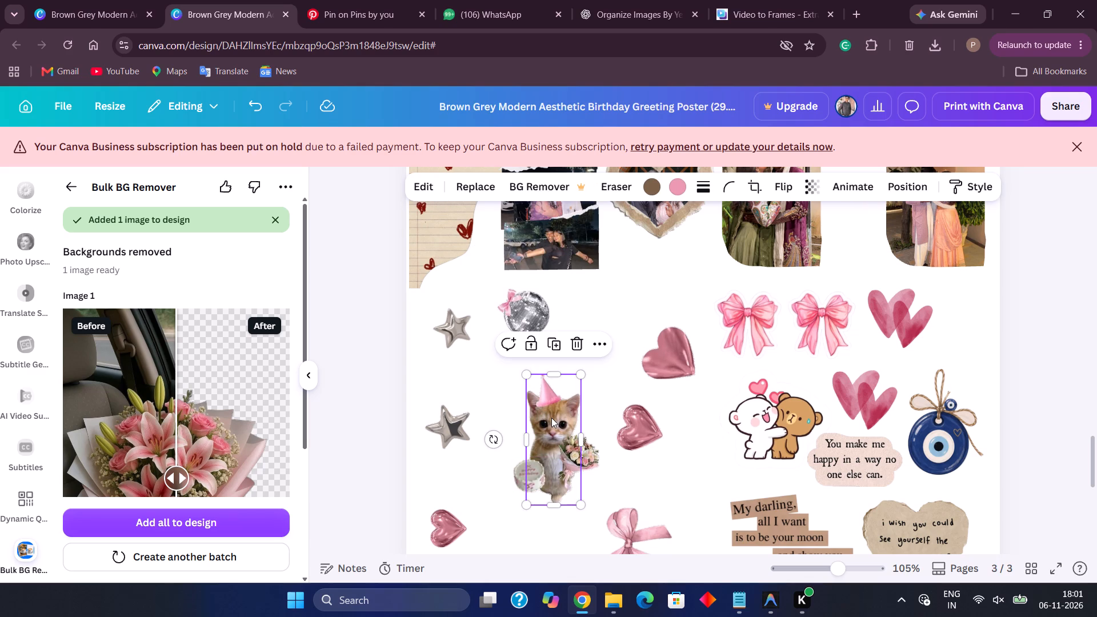
pyautogui.keyDown('shift'); pyautogui.click(537, 466); pyautogui.keyUp('shift')
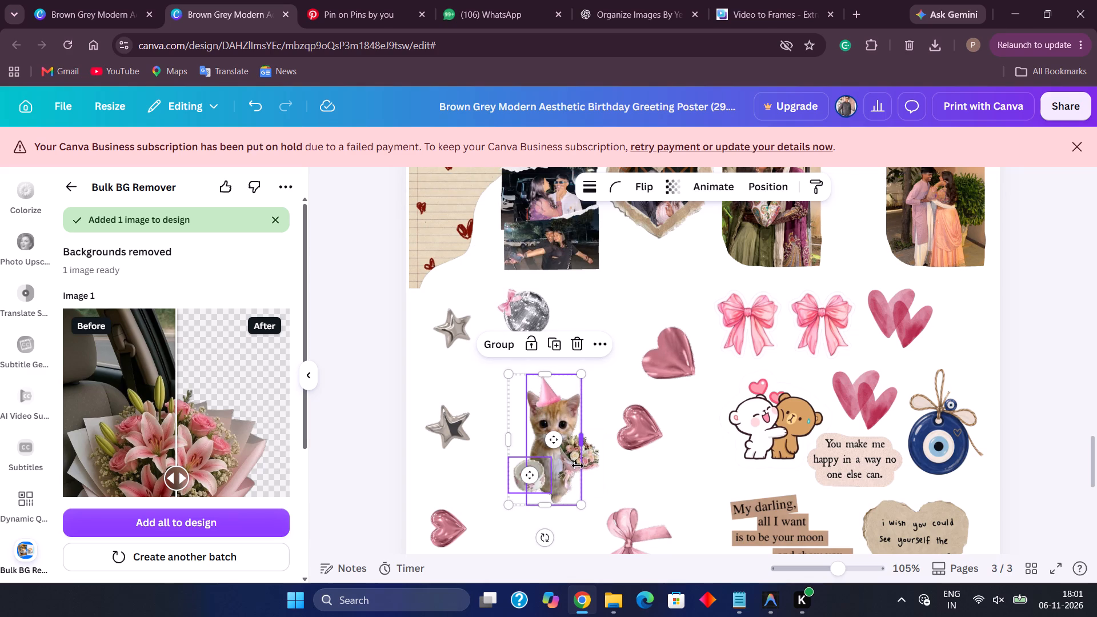
pyautogui.keyDown('shift'); pyautogui.click(571, 456); pyautogui.keyUp('shift')
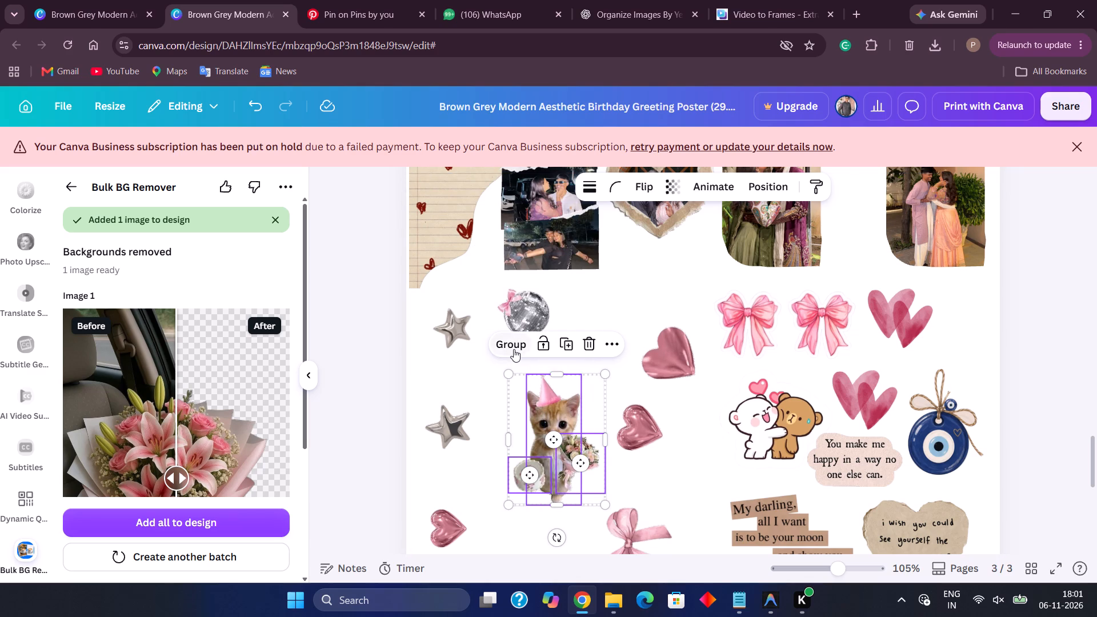
pyautogui.click(514, 349)
# Shrink the kitten group to about two-thirds of its size and place it beside the lower silver star.
pyautogui.click(608, 510)
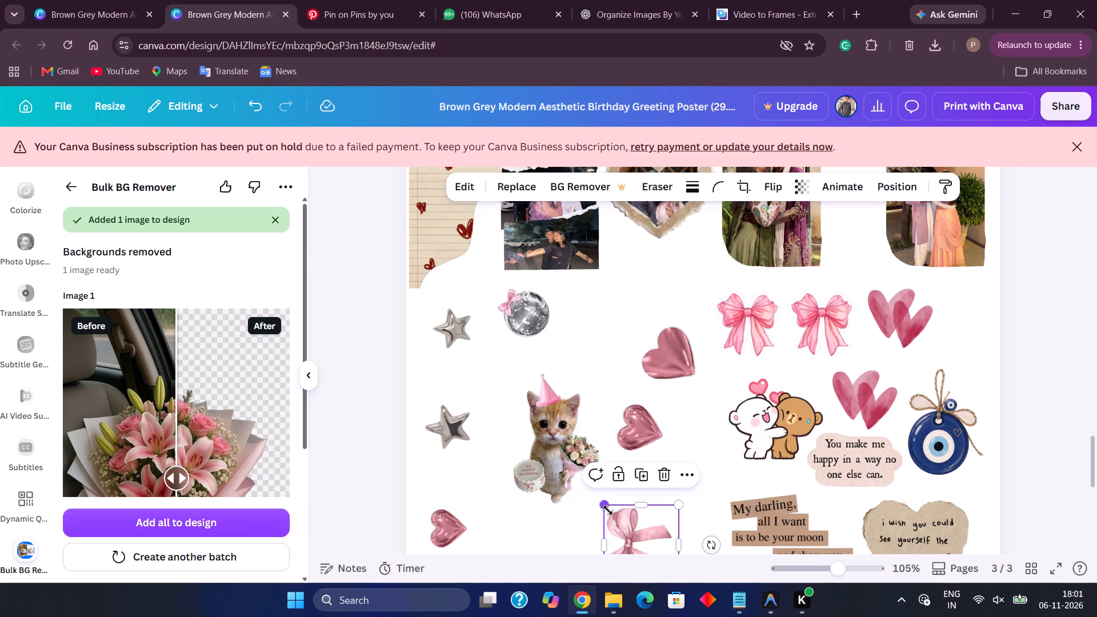
pyautogui.click(579, 481)
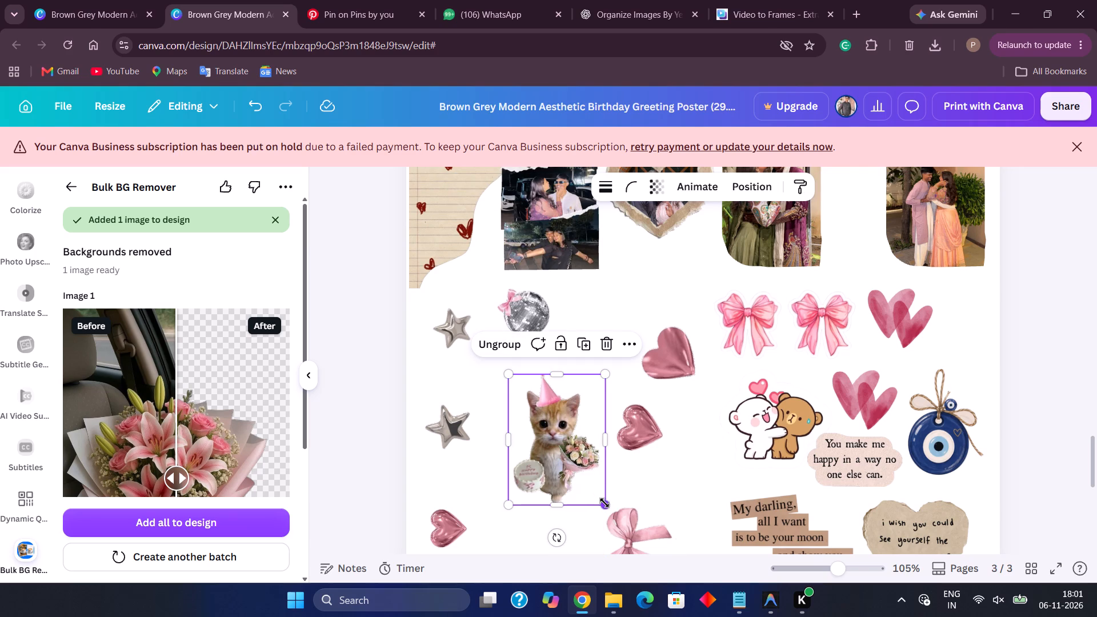
pyautogui.moveTo(604, 503); pyautogui.dragTo(571, 460)
pyautogui.moveTo(538, 435); pyautogui.dragTo(519, 422)
# Move the pink foil heart from beside the kitten to just above the smaller foil heart, shrinking it slightly.
pyautogui.moveTo(629, 440); pyautogui.dragTo(520, 510)
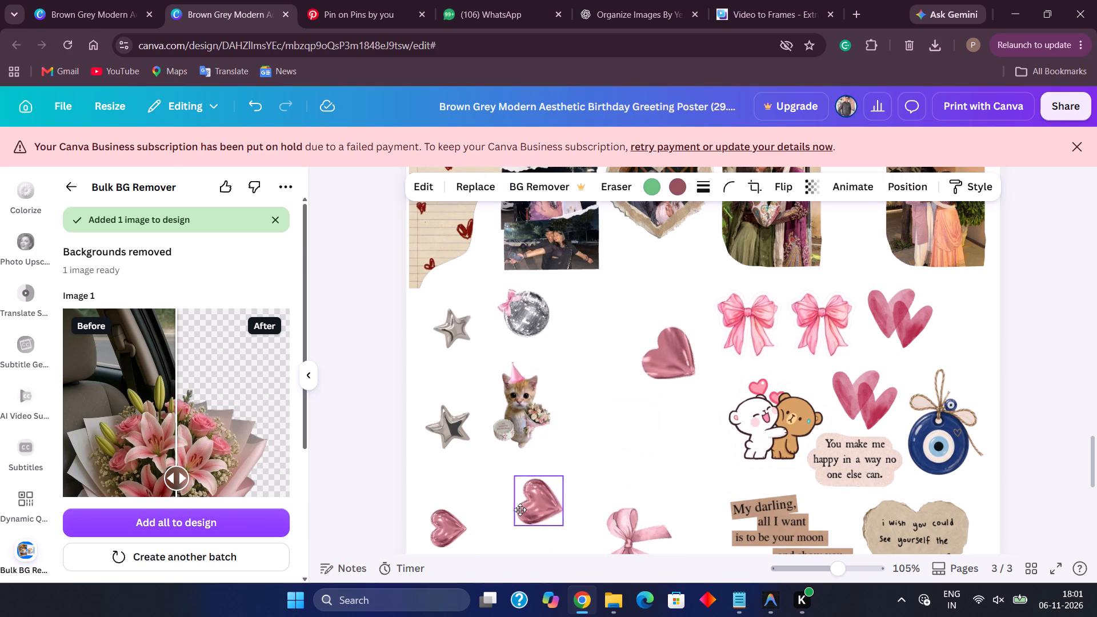
pyautogui.moveTo(520, 510); pyautogui.dragTo(506, 503)
pyautogui.scroll(-1, 506, 503)
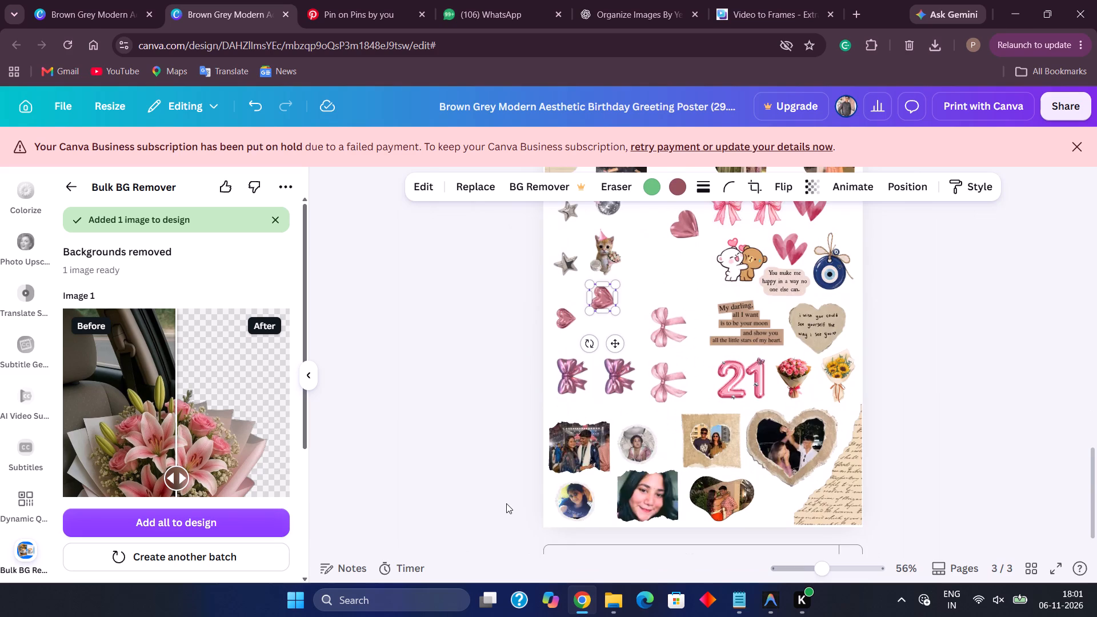
pyautogui.scroll(-1, 506, 503)
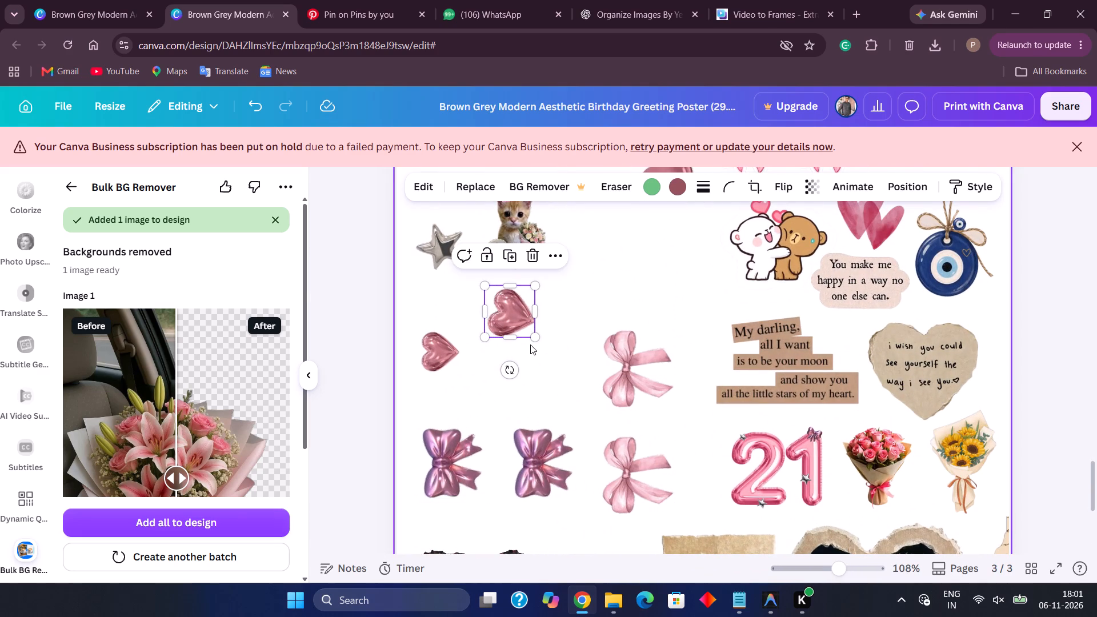
pyautogui.moveTo(538, 338); pyautogui.dragTo(537, 330)
pyautogui.scroll(1, 537, 330)
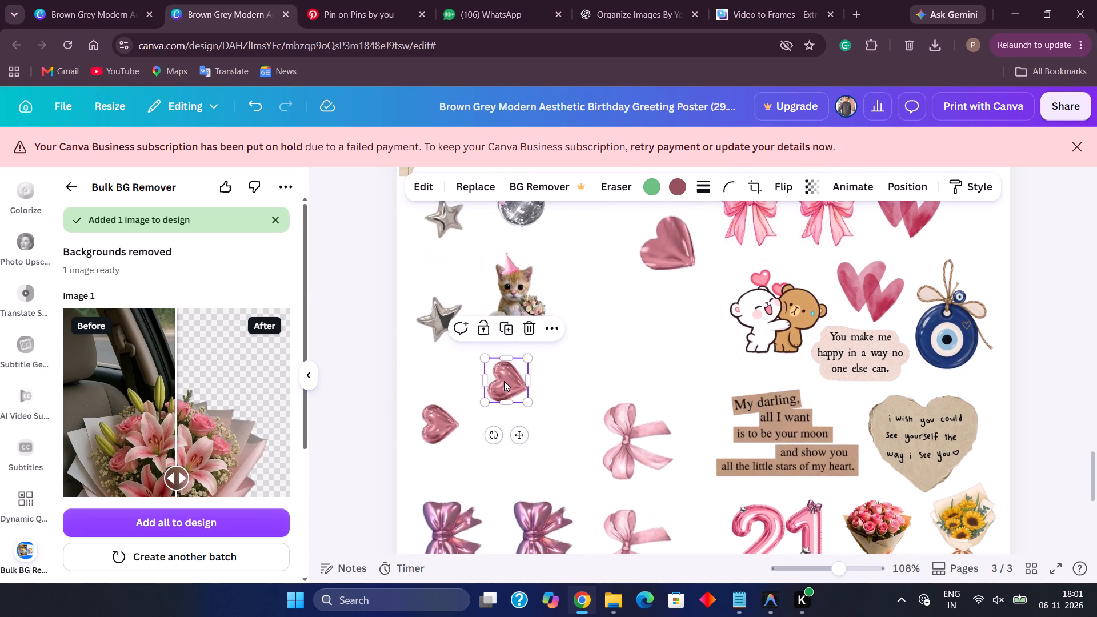
pyautogui.moveTo(504, 381); pyautogui.dragTo(476, 381)
# Shrink both purple foil bows to about 60 percent and stack them below the two small foil hearts.
pyautogui.scroll(-2, 476, 381)
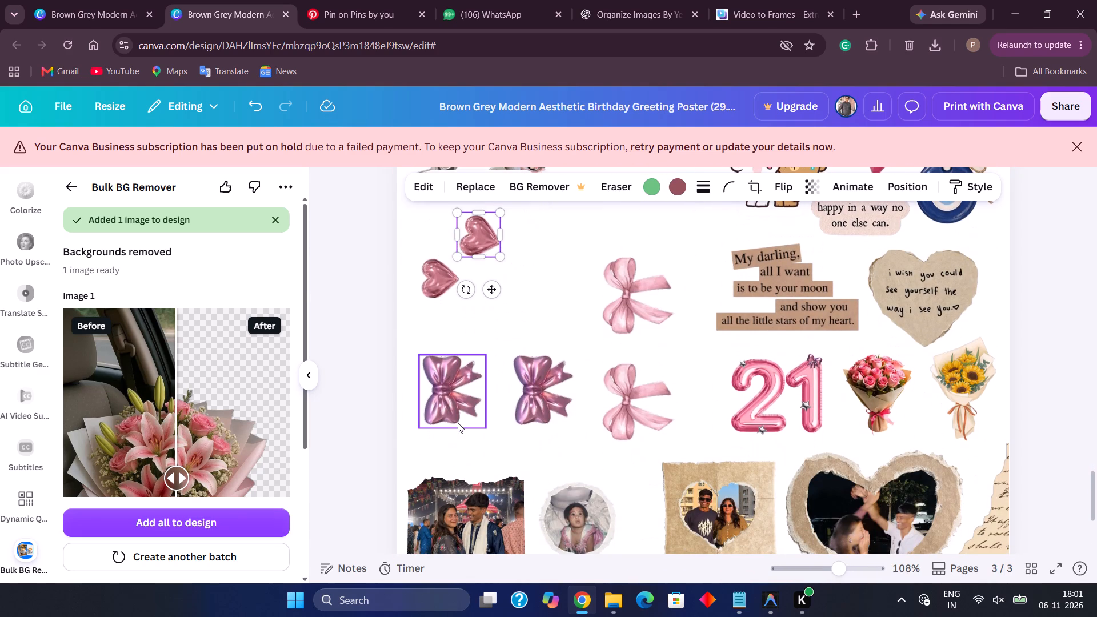
pyautogui.click(458, 420)
pyautogui.moveTo(483, 428); pyautogui.dragTo(461, 389)
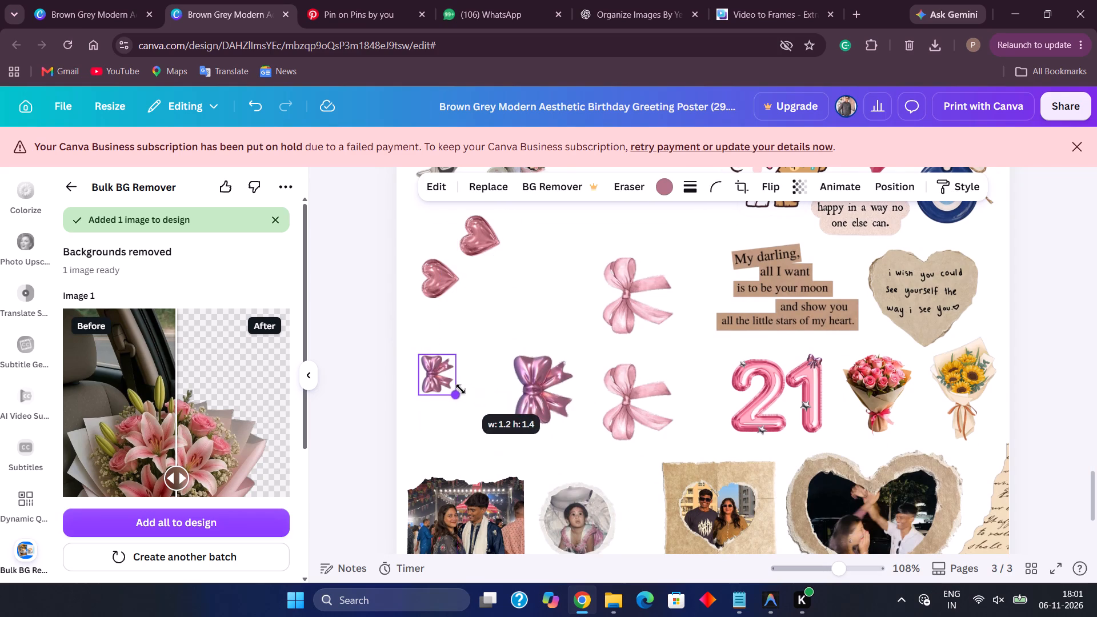
pyautogui.moveTo(461, 389); pyautogui.dragTo(461, 390)
pyautogui.moveTo(446, 380); pyautogui.dragTo(465, 336)
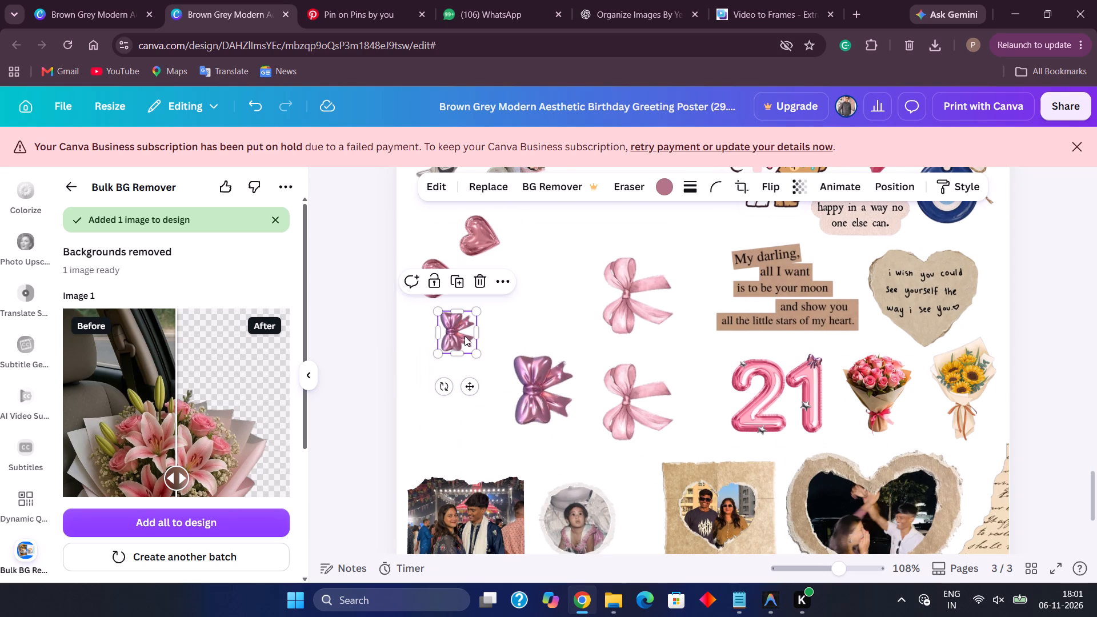
pyautogui.moveTo(539, 387); pyautogui.dragTo(445, 397)
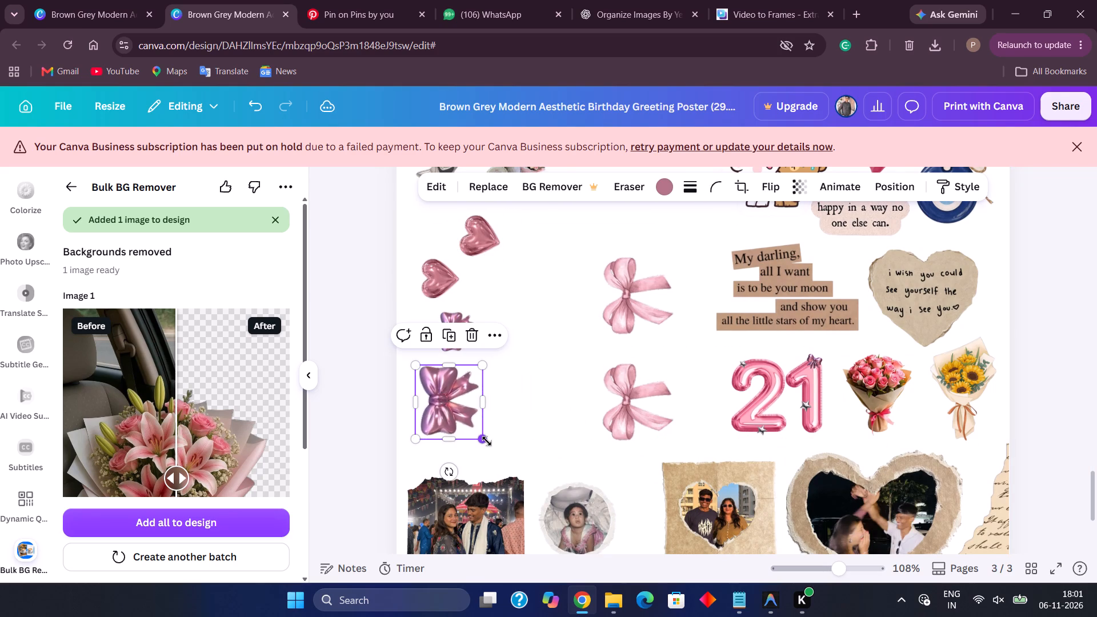
pyautogui.moveTo(487, 441); pyautogui.dragTo(459, 414)
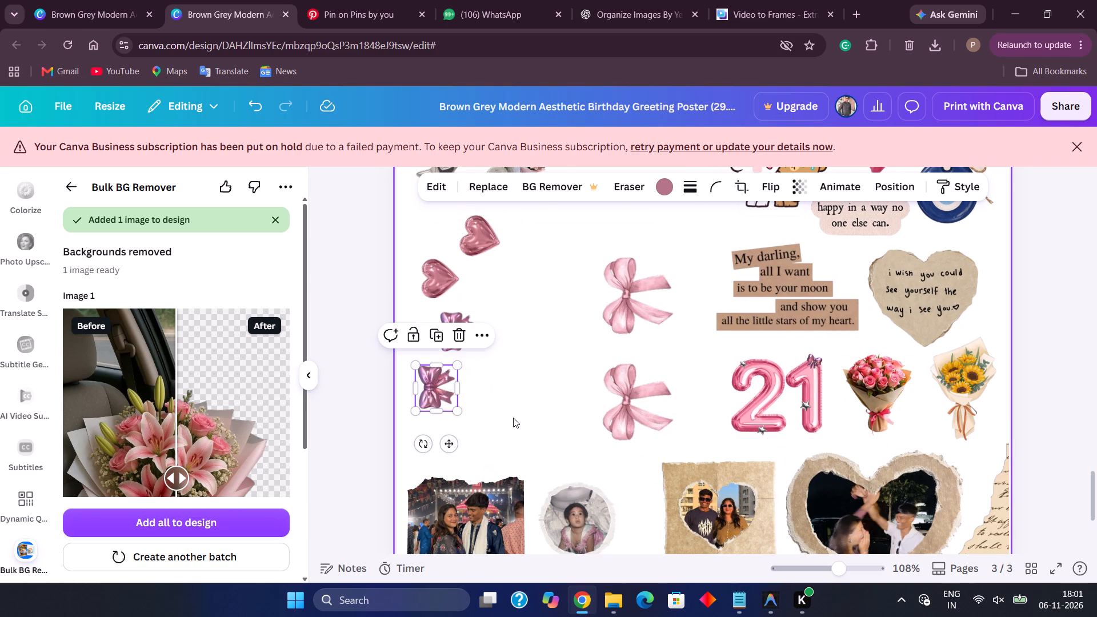
# Shrink the two pink ribbon bows, placing one beside the lower purple bow and the other, about 1.4 by 1.5, beside the lower foil heart.
pyautogui.moveTo(623, 413); pyautogui.dragTo(548, 397)
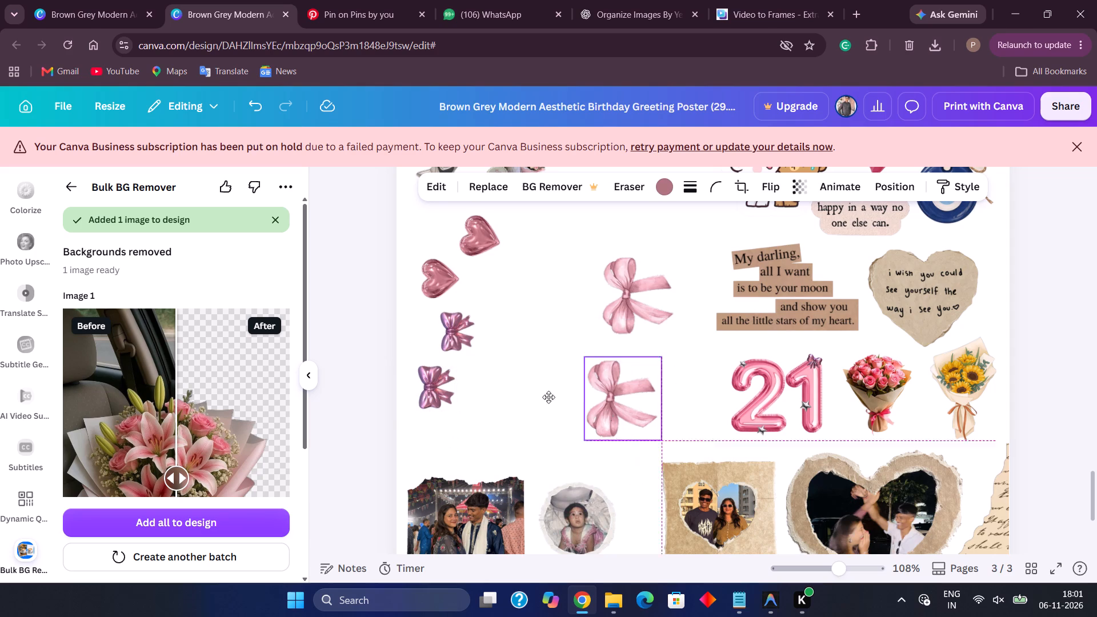
pyautogui.moveTo(548, 397); pyautogui.dragTo(500, 390)
pyautogui.moveTo(555, 419); pyautogui.dragTo(529, 380)
pyautogui.moveTo(506, 368); pyautogui.dragTo(503, 395)
pyautogui.click(647, 315)
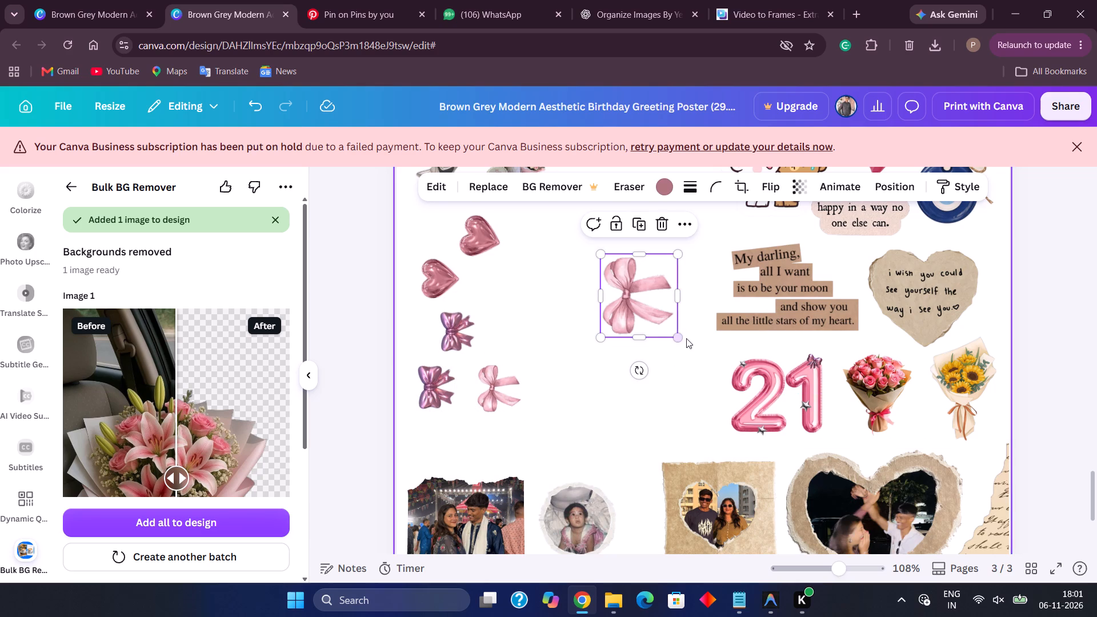
pyautogui.moveTo(676, 334); pyautogui.dragTo(638, 294)
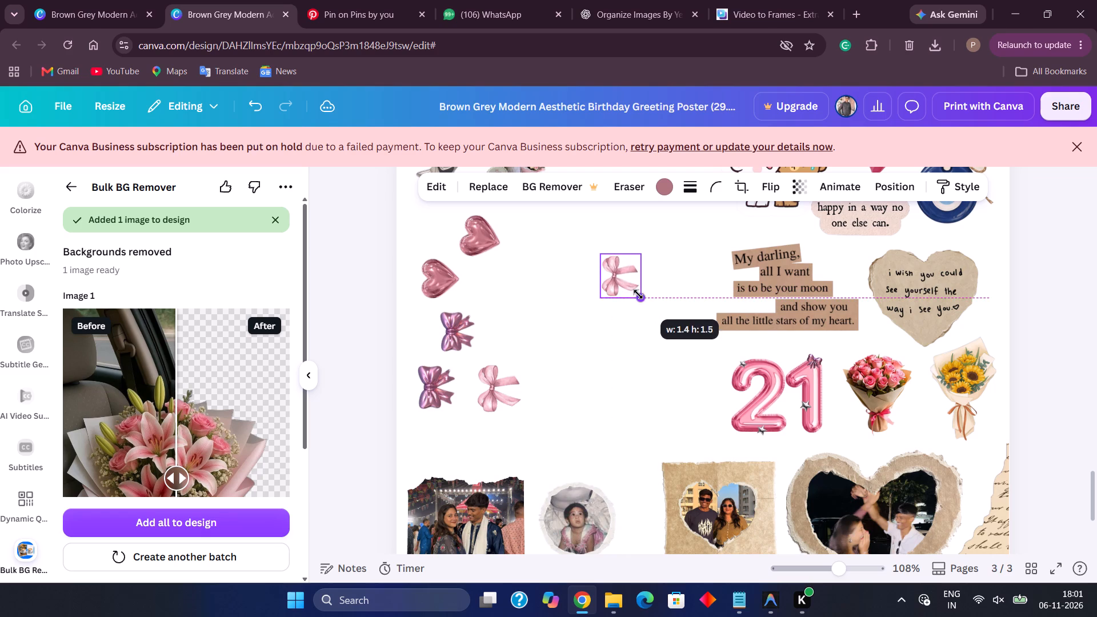
pyautogui.moveTo(624, 270); pyautogui.dragTo(512, 279)
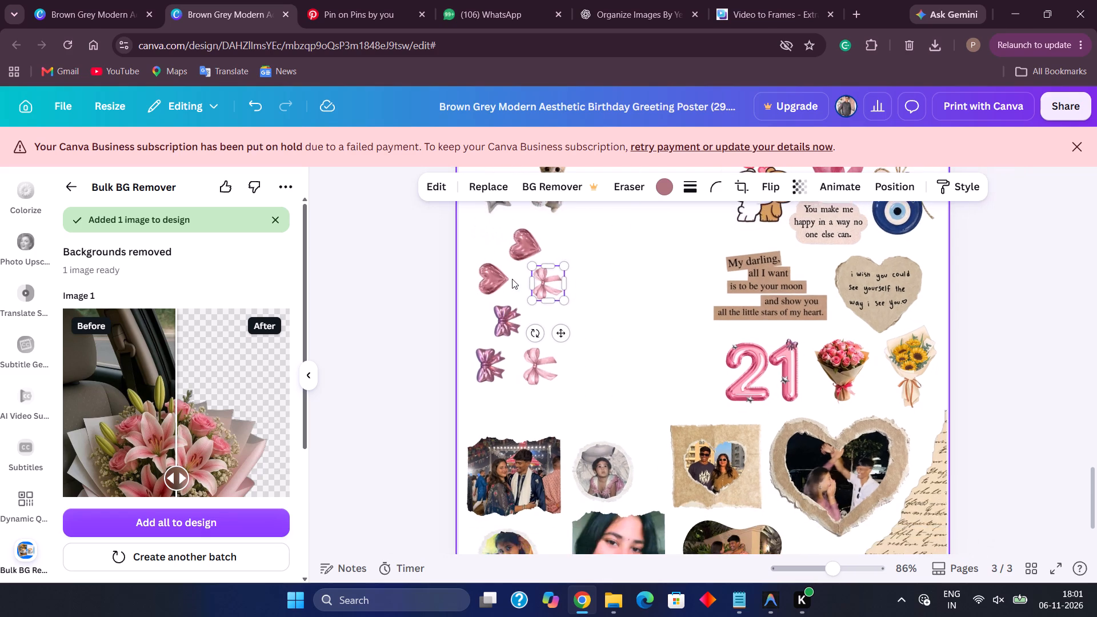
# Move the pink "21" balloon sticker away from the rose bouquet into the free space near the lower pink ribbon bow.
pyautogui.scroll(-1, 512, 279)
pyautogui.scroll(1, 686, 330)
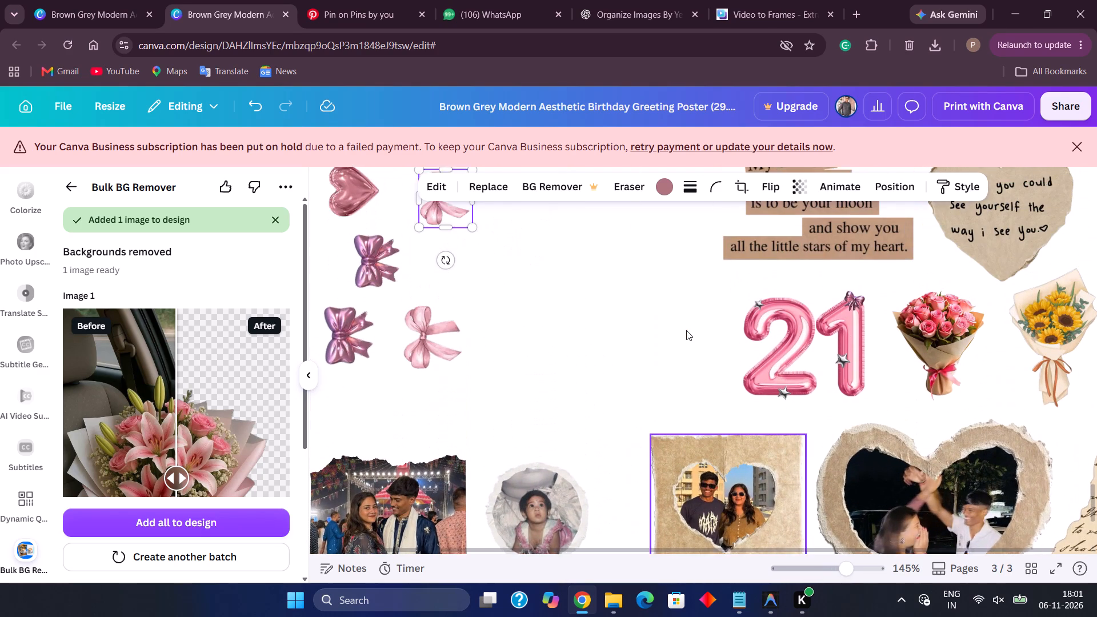
pyautogui.scroll(1, 686, 330)
pyautogui.moveTo(761, 354); pyautogui.dragTo(597, 349)
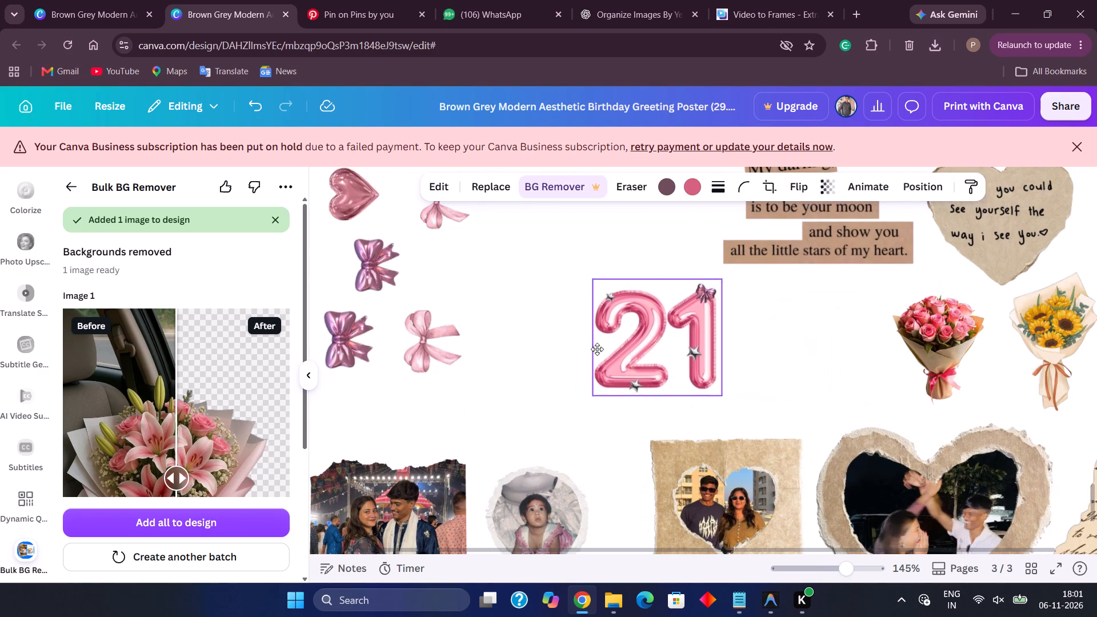
pyautogui.moveTo(597, 349); pyautogui.dragTo(574, 354)
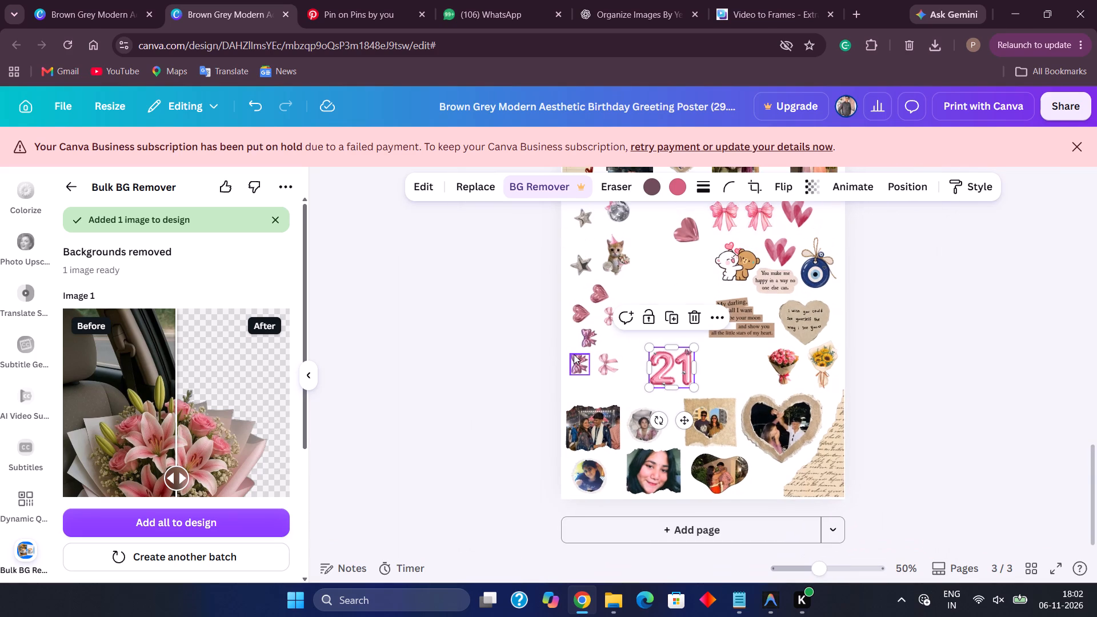
# Copy the "21" balloon sticker and paste it onto page 2 of the birthday poster design in the other browser tab.
pyautogui.click(711, 318)
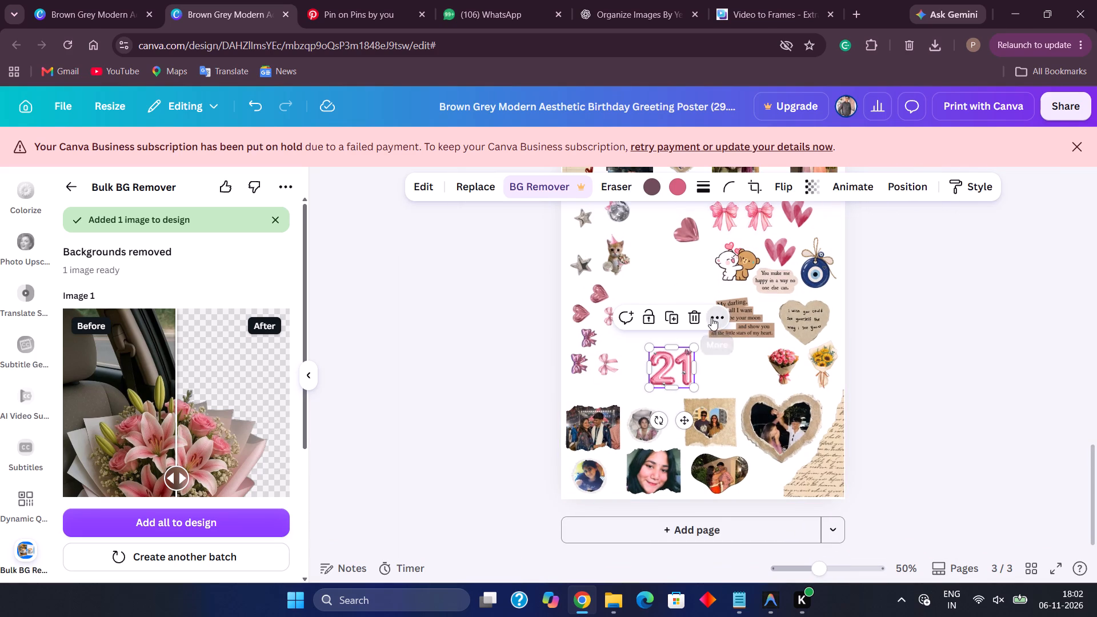
pyautogui.click(758, 355)
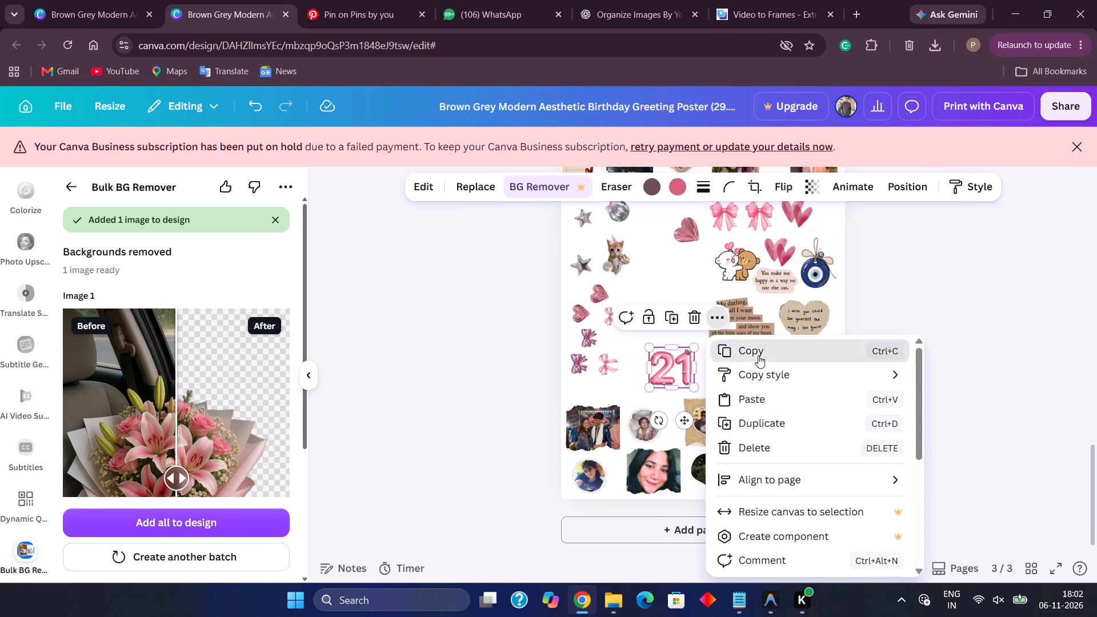
pyautogui.click(146, 0)
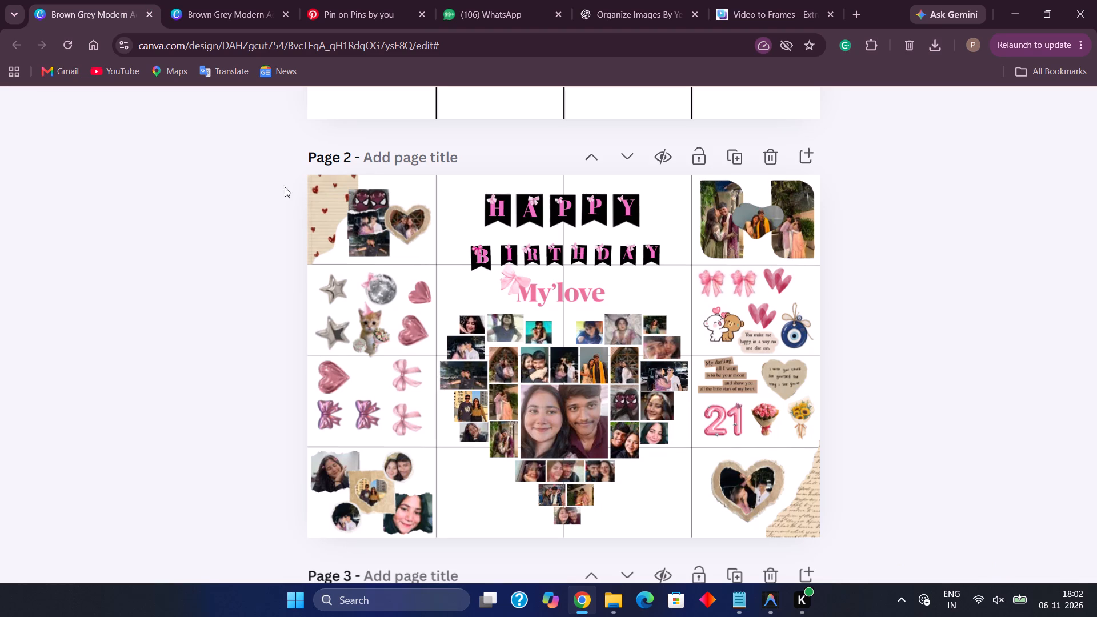
pyautogui.click(456, 199)
pyautogui.hotkey('ctrl', 'v')
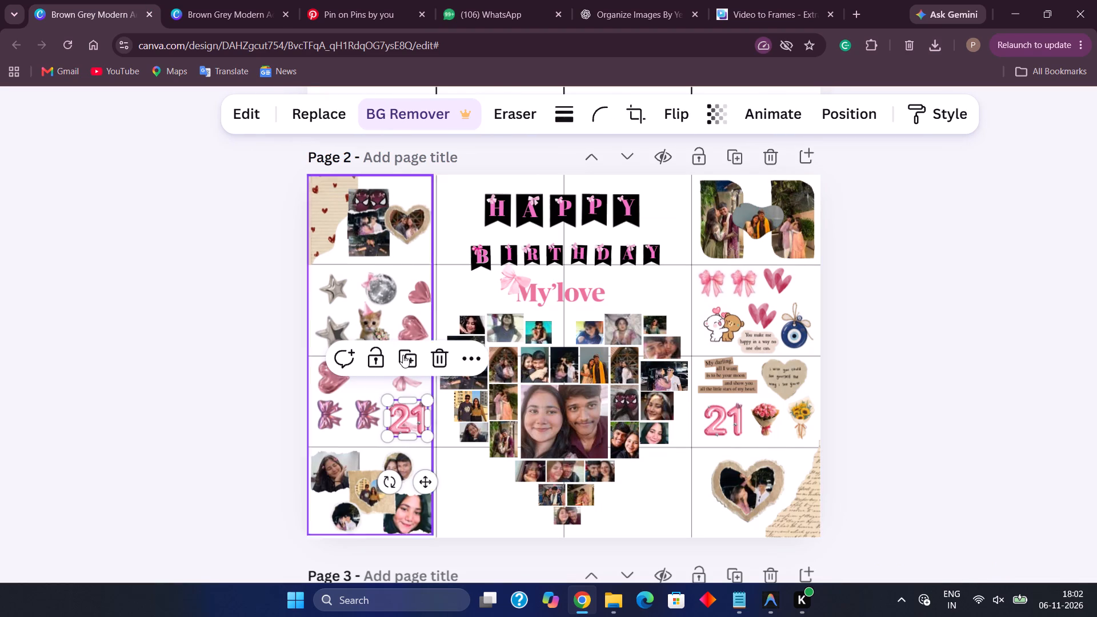
pyautogui.scroll(1, 551, 398)
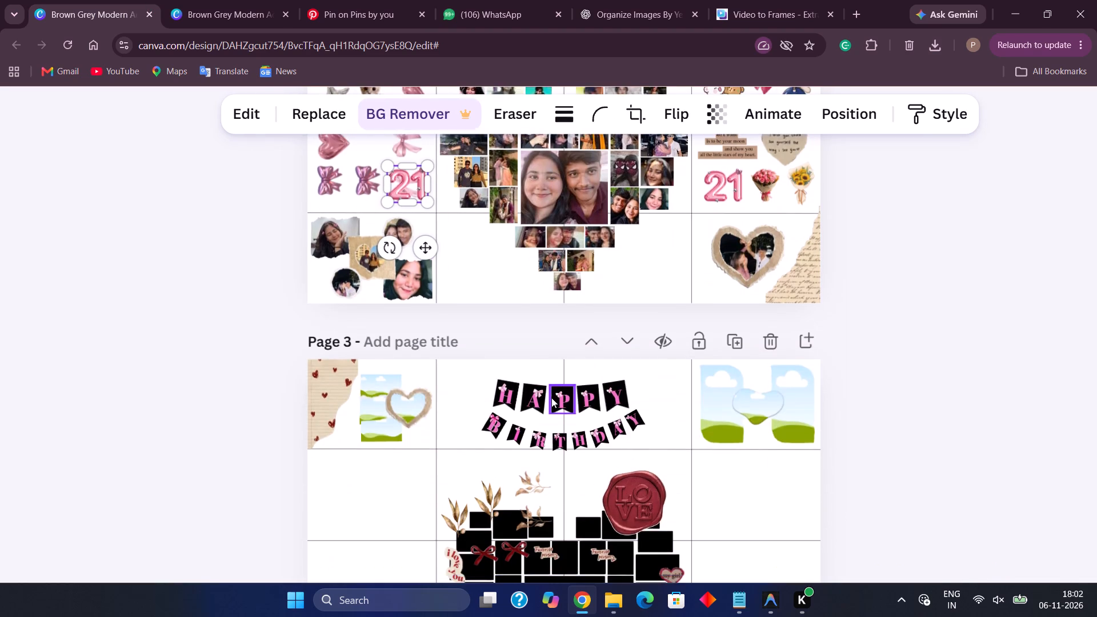
pyautogui.scroll(1, 551, 398)
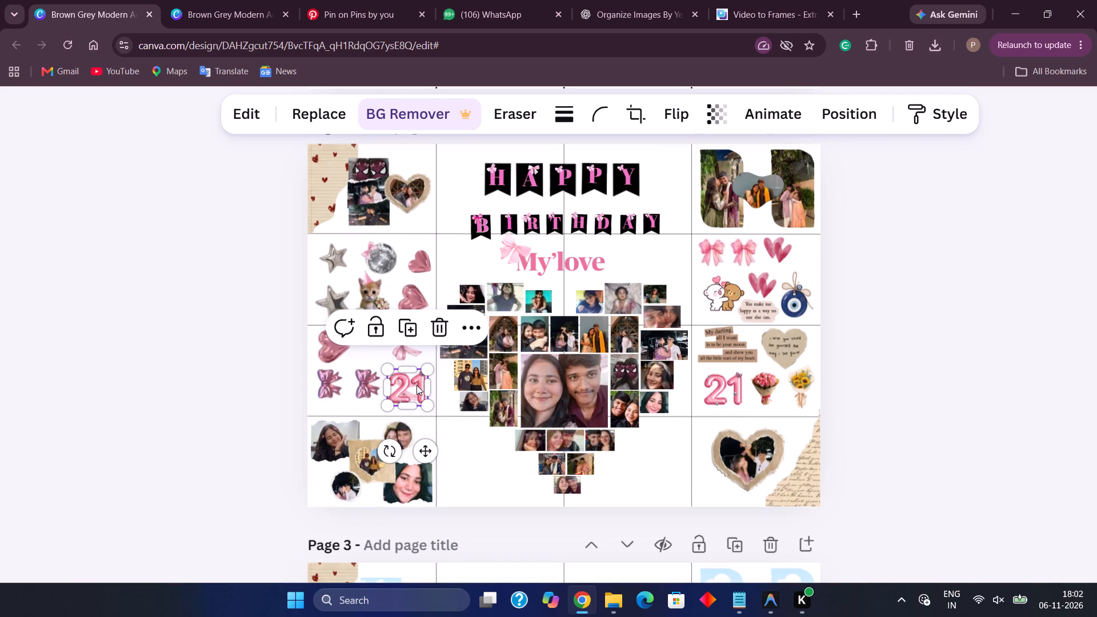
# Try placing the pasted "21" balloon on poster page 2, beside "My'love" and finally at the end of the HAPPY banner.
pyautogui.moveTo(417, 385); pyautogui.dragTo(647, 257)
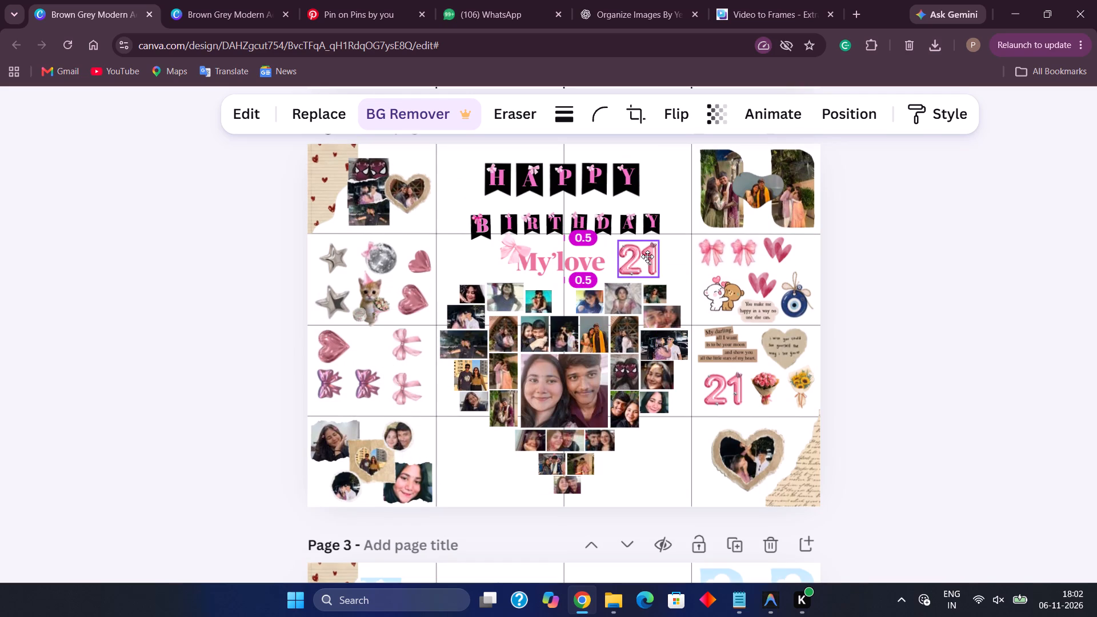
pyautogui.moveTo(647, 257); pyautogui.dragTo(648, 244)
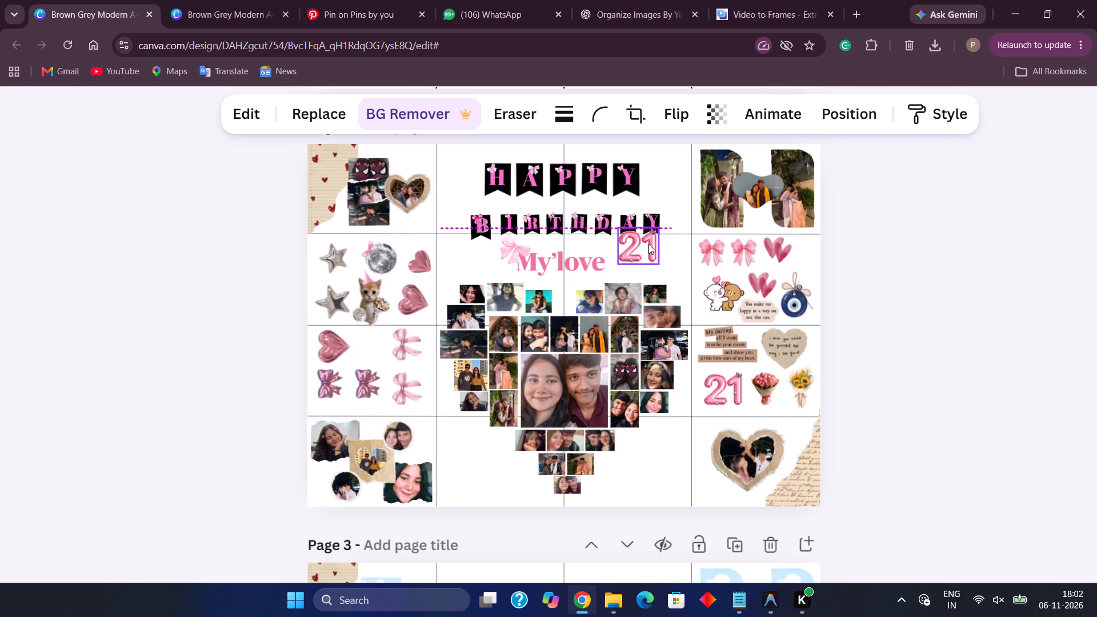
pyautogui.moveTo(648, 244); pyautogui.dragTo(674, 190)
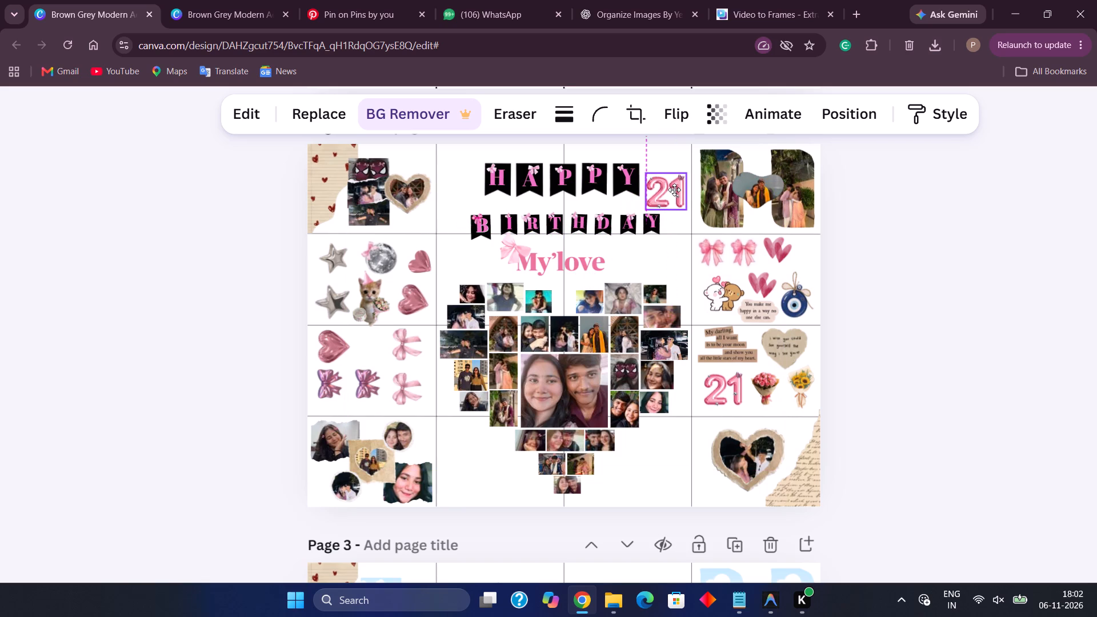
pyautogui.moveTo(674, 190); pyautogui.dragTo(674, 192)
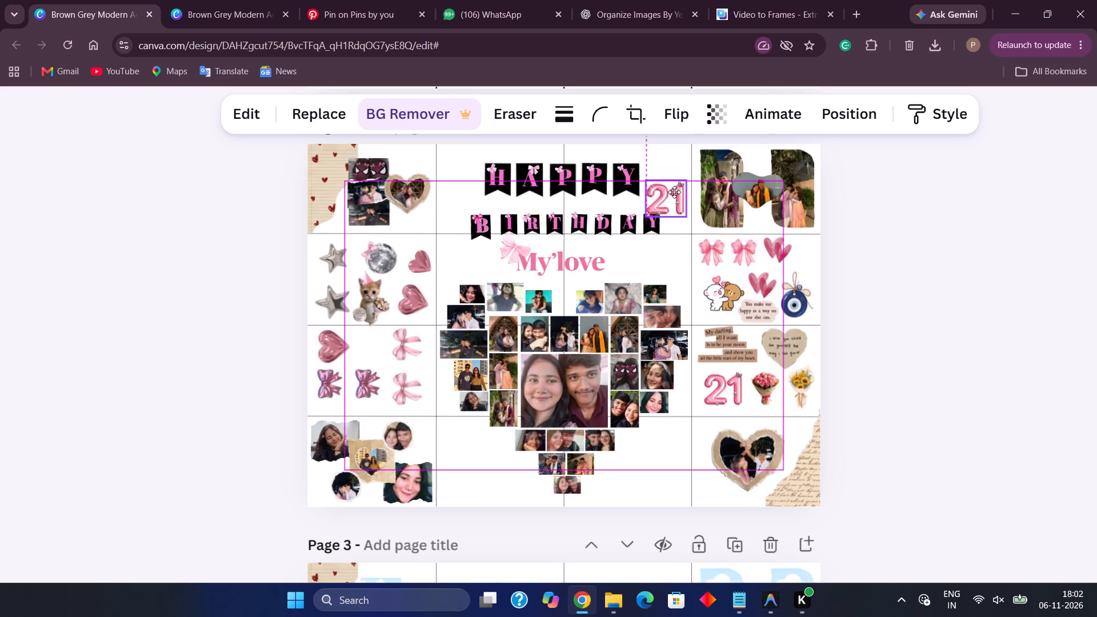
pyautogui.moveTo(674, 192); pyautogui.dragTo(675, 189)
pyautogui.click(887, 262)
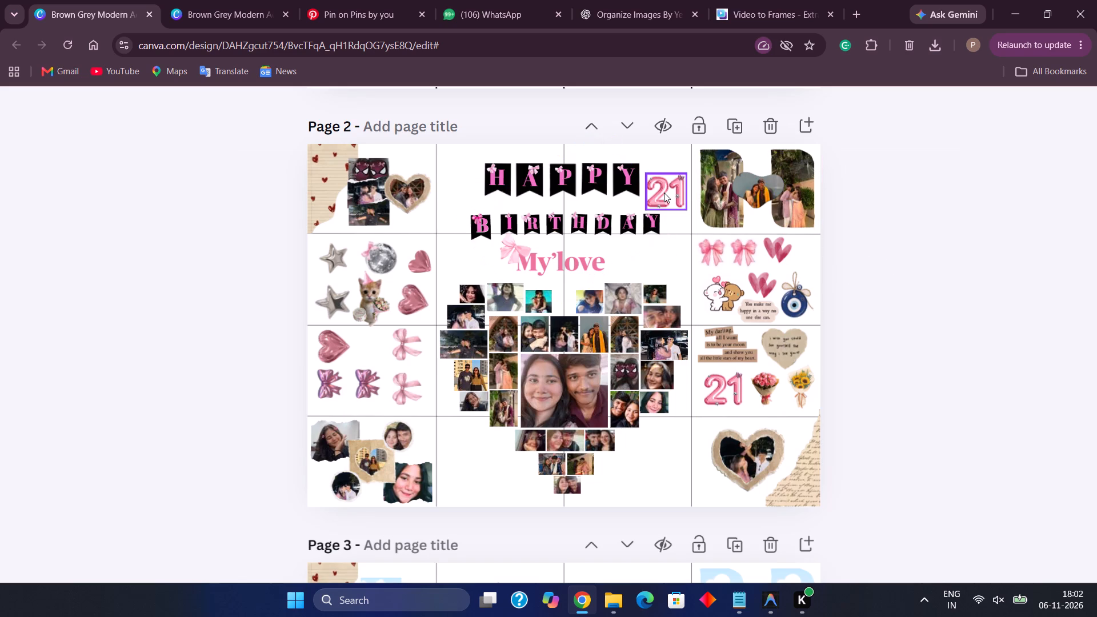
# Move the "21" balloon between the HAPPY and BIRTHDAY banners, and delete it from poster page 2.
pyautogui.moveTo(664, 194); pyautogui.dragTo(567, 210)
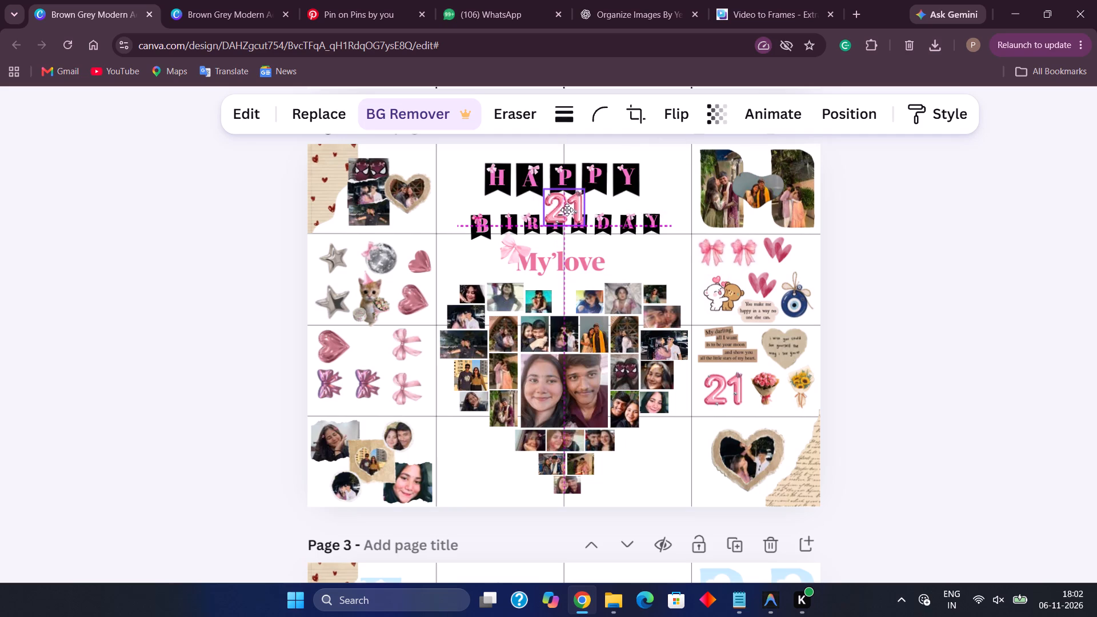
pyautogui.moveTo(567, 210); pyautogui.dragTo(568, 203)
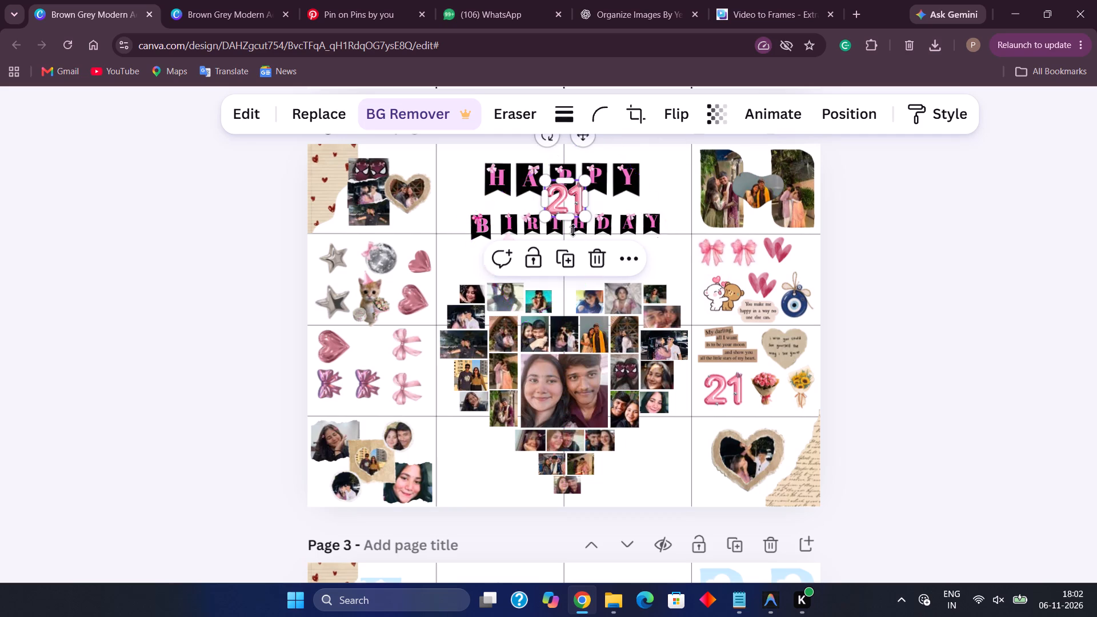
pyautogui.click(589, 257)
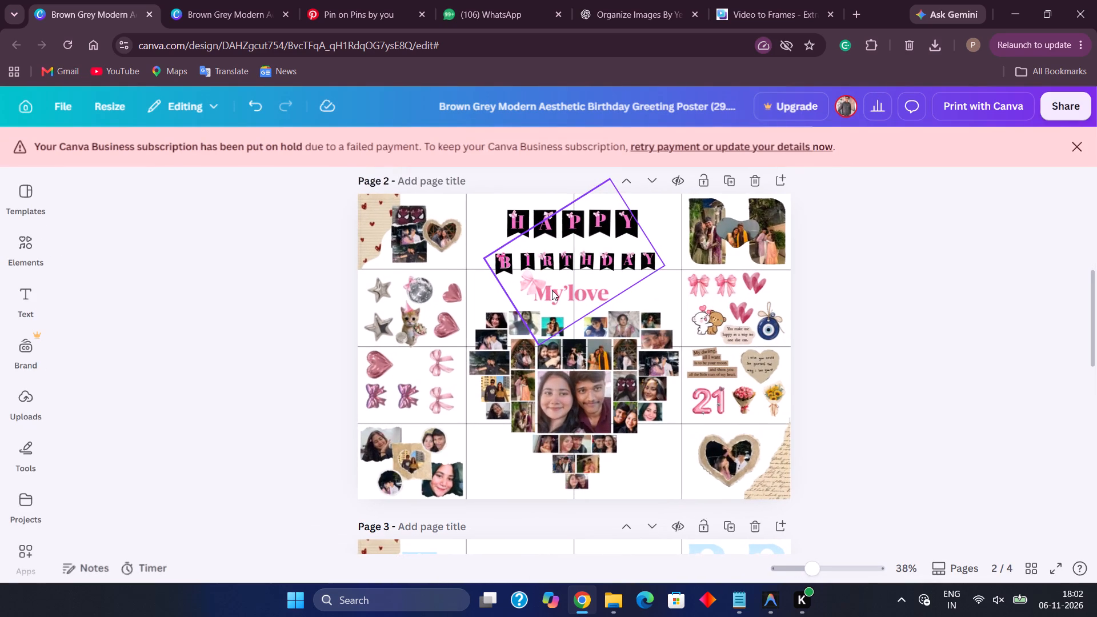
# Switch back to the sticker design and shrink the "21" balloon to about 70 percent, placing it just beyond the lower pink ribbon bow.
pyautogui.click(229, 0)
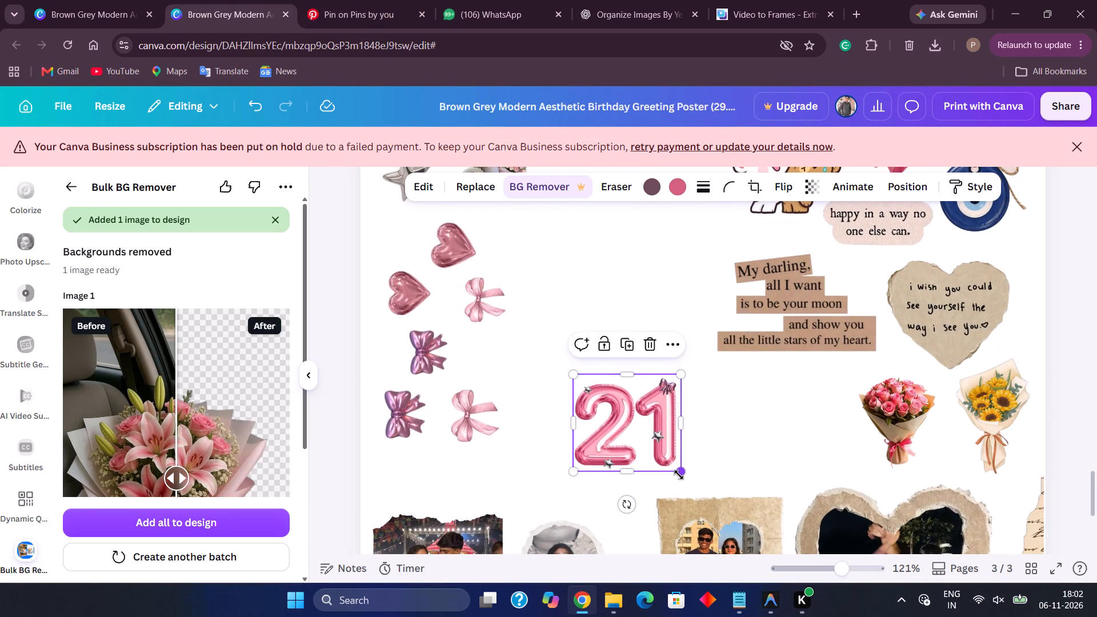
pyautogui.moveTo(679, 475); pyautogui.dragTo(646, 442)
pyautogui.moveTo(620, 411); pyautogui.dragTo(601, 462)
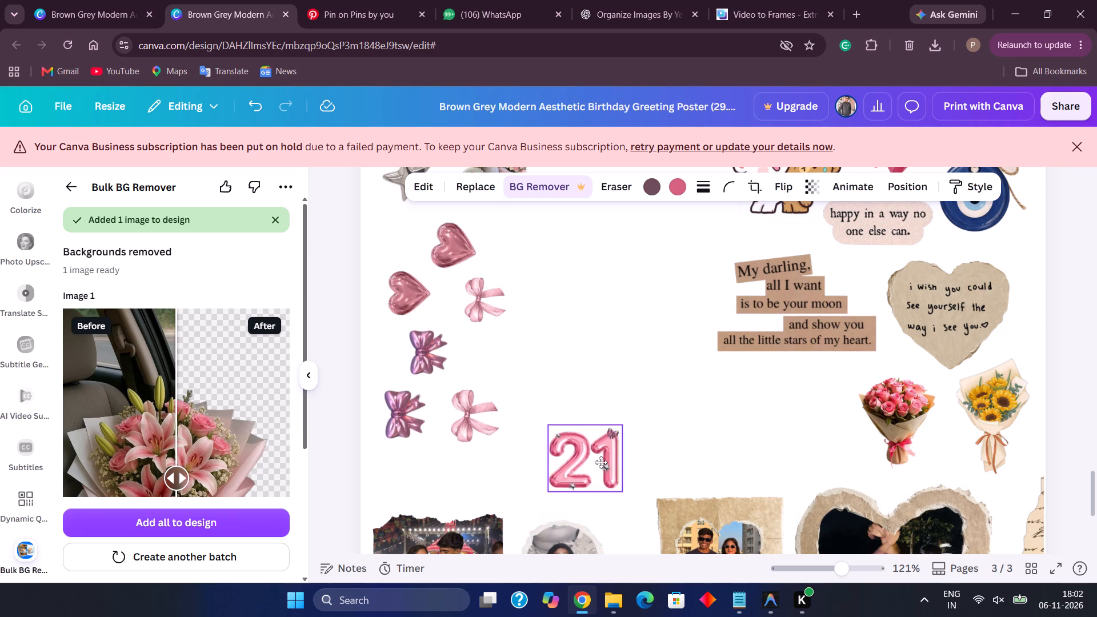
pyautogui.moveTo(601, 462); pyautogui.dragTo(575, 467)
# Move the rose bouquet directly above the "21" balloon and shrink it to about 70 percent.
pyautogui.moveTo(894, 451); pyautogui.dragTo(567, 391)
pyautogui.moveTo(624, 415); pyautogui.dragTo(594, 385)
pyautogui.moveTo(564, 355); pyautogui.dragTo(561, 397)
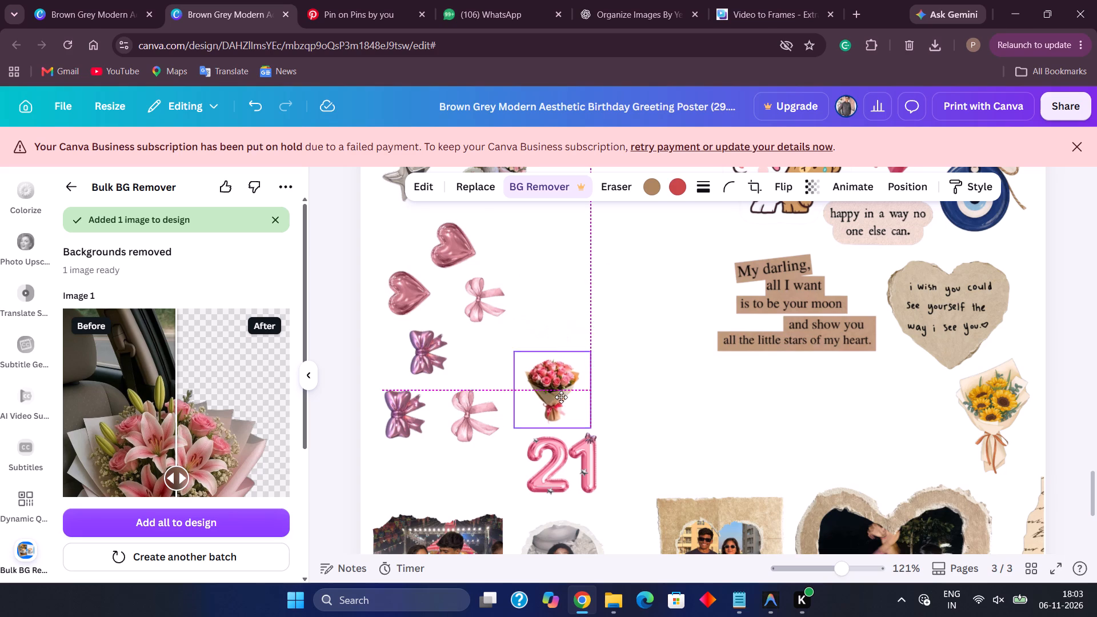
pyautogui.moveTo(561, 397); pyautogui.dragTo(562, 396)
# Move the sunflower bouquet directly above the rose bouquet and shrink it to about 70 percent.
pyautogui.moveTo(1009, 424); pyautogui.dragTo(592, 298)
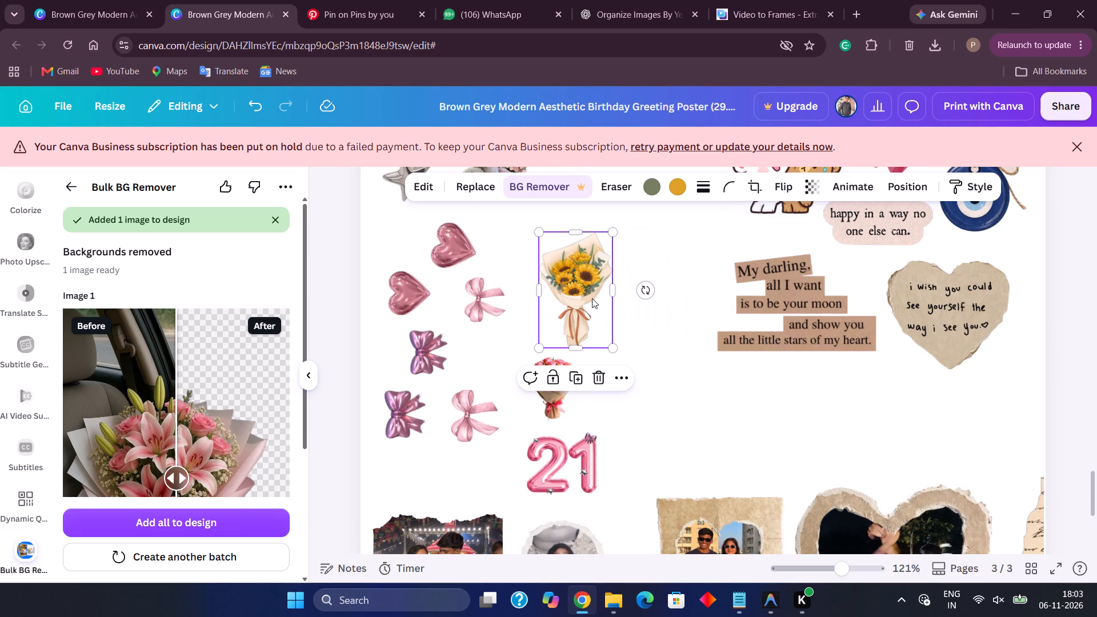
pyautogui.moveTo(614, 344); pyautogui.dragTo(592, 309)
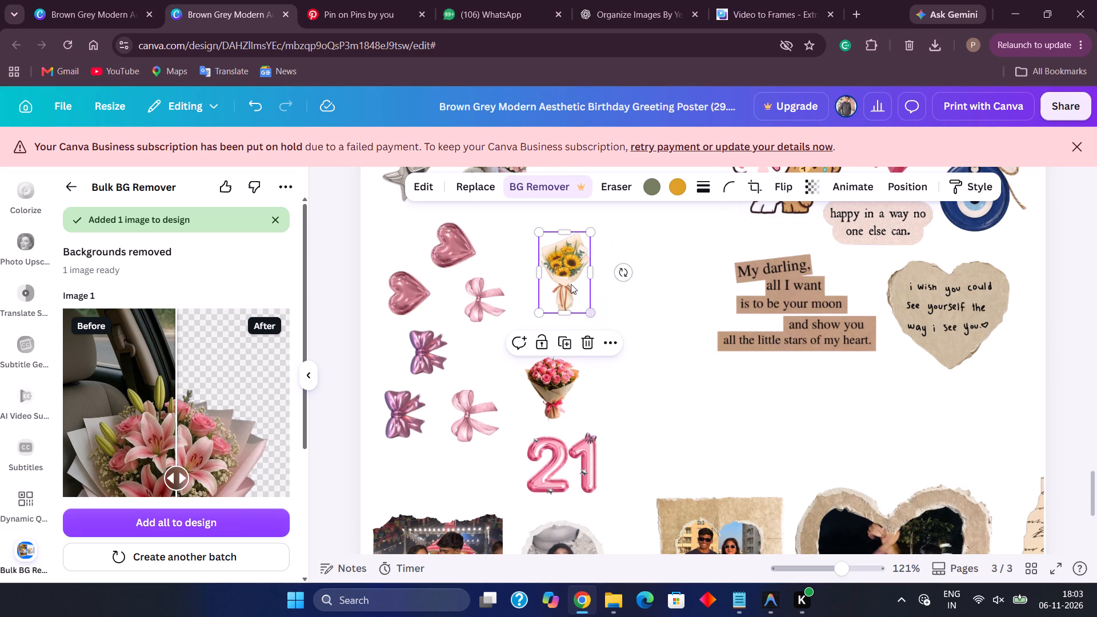
pyautogui.moveTo(570, 283); pyautogui.dragTo(556, 307)
# Delete the separate large pink foil heart standing apart from the disco ball and party kitten.
pyautogui.scroll(5, 556, 307)
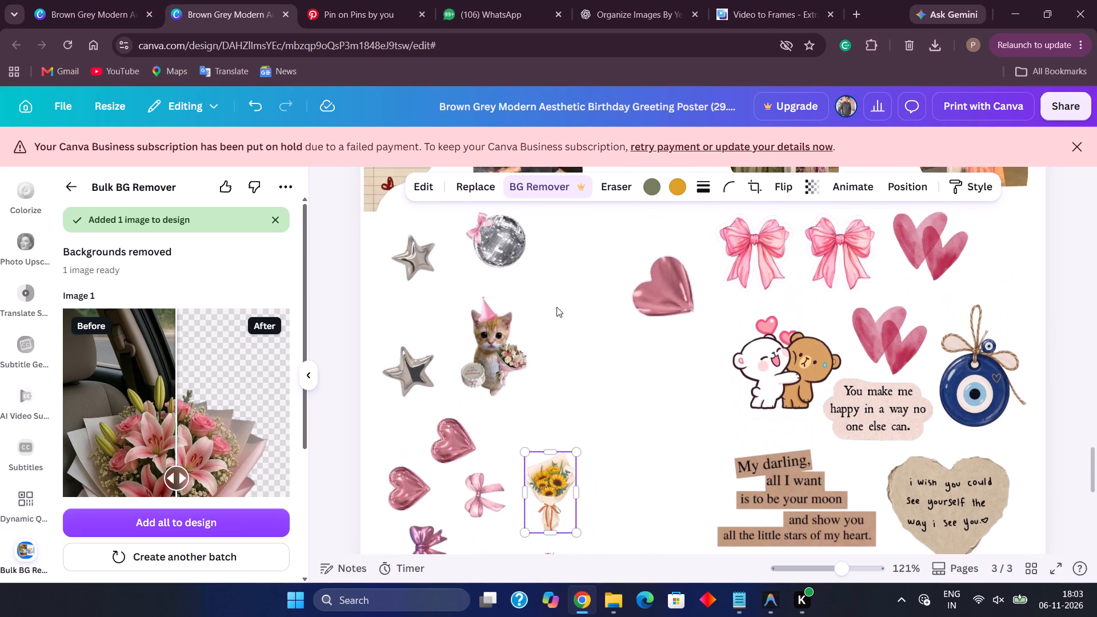
pyautogui.scroll(1, 556, 307)
pyautogui.moveTo(653, 430); pyautogui.dragTo(583, 407)
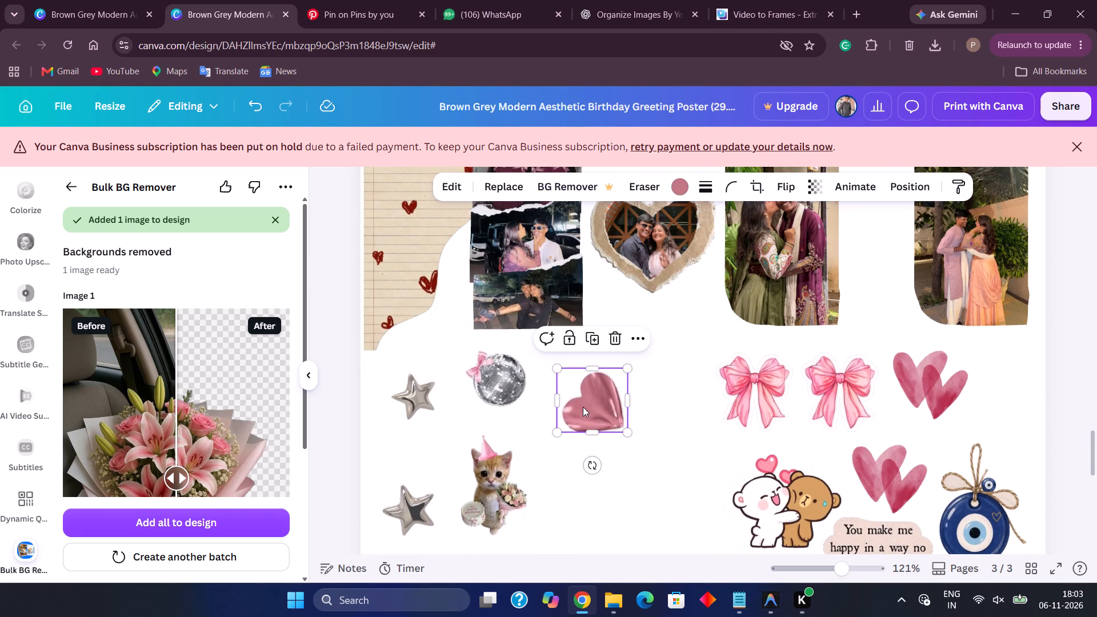
pyautogui.click(617, 338)
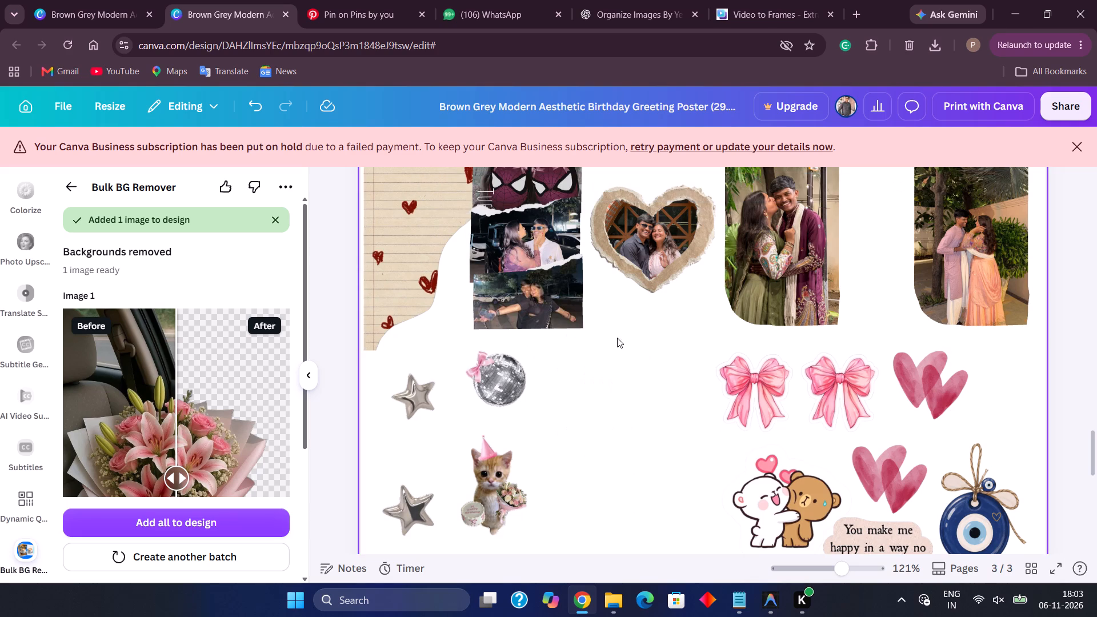
# Shrink one pink watercolour bow to about 60 percent beside the disco ball, and duplicate it with the copy just below.
pyautogui.moveTo(775, 386); pyautogui.dragTo(628, 384)
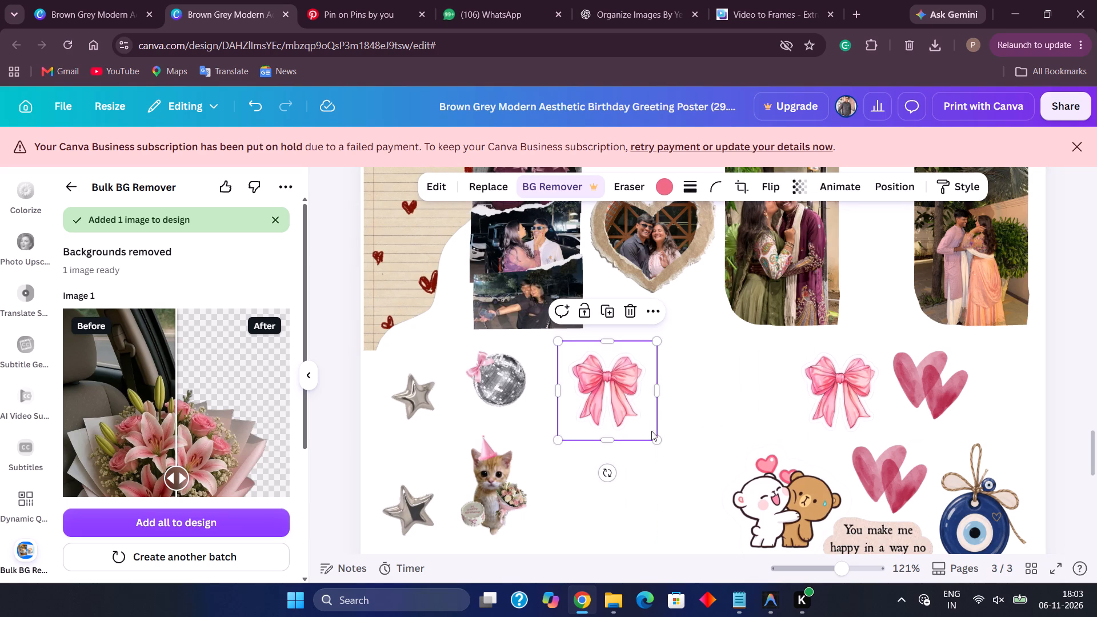
pyautogui.moveTo(658, 440); pyautogui.dragTo(617, 403)
pyautogui.click(612, 321)
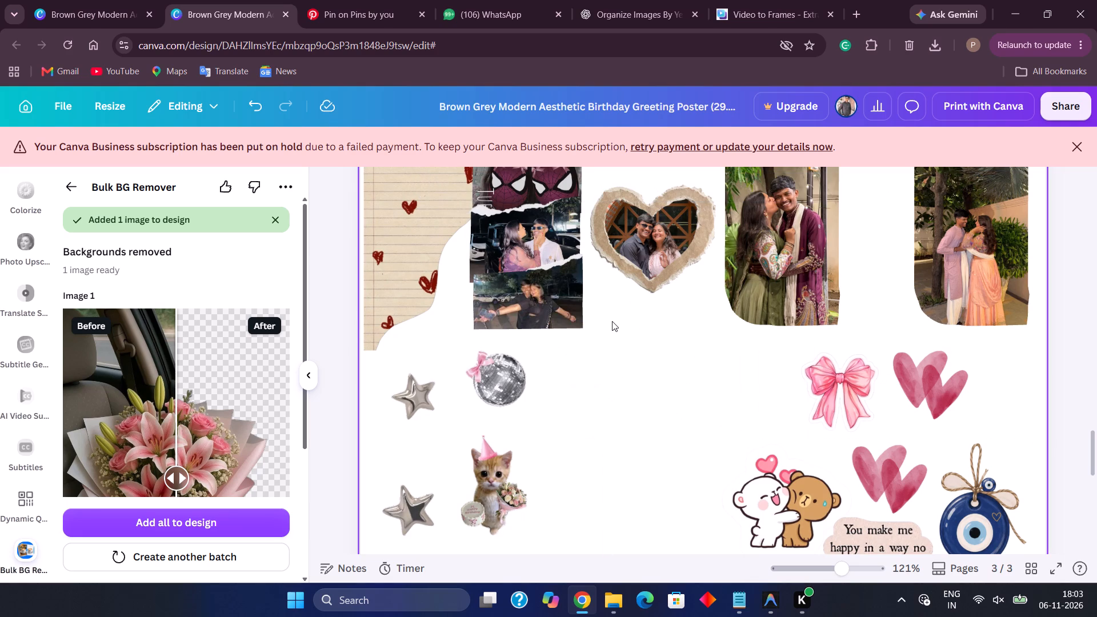
pyautogui.hotkey('ctrl', 'z')
pyautogui.click(594, 376)
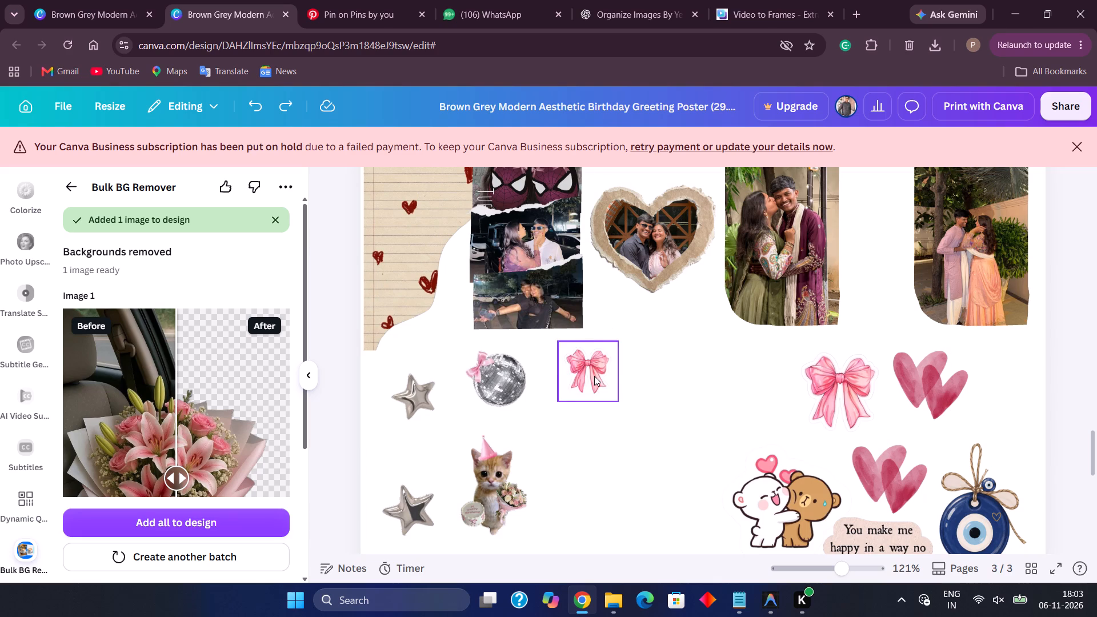
pyautogui.click(594, 323)
pyautogui.click(590, 312)
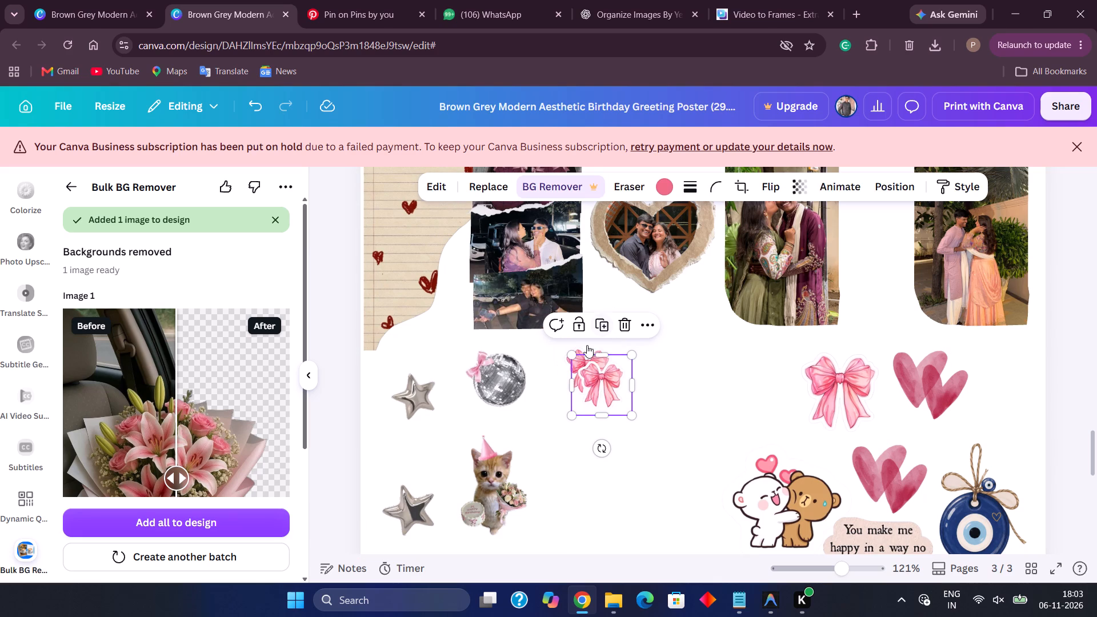
pyautogui.moveTo(598, 399); pyautogui.dragTo(563, 450)
# Delete the remaining full-size pink watercolour bow.
pyautogui.click(829, 403)
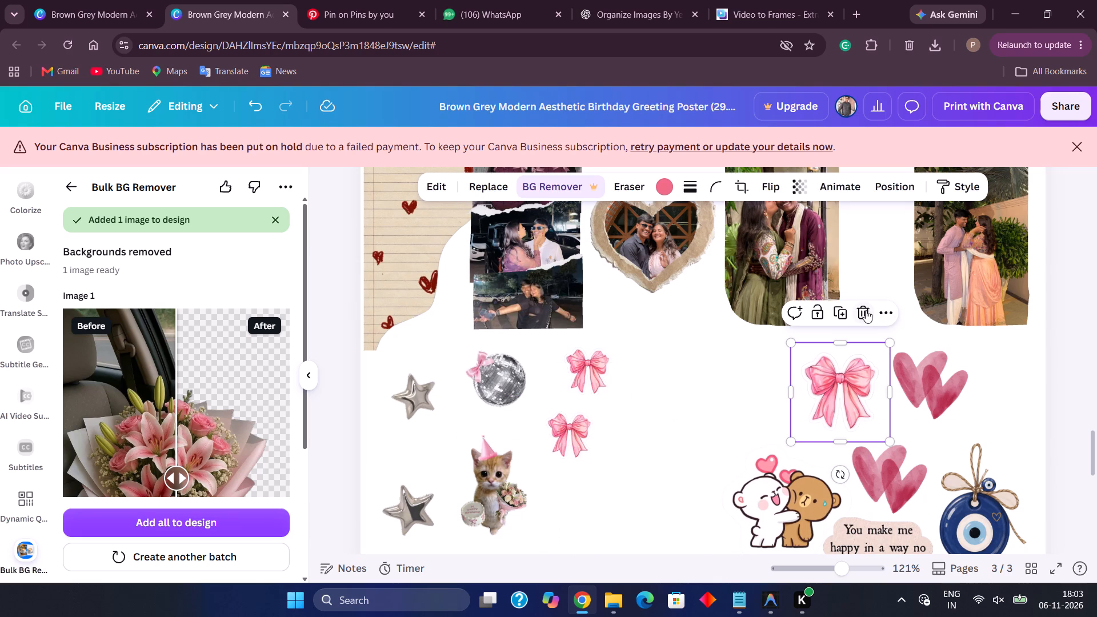
pyautogui.click(866, 310)
# Shrink the upper double-heart sticker to just over half size, duplicate it, and place one beside each small pink bow.
pyautogui.moveTo(923, 383); pyautogui.dragTo(683, 385)
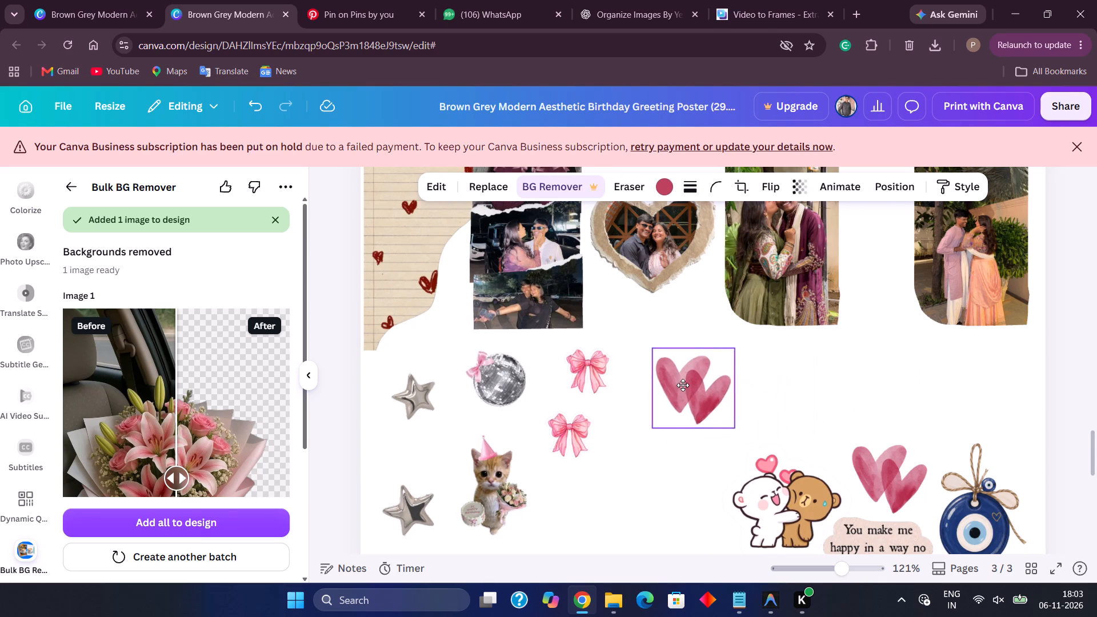
pyautogui.moveTo(683, 385); pyautogui.dragTo(679, 380)
pyautogui.moveTo(730, 419); pyautogui.dragTo(694, 381)
pyautogui.click(671, 319)
pyautogui.moveTo(672, 376); pyautogui.dragTo(626, 440)
pyautogui.moveTo(678, 362); pyautogui.dragTo(666, 375)
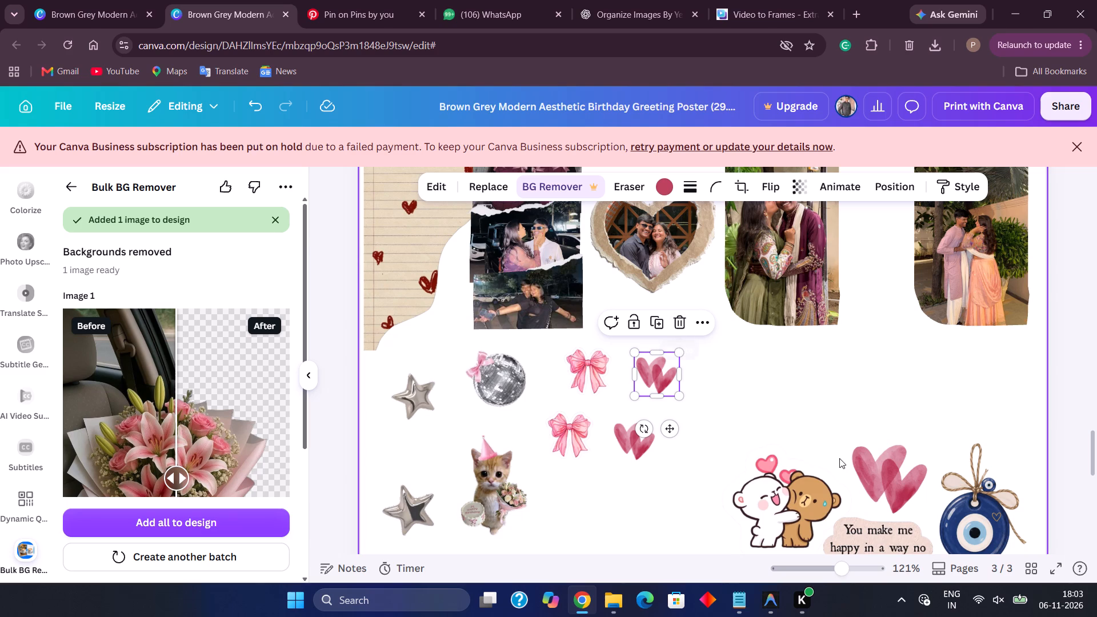
# Delete the remaining full-size double-heart sticker above the "You make me happy" note.
pyautogui.click(878, 472)
pyautogui.click(907, 411)
# Shrink the hugging bears sticker to slightly under half size and place it beside the party kitten, below the small bows and double hearts.
pyautogui.scroll(-1, 907, 411)
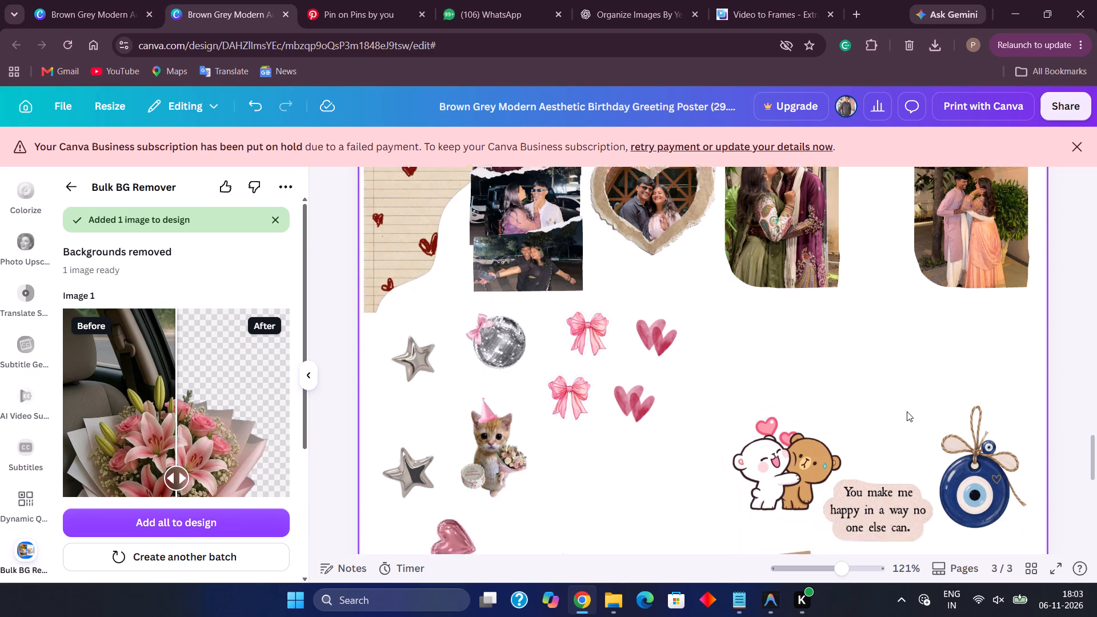
pyautogui.scroll(-2, 907, 411)
pyautogui.moveTo(796, 339); pyautogui.dragTo(714, 370)
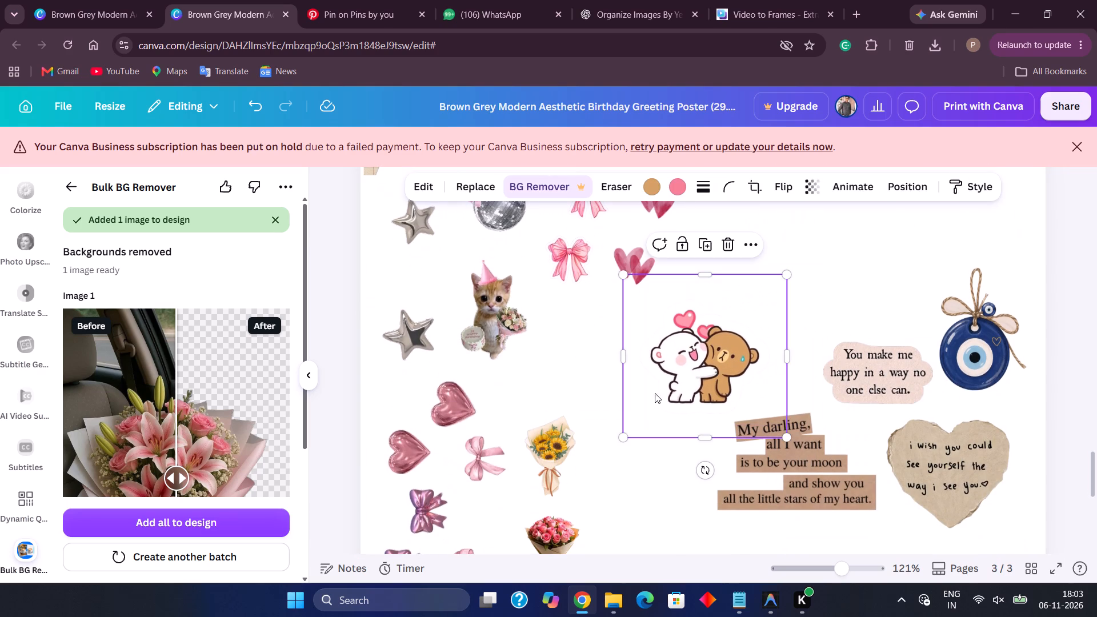
pyautogui.moveTo(628, 439); pyautogui.dragTo(702, 347)
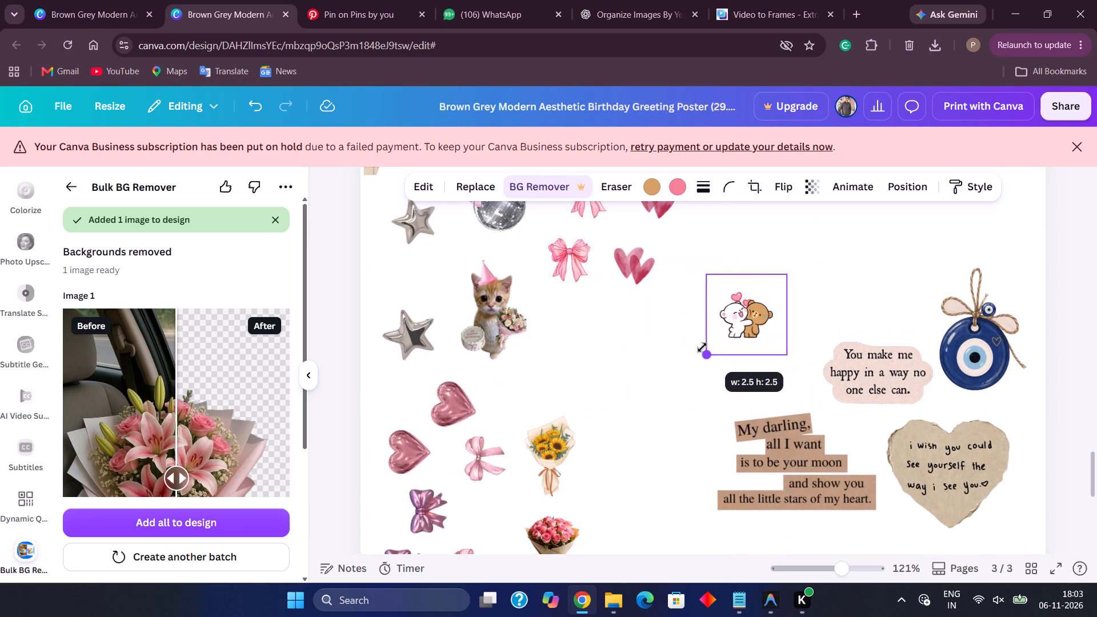
pyautogui.moveTo(702, 347); pyautogui.dragTo(695, 363)
pyautogui.moveTo(726, 328); pyautogui.dragTo(597, 347)
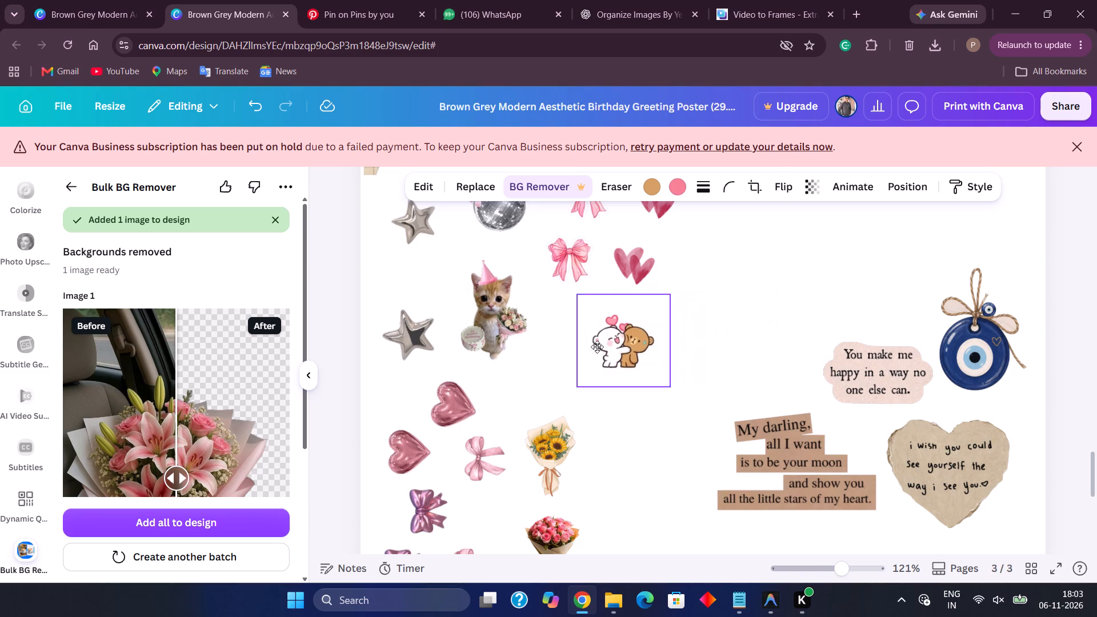
pyautogui.moveTo(597, 347); pyautogui.dragTo(583, 348)
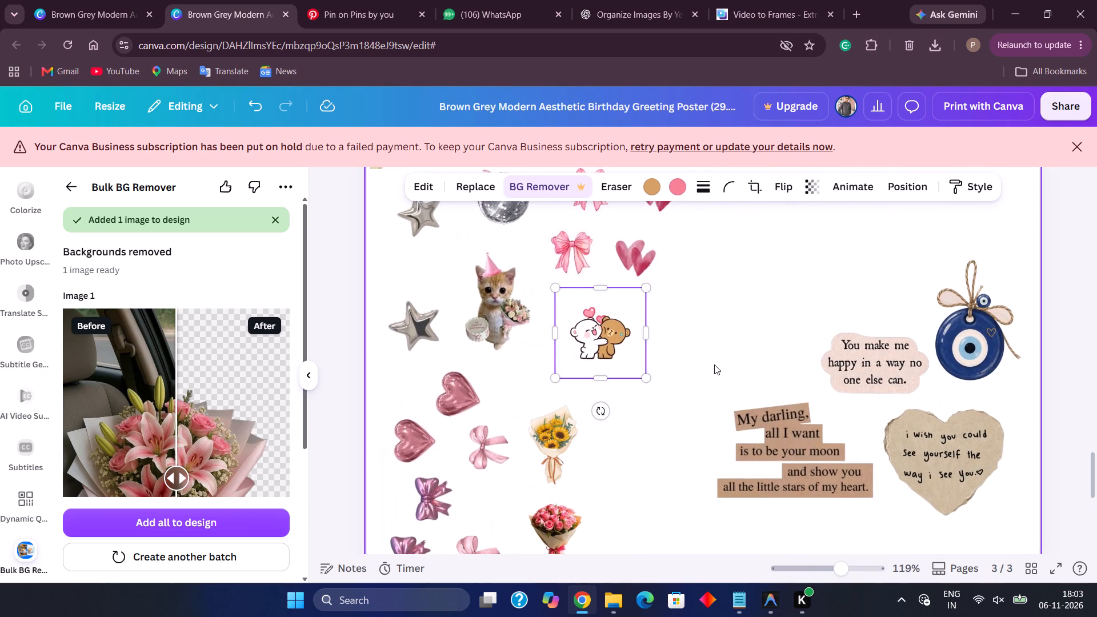
pyautogui.moveTo(555, 376); pyautogui.dragTo(579, 352)
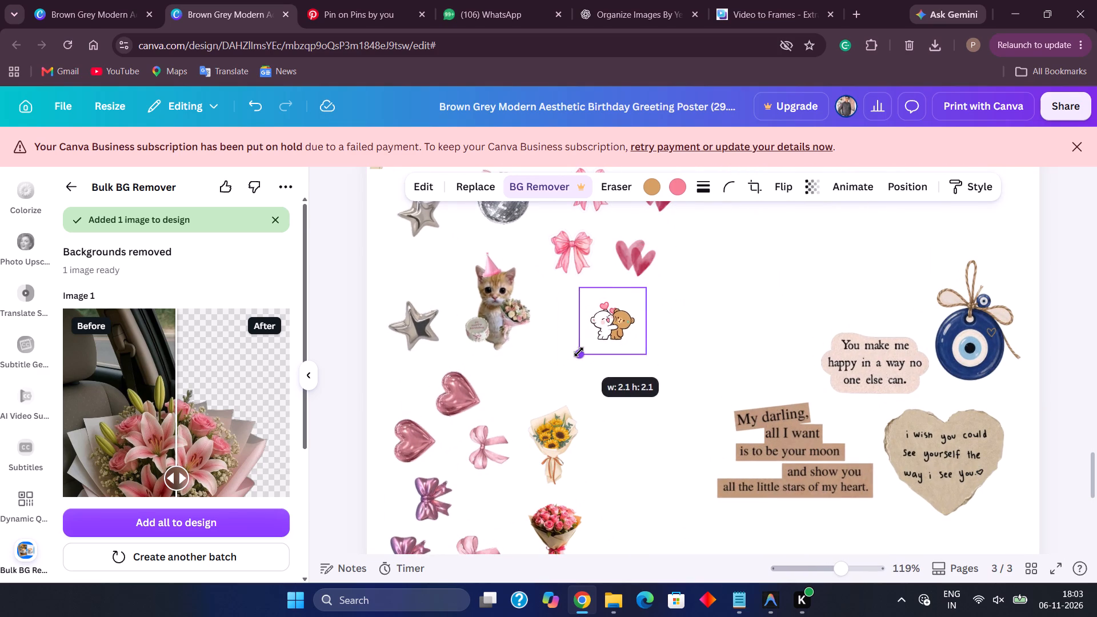
pyautogui.moveTo(579, 352); pyautogui.dragTo(573, 357)
pyautogui.moveTo(610, 338); pyautogui.dragTo(587, 344)
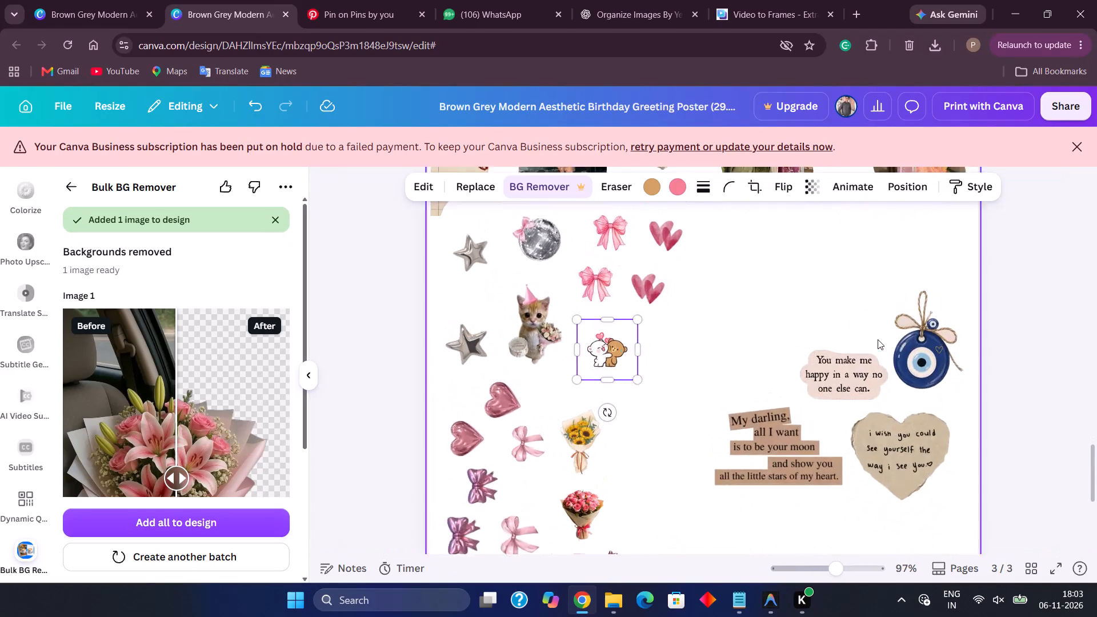
# Shrink the "My darling, all I want" note to about half size and place it beside the sunflower bouquet.
pyautogui.scroll(-1, 878, 339)
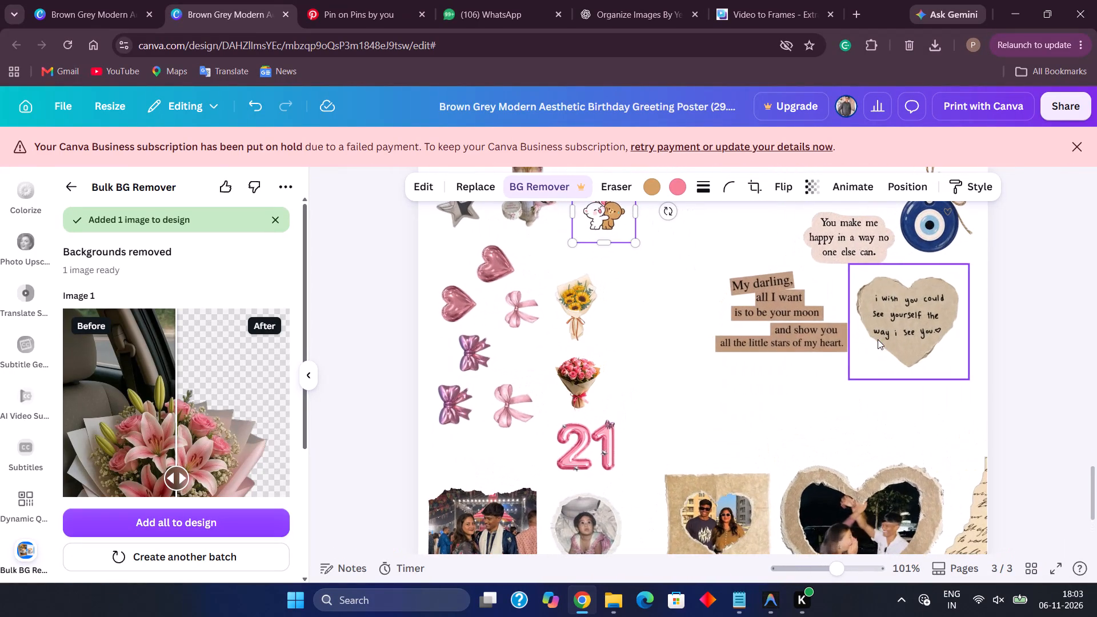
pyautogui.click(820, 329)
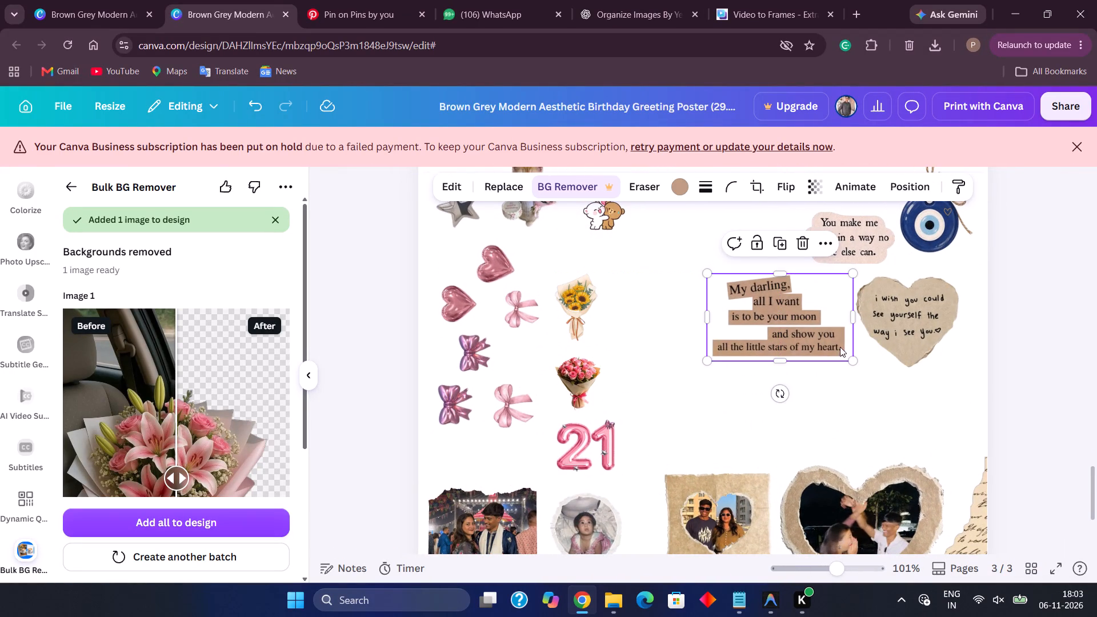
pyautogui.moveTo(849, 359); pyautogui.dragTo(762, 320)
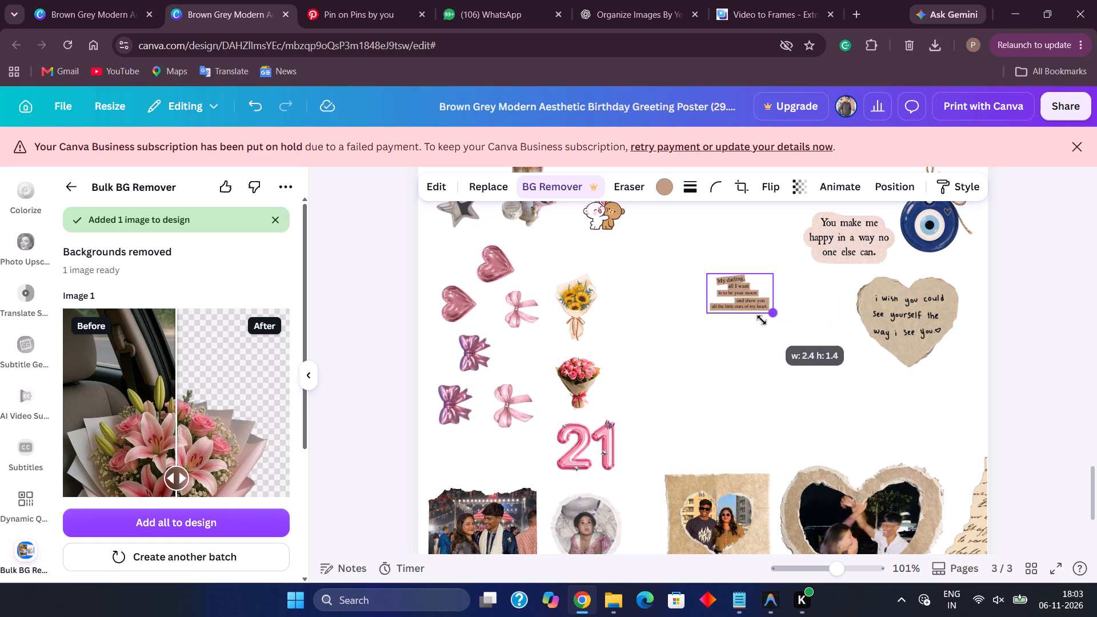
pyautogui.moveTo(762, 320); pyautogui.dragTo(798, 335)
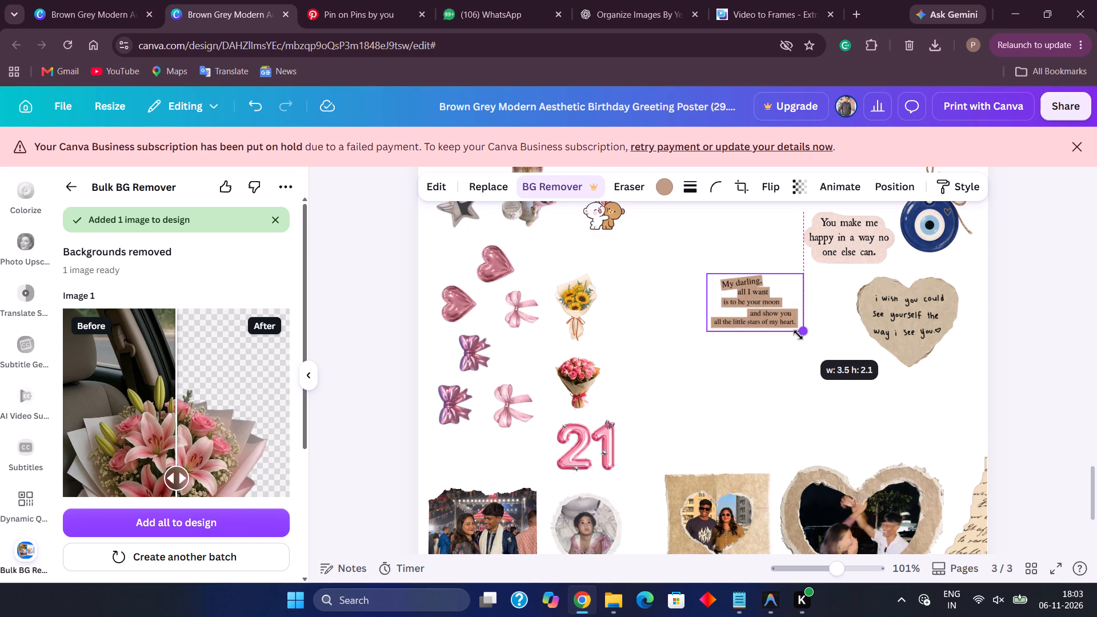
pyautogui.moveTo(798, 335); pyautogui.dragTo(794, 334)
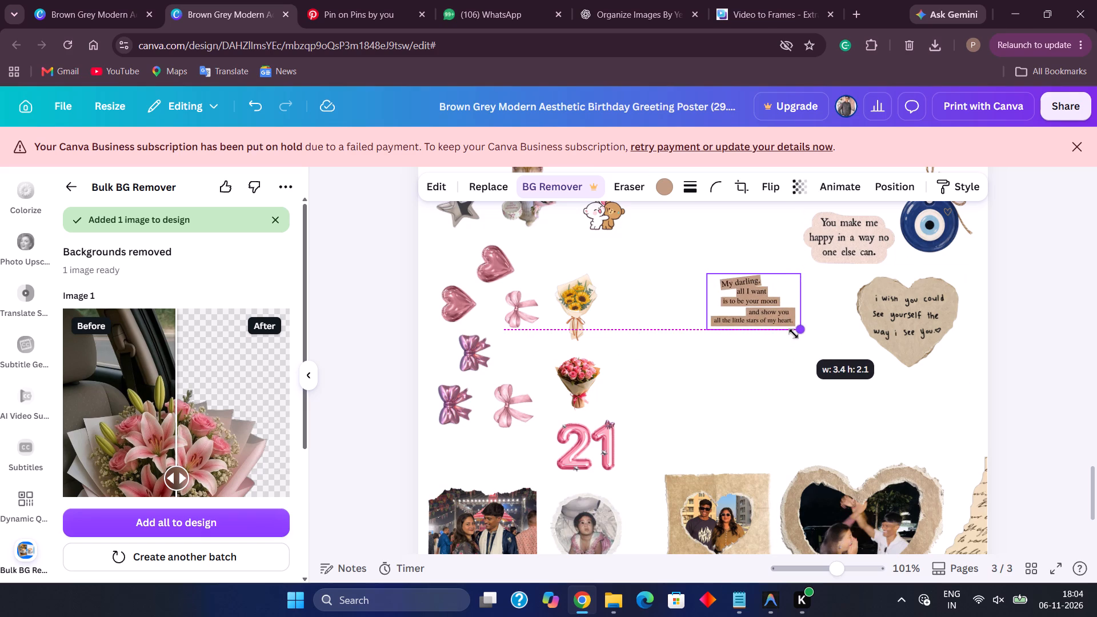
pyautogui.moveTo(794, 334); pyautogui.dragTo(771, 327)
pyautogui.moveTo(756, 305); pyautogui.dragTo(662, 282)
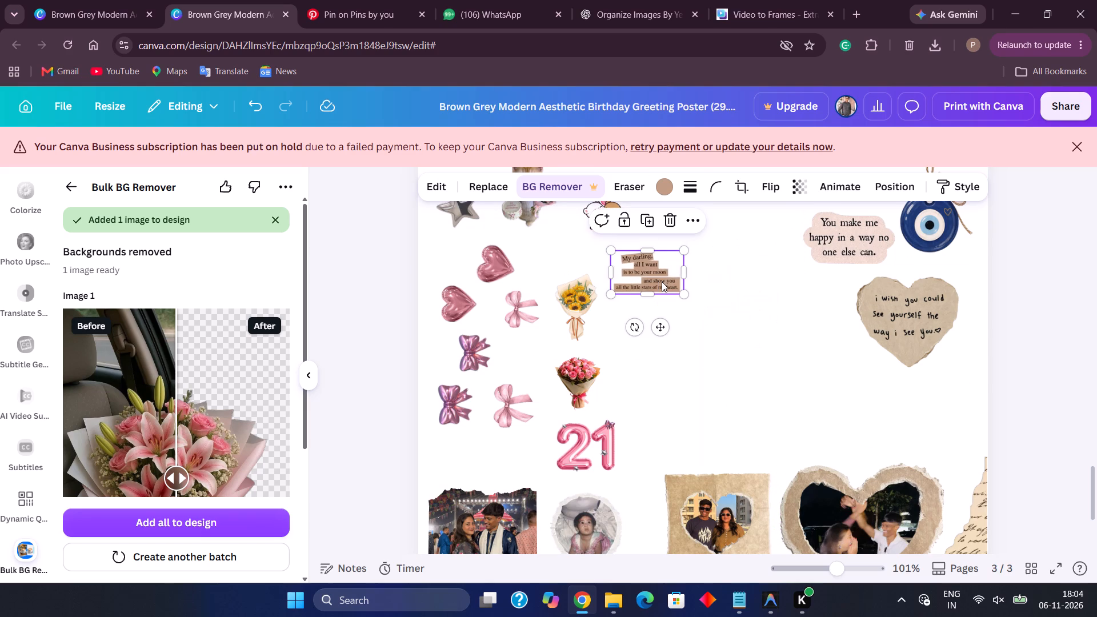
# Shrink the "You make me happy" note to about 2.3 by 1.3 and place it directly below the "My darling" note.
pyautogui.moveTo(847, 250); pyautogui.dragTo(665, 376)
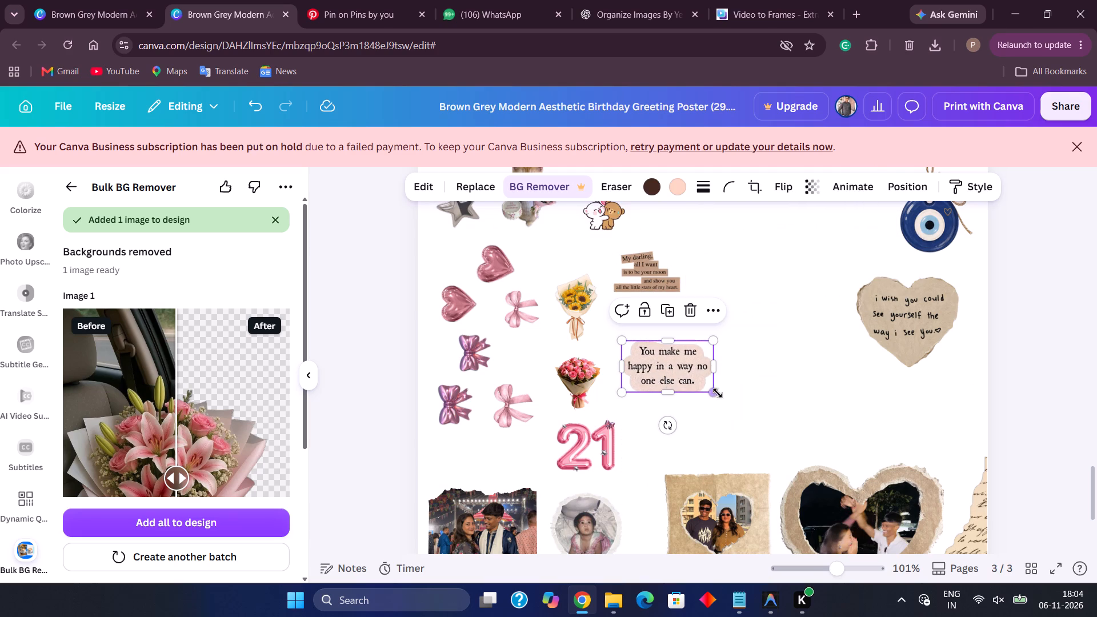
pyautogui.moveTo(714, 388); pyautogui.dragTo(694, 358)
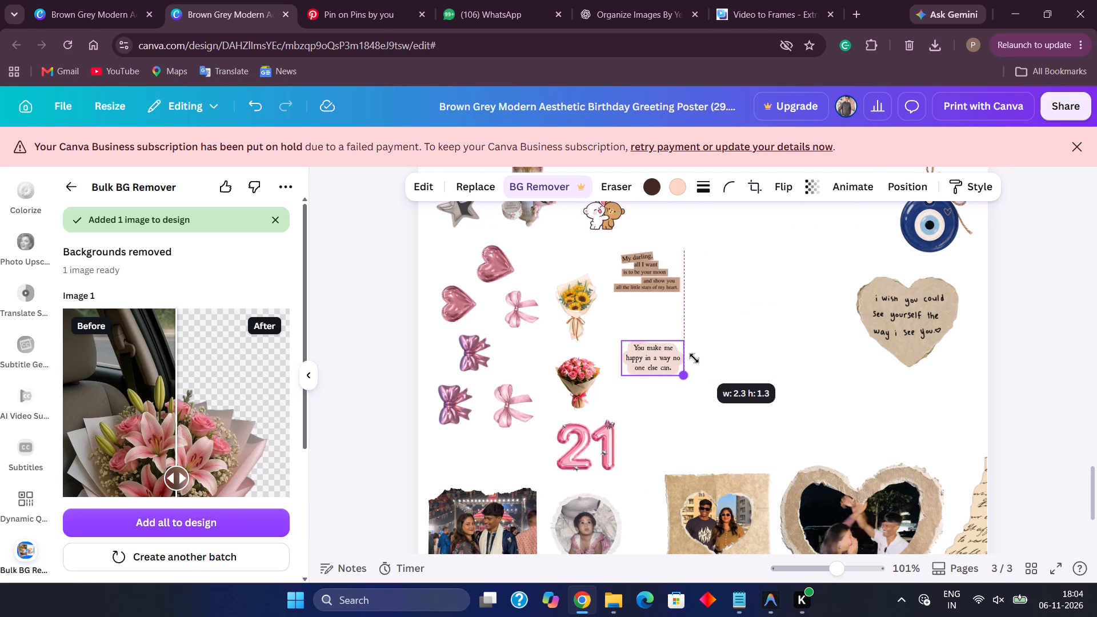
pyautogui.moveTo(694, 358); pyautogui.dragTo(694, 359)
pyautogui.moveTo(660, 365); pyautogui.dragTo(657, 332)
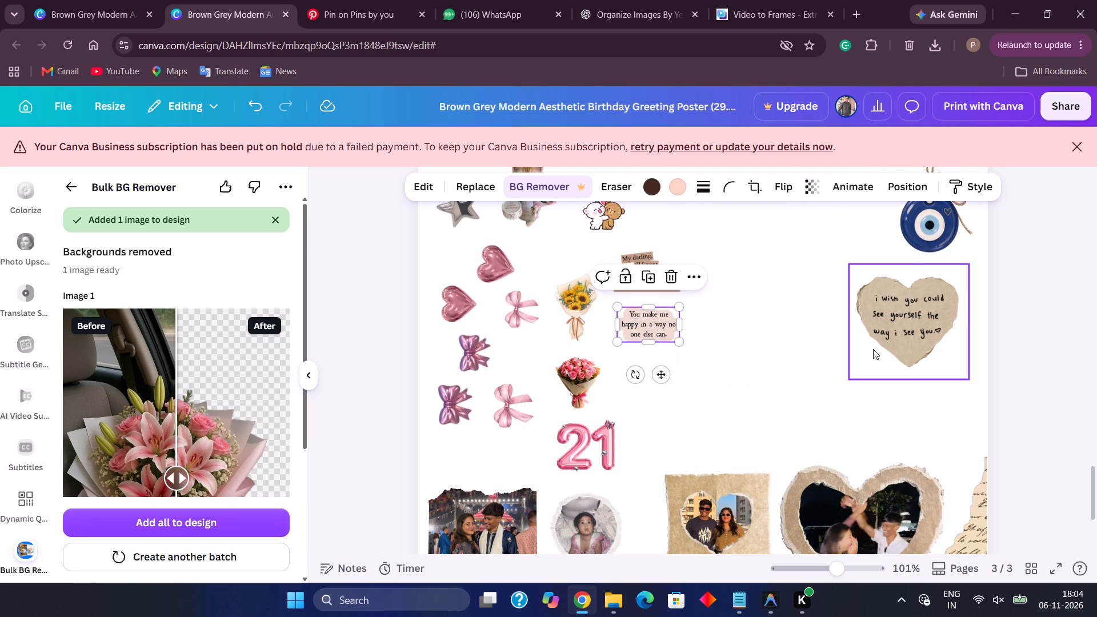
# Shrink the heart-shaped "I wish you could see yourself" note to just over half size and place it beside the rose bouquet.
pyautogui.moveTo(902, 347); pyautogui.dragTo(708, 460)
pyautogui.moveTo(655, 495); pyautogui.dragTo(706, 424)
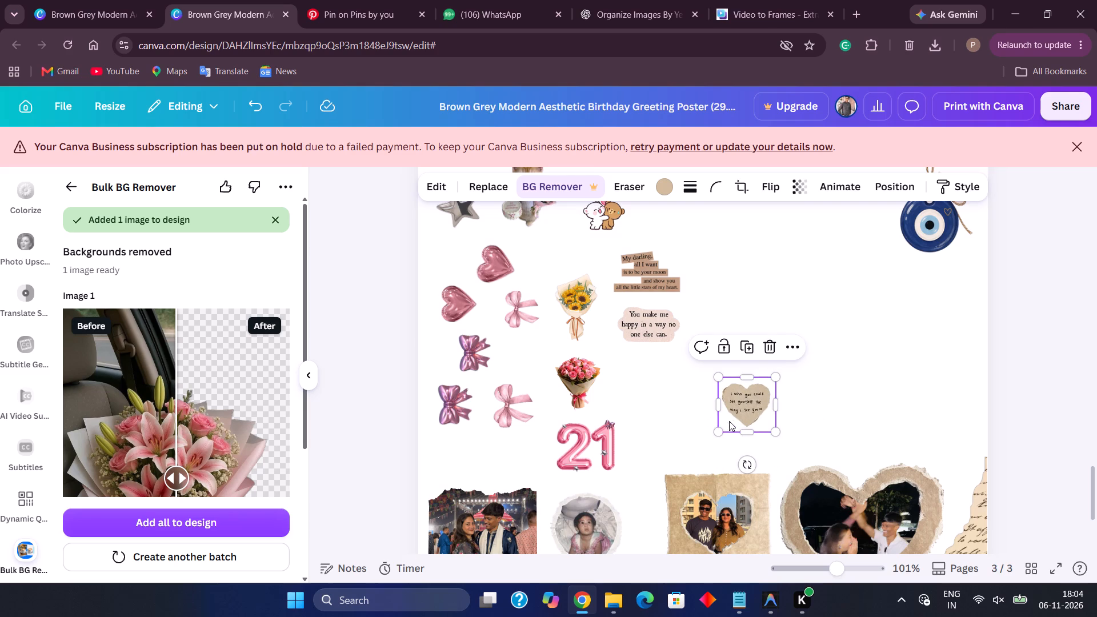
pyautogui.moveTo(720, 430); pyautogui.dragTo(711, 440)
pyautogui.moveTo(745, 419); pyautogui.dragTo(651, 407)
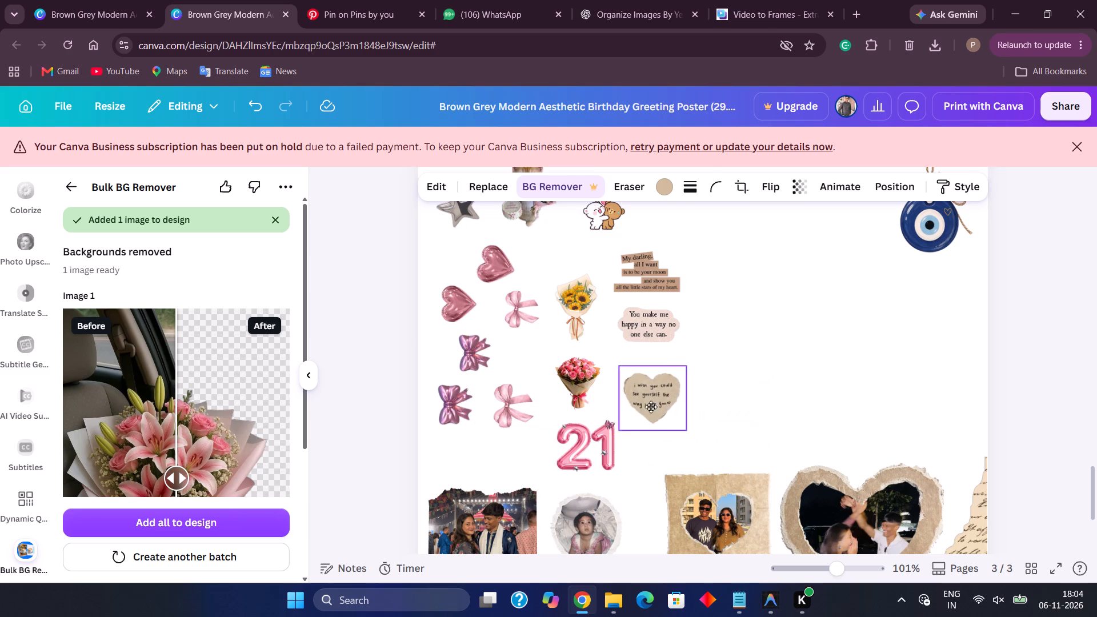
pyautogui.moveTo(651, 407); pyautogui.dragTo(654, 393)
# Shrink the blue evil eye charm to about 1.8 by 2.5 and place it beside the hugging bears.
pyautogui.scroll(2, 839, 343)
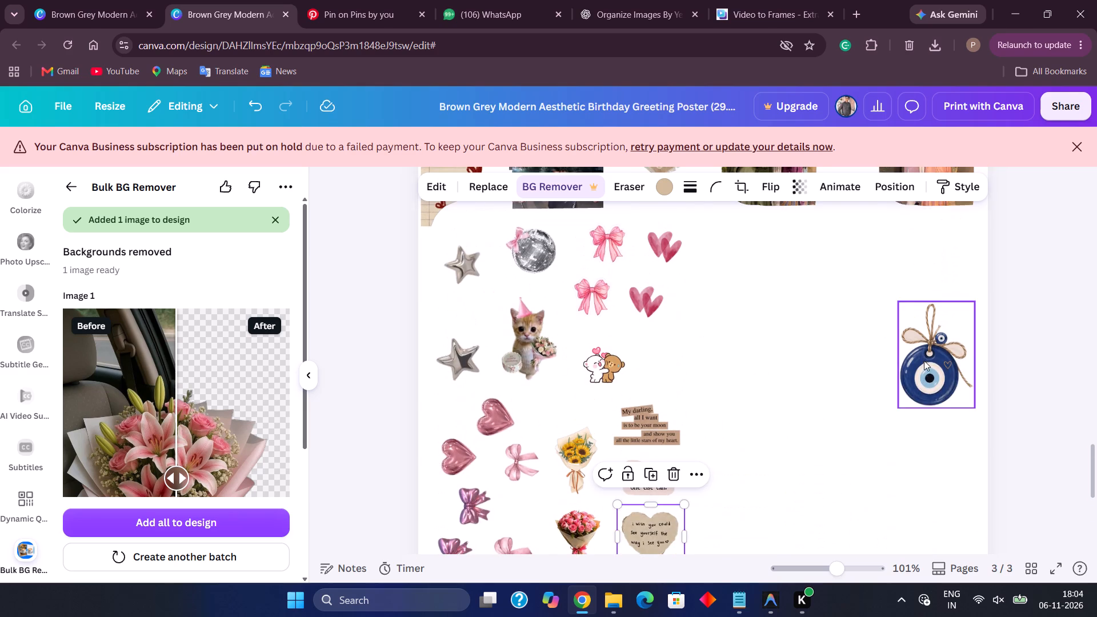
pyautogui.moveTo(924, 362); pyautogui.dragTo(770, 352)
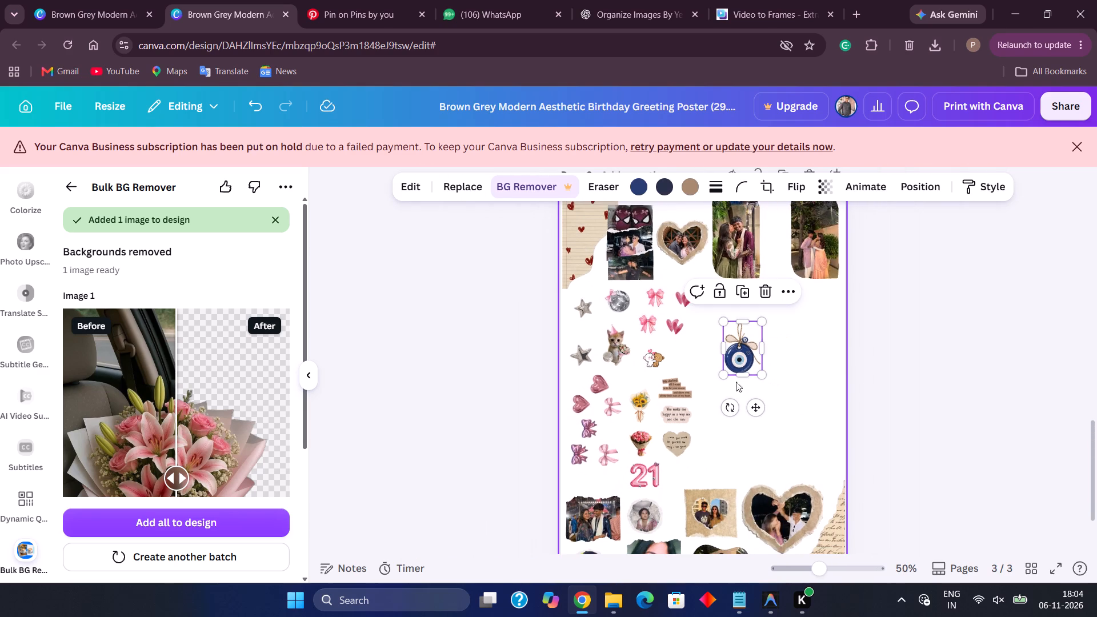
pyautogui.moveTo(727, 373); pyautogui.dragTo(744, 351)
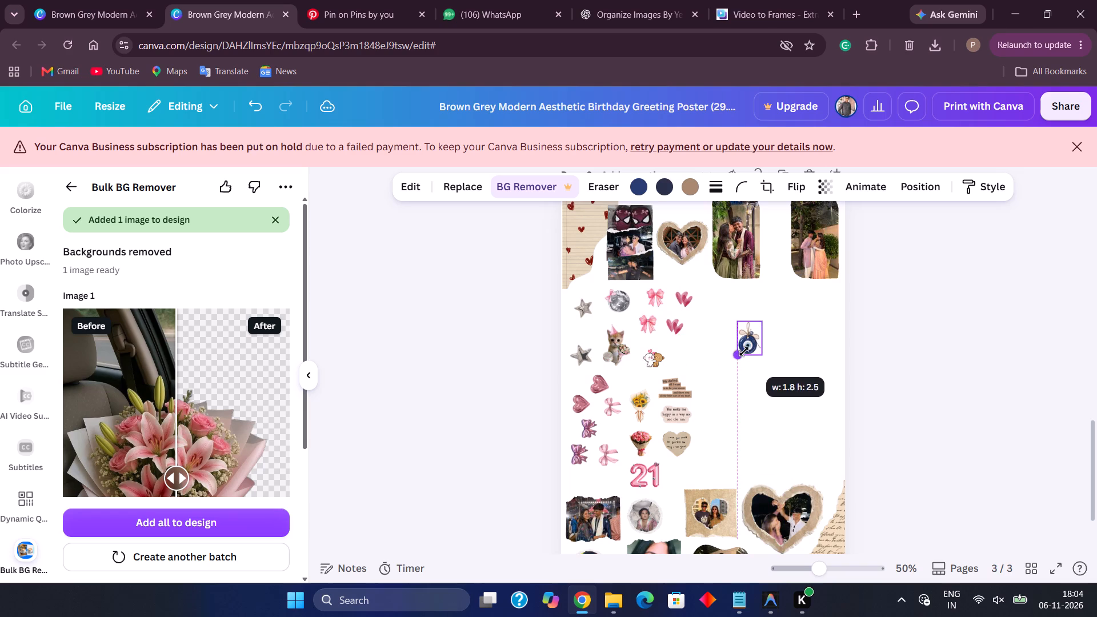
pyautogui.moveTo(744, 351); pyautogui.dragTo(744, 352)
pyautogui.moveTo(751, 339); pyautogui.dragTo(707, 352)
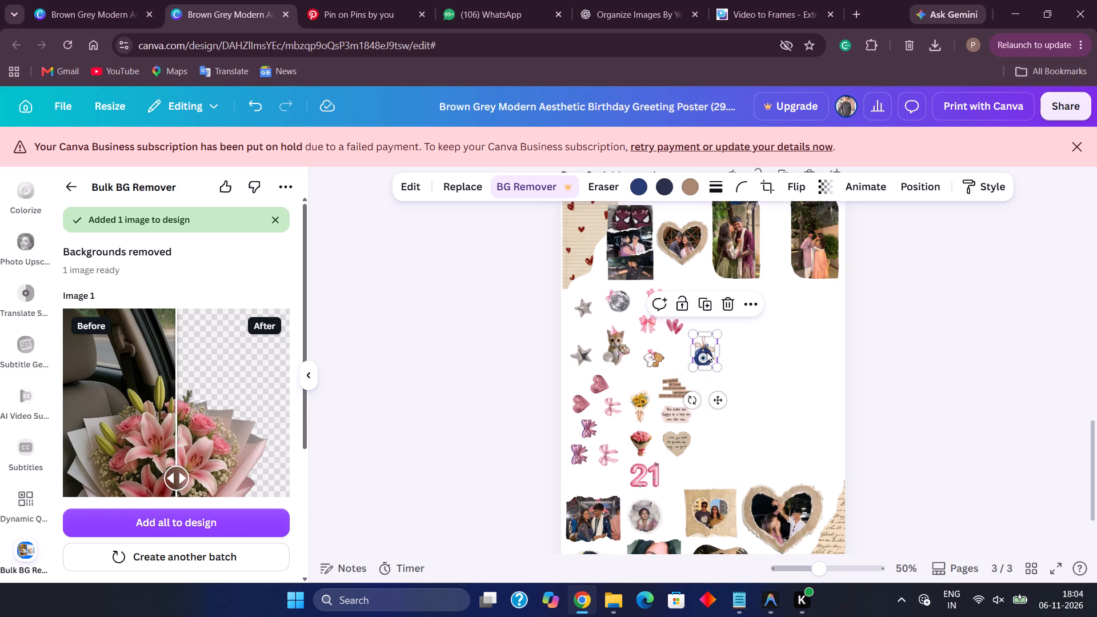
# Move the large torn-heart photo, the torn-paper photo with the heart cutout and the grey round portrait into the space beside the sticker cluster.
pyautogui.scroll(-1, 707, 352)
pyautogui.scroll(2, 768, 432)
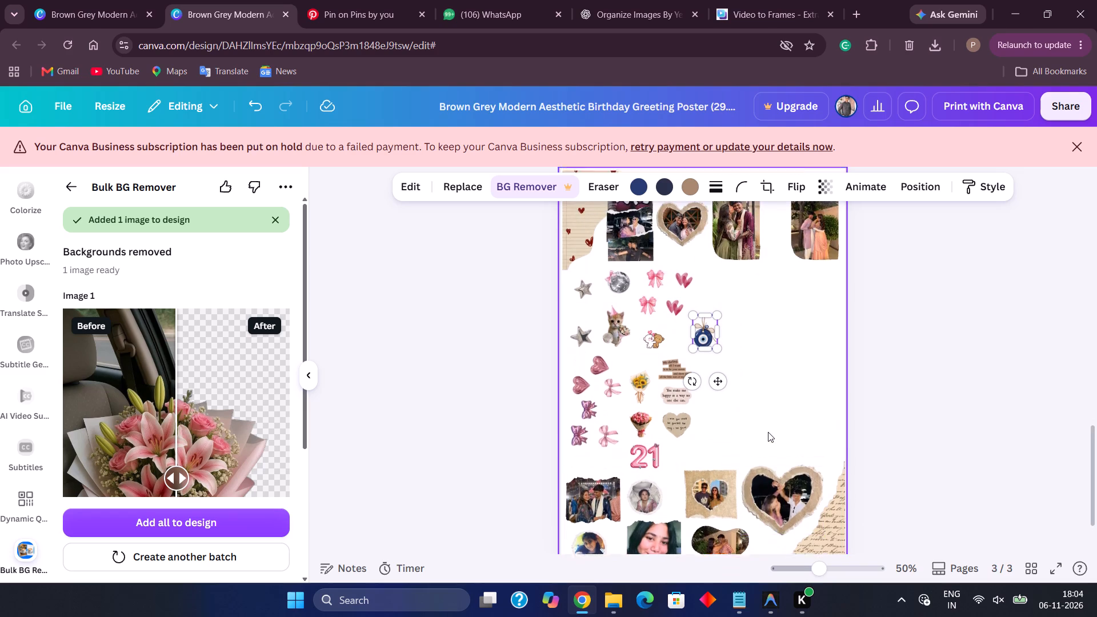
pyautogui.scroll(1, 768, 432)
pyautogui.click(786, 515)
pyautogui.moveTo(786, 515); pyautogui.dragTo(788, 318)
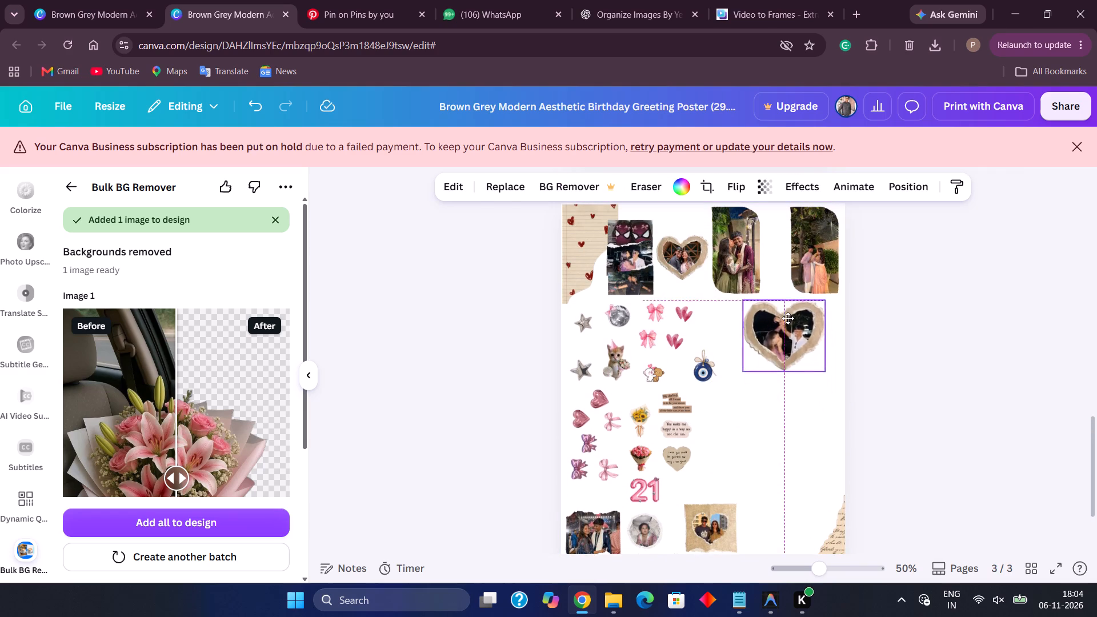
pyautogui.moveTo(788, 318); pyautogui.dragTo(786, 335)
pyautogui.moveTo(718, 515); pyautogui.dragTo(822, 384)
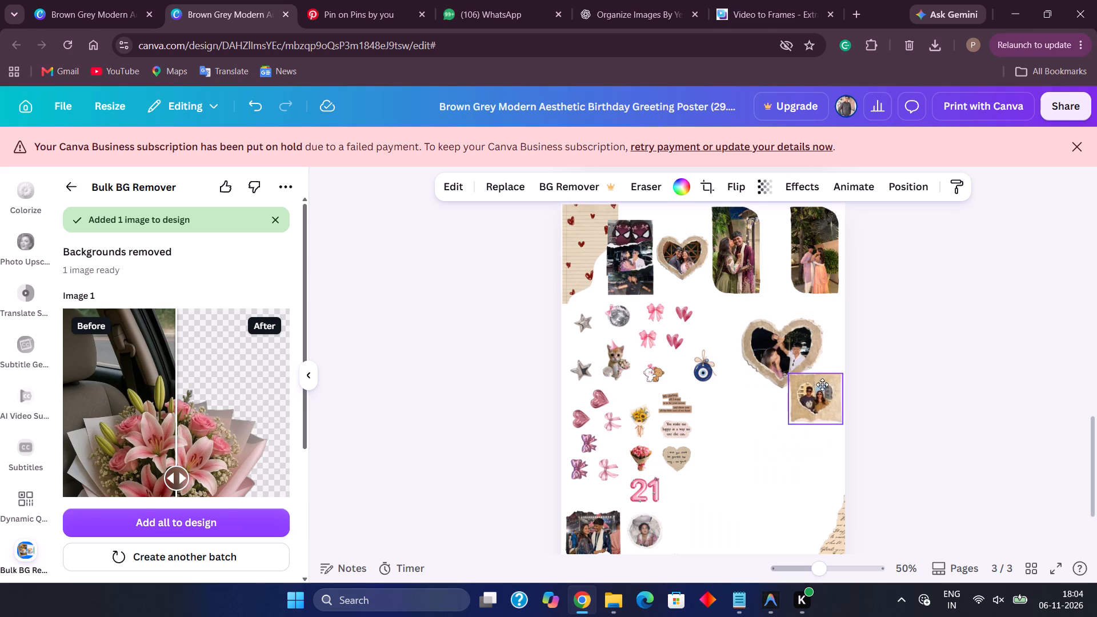
pyautogui.moveTo(822, 384); pyautogui.dragTo(814, 420)
pyautogui.moveTo(650, 543); pyautogui.dragTo(755, 478)
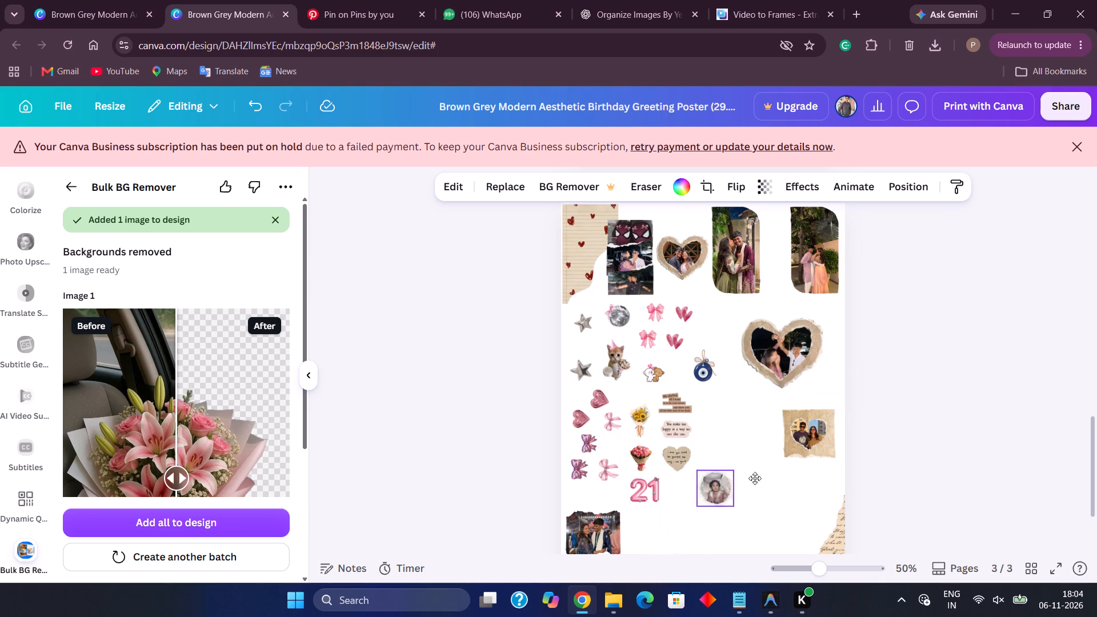
pyautogui.moveTo(755, 478); pyautogui.dragTo(748, 442)
# Place the rectangular couple photo below the grey round portrait, and move the three bottom-row photos up the page with more spacing.
pyautogui.scroll(-1, 748, 442)
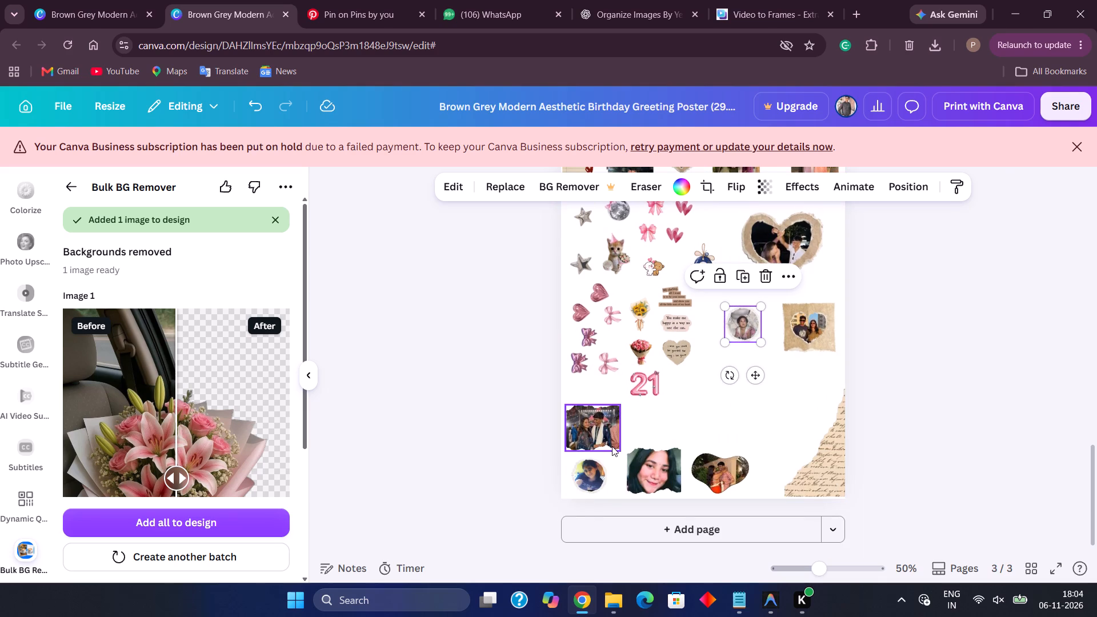
pyautogui.moveTo(607, 439); pyautogui.dragTo(755, 393)
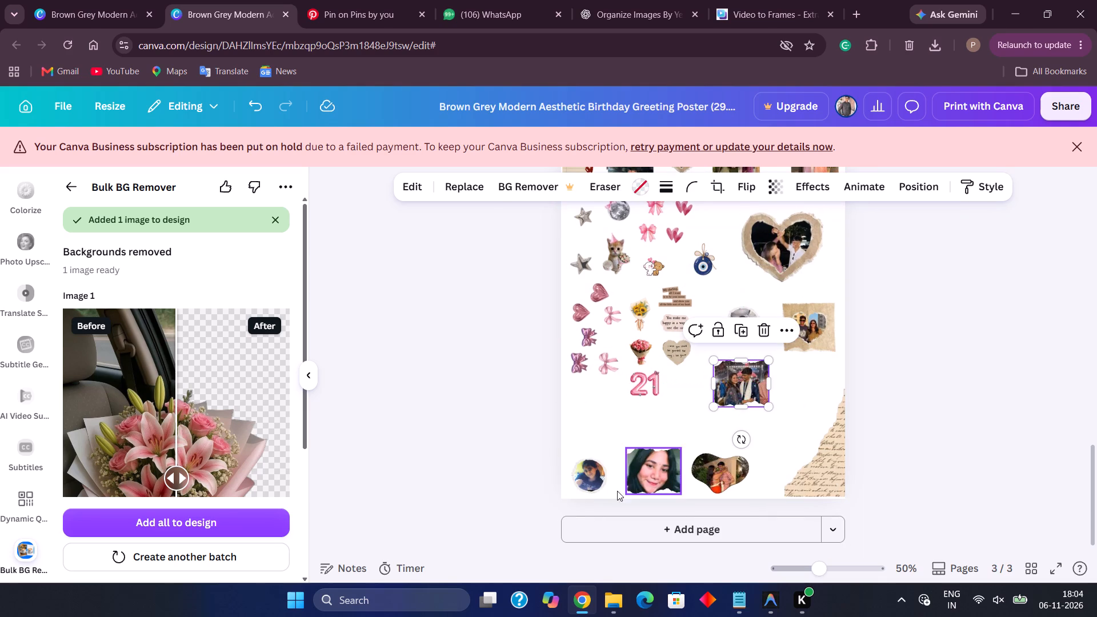
pyautogui.moveTo(587, 479); pyautogui.dragTo(592, 423)
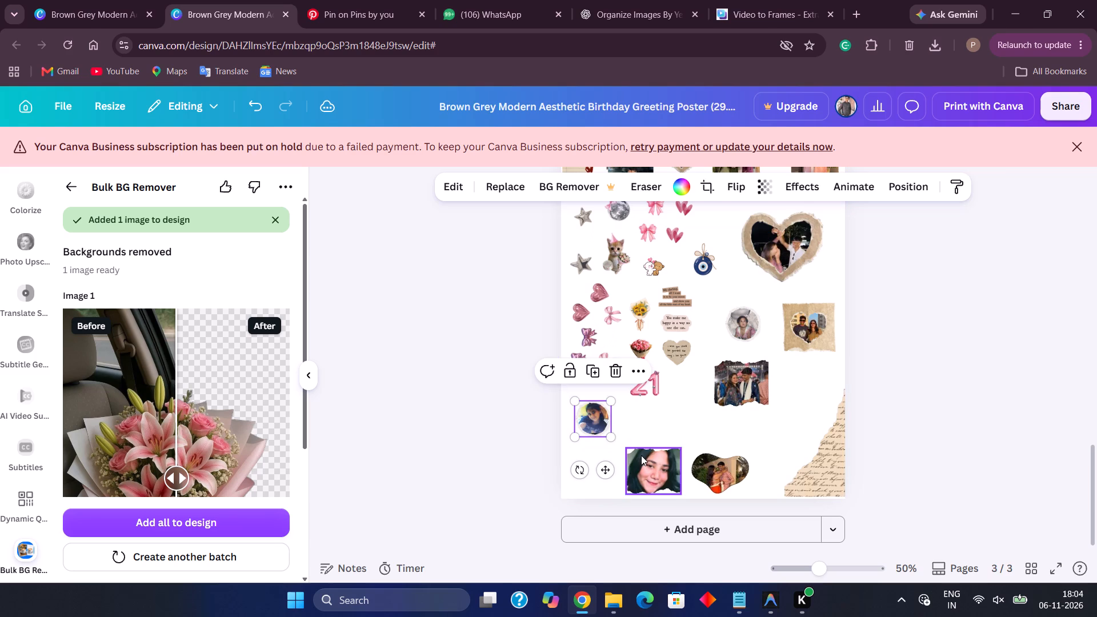
pyautogui.moveTo(641, 455); pyautogui.dragTo(644, 431)
pyautogui.moveTo(707, 462); pyautogui.dragTo(734, 431)
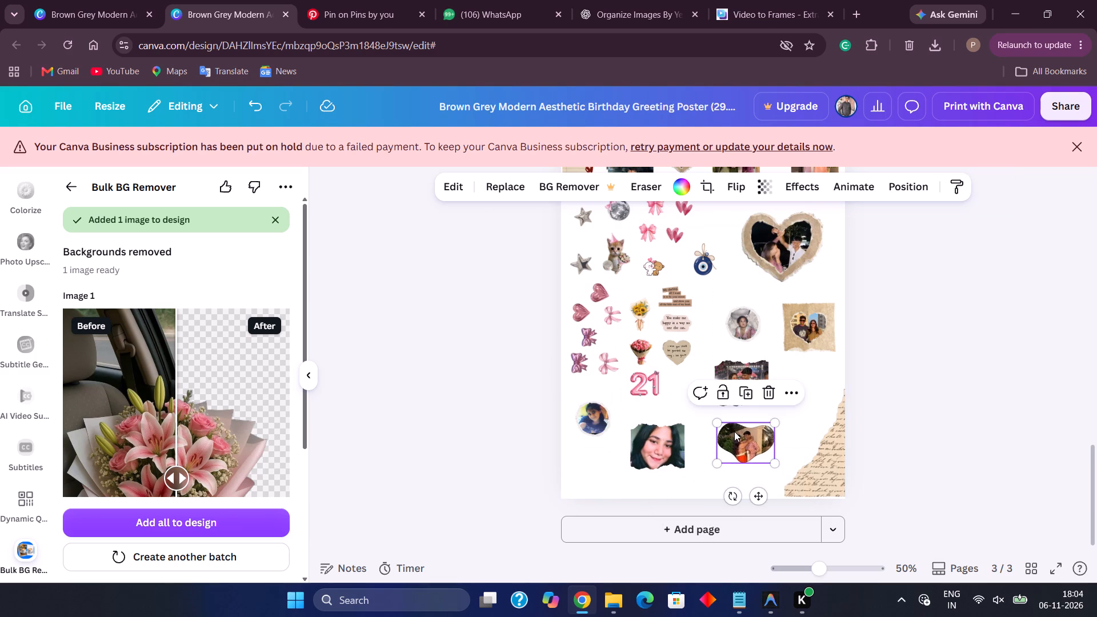
# Respace page 3's top row, moving the embracing couple photo beside the last portrait and shifting the heart-framed photo and photo strip along.
pyautogui.scroll(6, 734, 431)
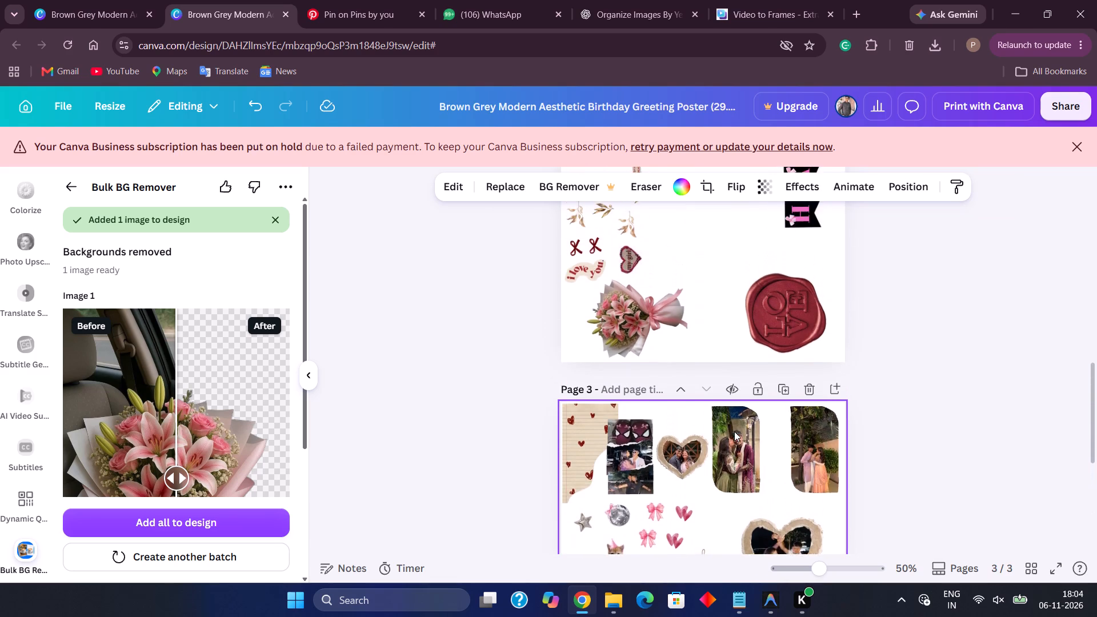
pyautogui.scroll(-1, 734, 431)
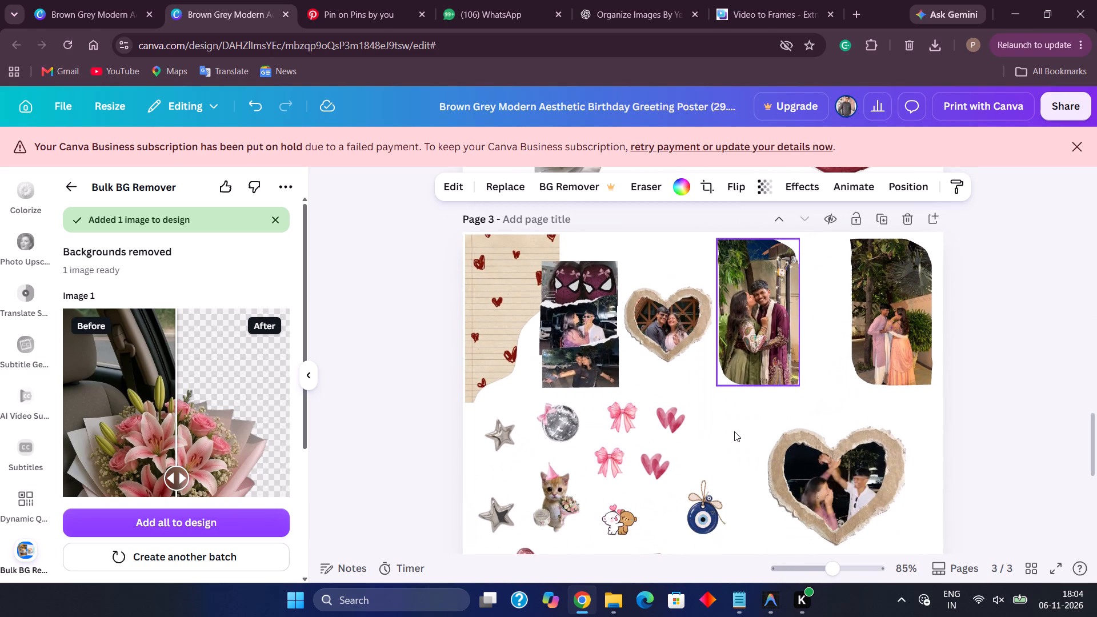
pyautogui.scroll(-2, 734, 431)
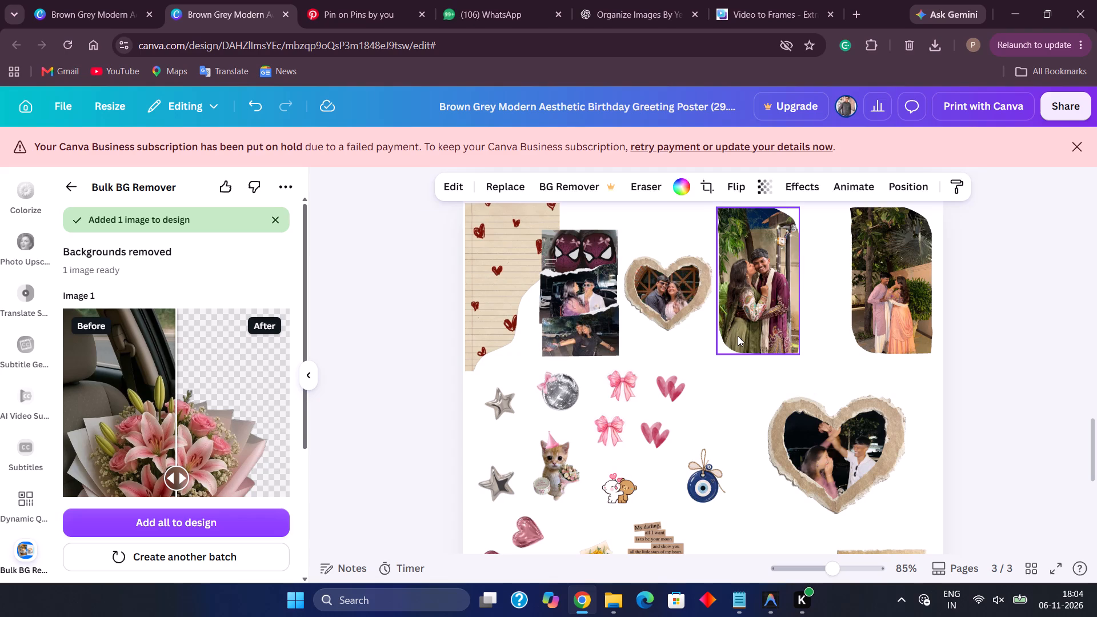
pyautogui.moveTo(738, 336); pyautogui.dragTo(783, 327)
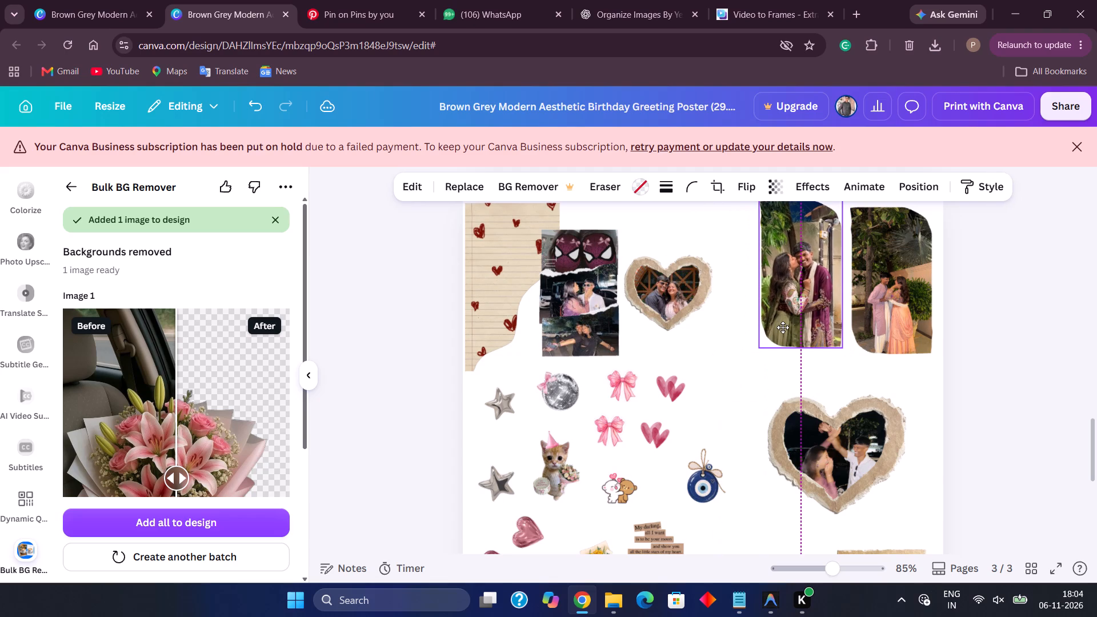
pyautogui.moveTo(783, 327); pyautogui.dragTo(780, 335)
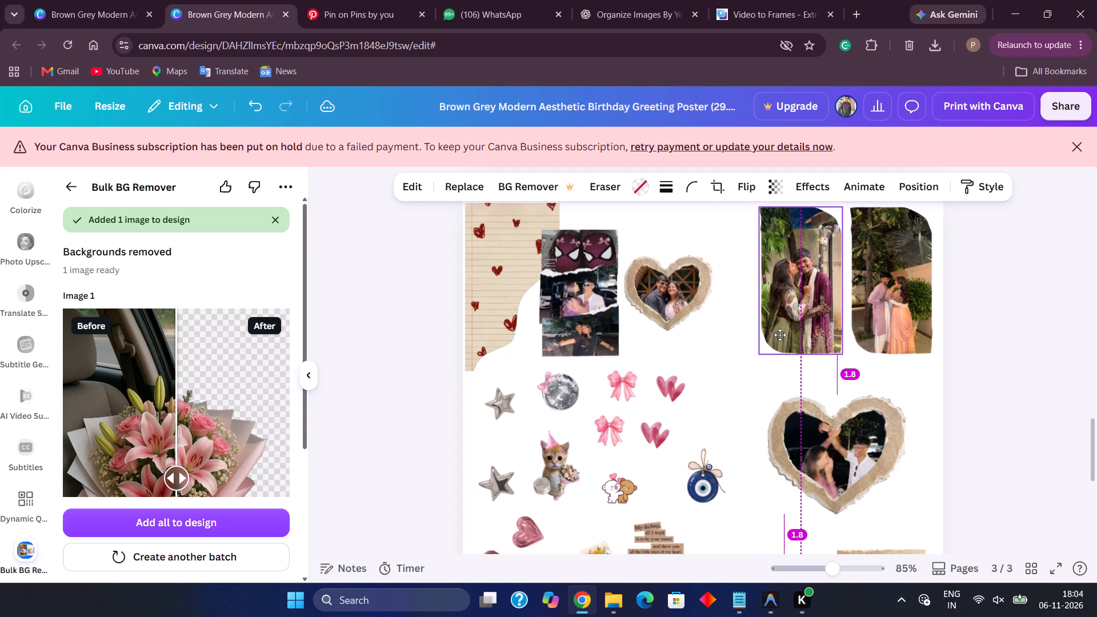
pyautogui.moveTo(780, 335); pyautogui.dragTo(780, 335)
pyautogui.moveTo(681, 305); pyautogui.dragTo(722, 301)
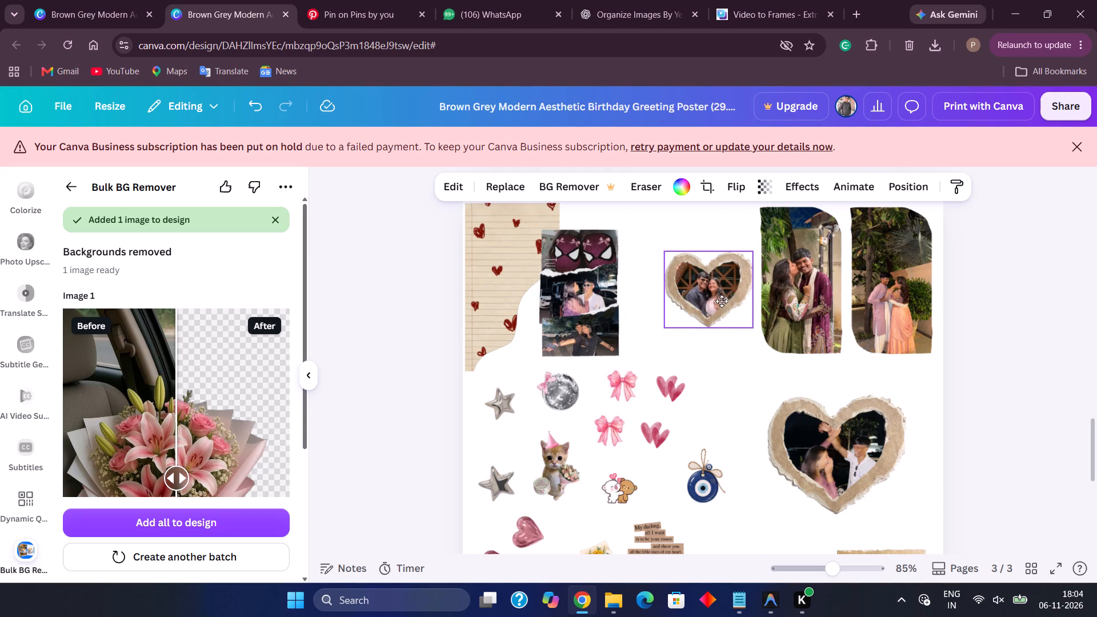
pyautogui.moveTo(722, 301); pyautogui.dragTo(721, 301)
pyautogui.moveTo(589, 251); pyautogui.dragTo(623, 250)
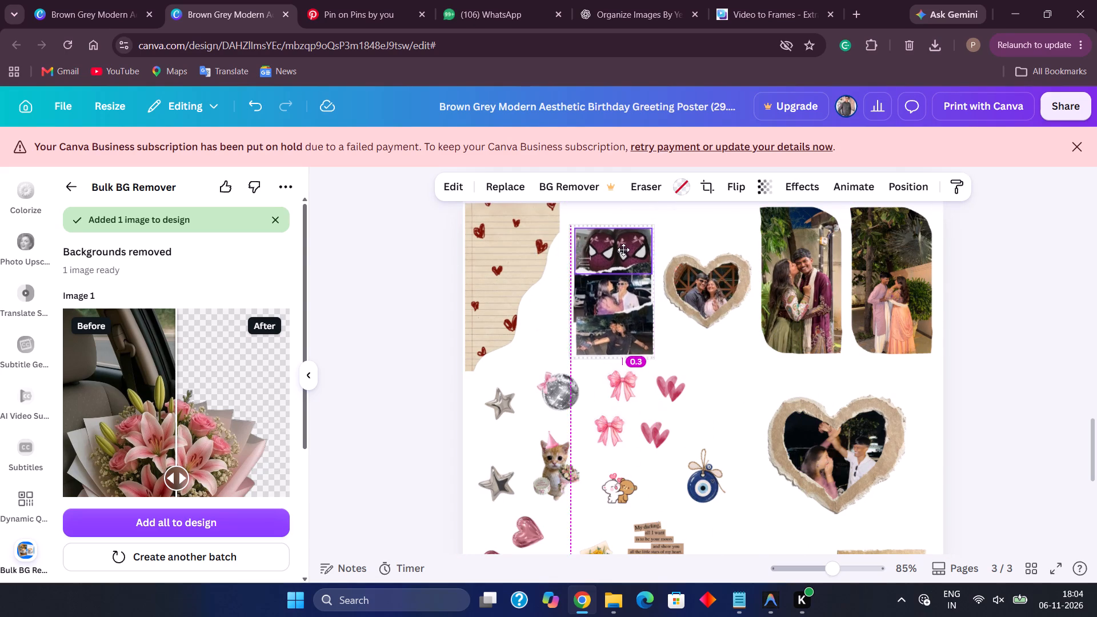
pyautogui.moveTo(623, 250); pyautogui.dragTo(624, 240)
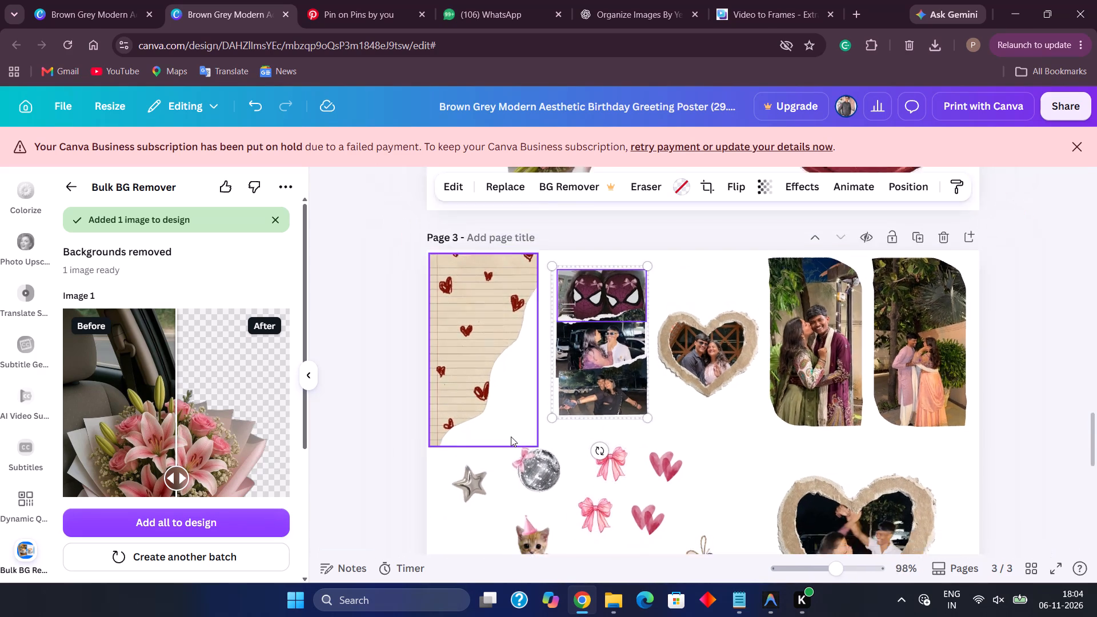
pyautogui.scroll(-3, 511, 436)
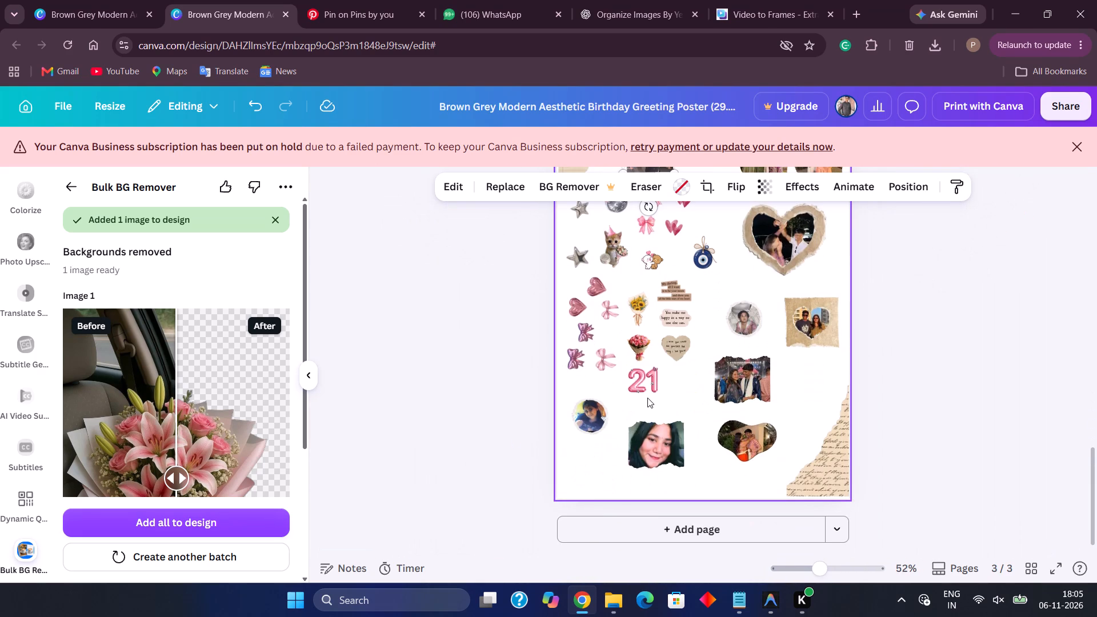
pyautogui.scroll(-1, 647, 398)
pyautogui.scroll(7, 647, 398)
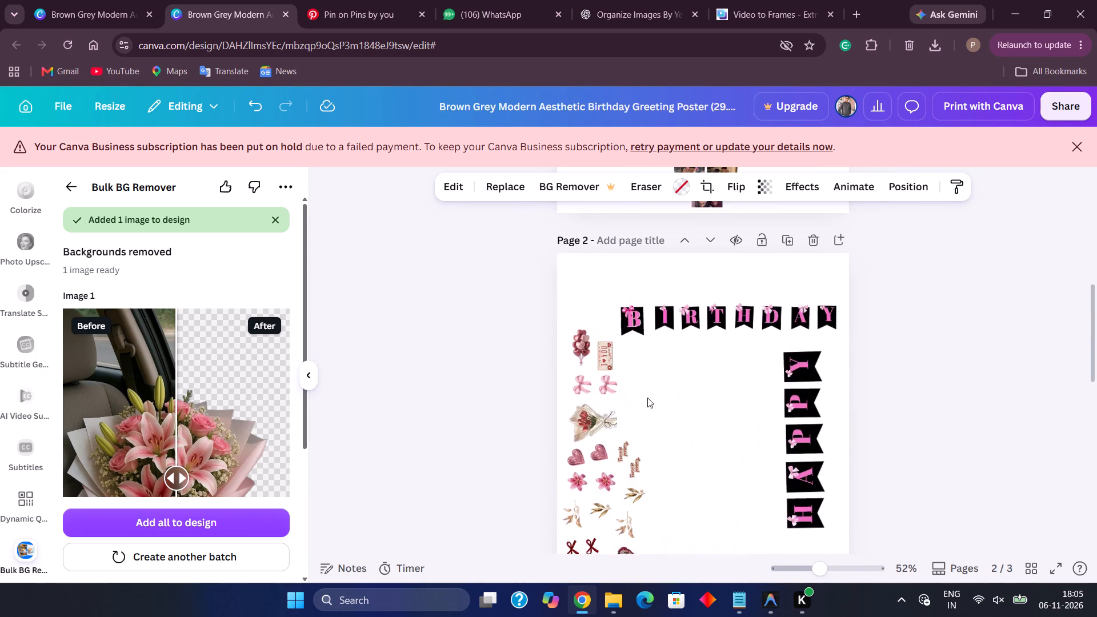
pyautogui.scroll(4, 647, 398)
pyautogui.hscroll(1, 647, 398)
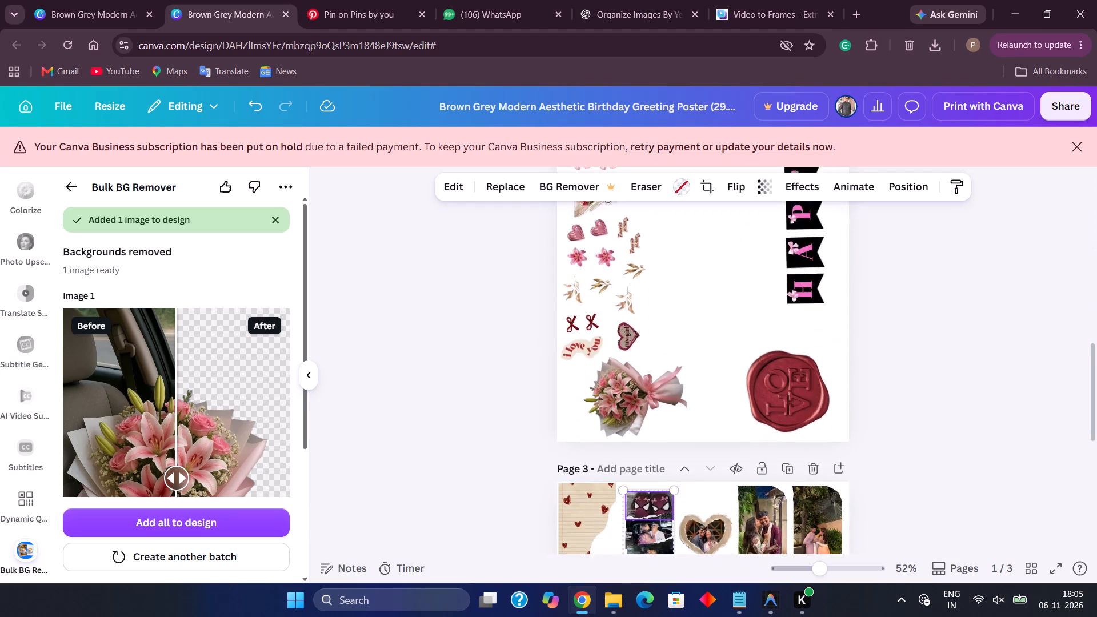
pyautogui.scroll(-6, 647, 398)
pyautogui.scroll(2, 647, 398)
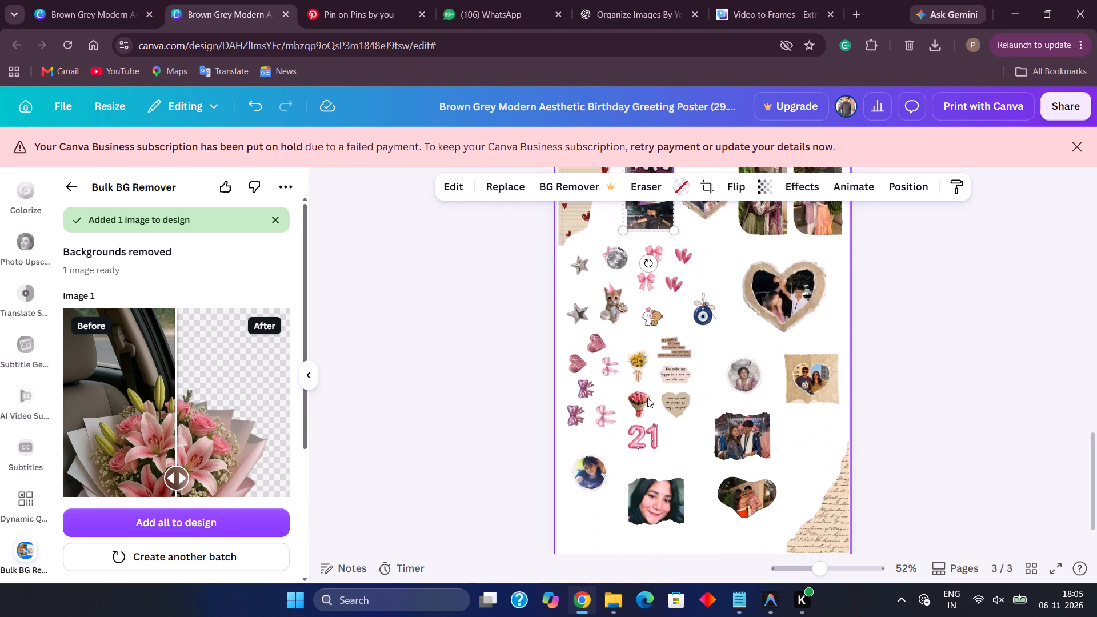
# Deselect the photo on page 3, leave the Bulk BG Remover results and dismiss the subscription notice.
pyautogui.scroll(2, 647, 398)
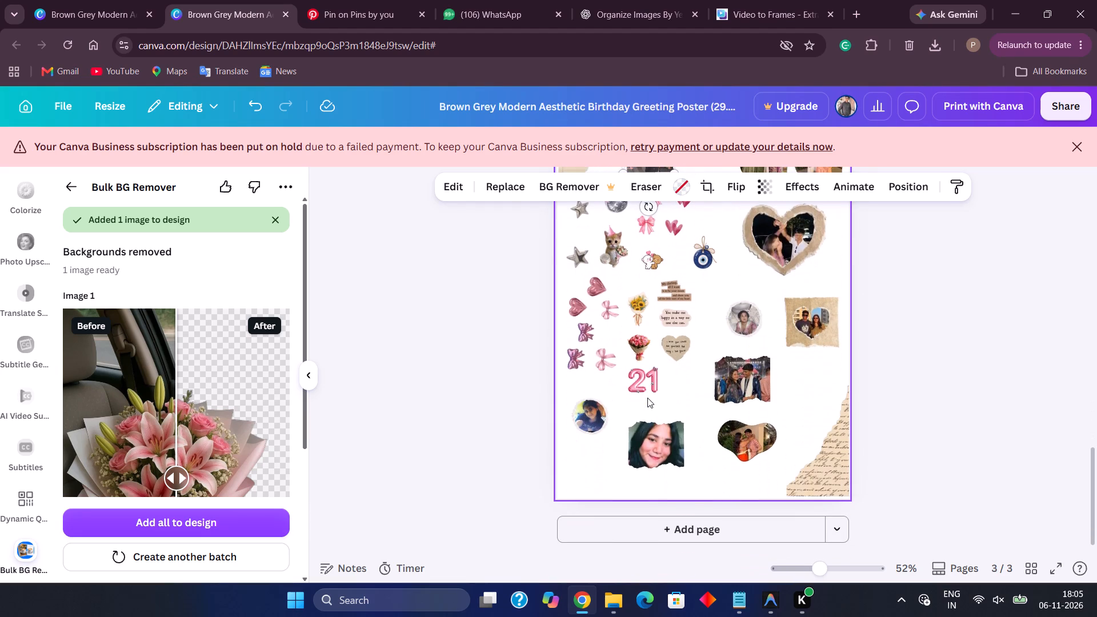
pyautogui.scroll(7, 647, 398)
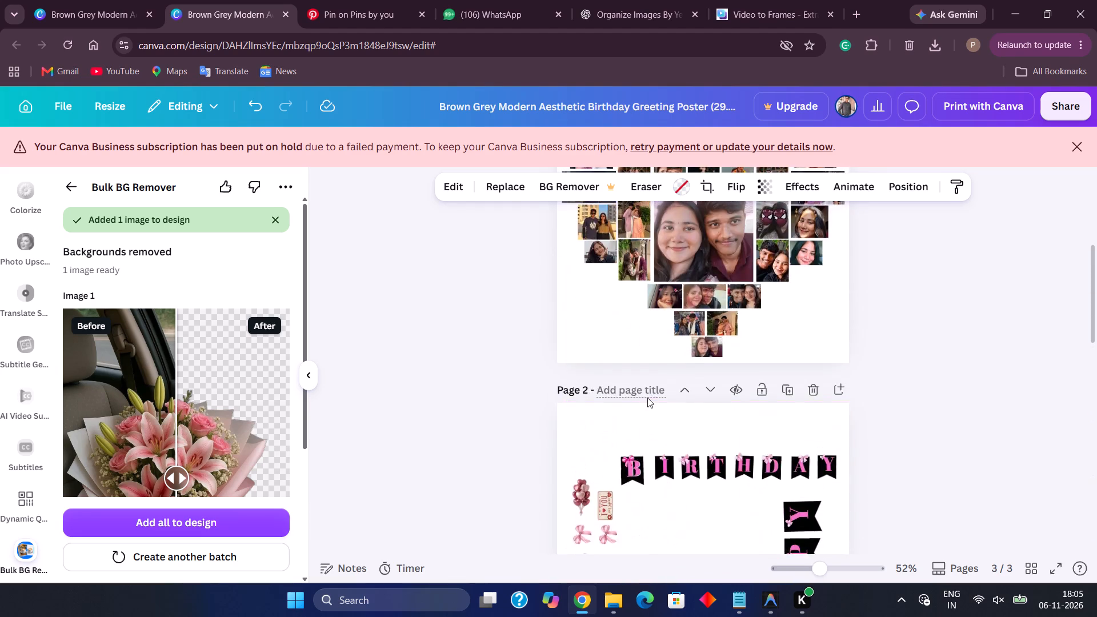
pyautogui.scroll(6, 647, 398)
pyautogui.click(471, 334)
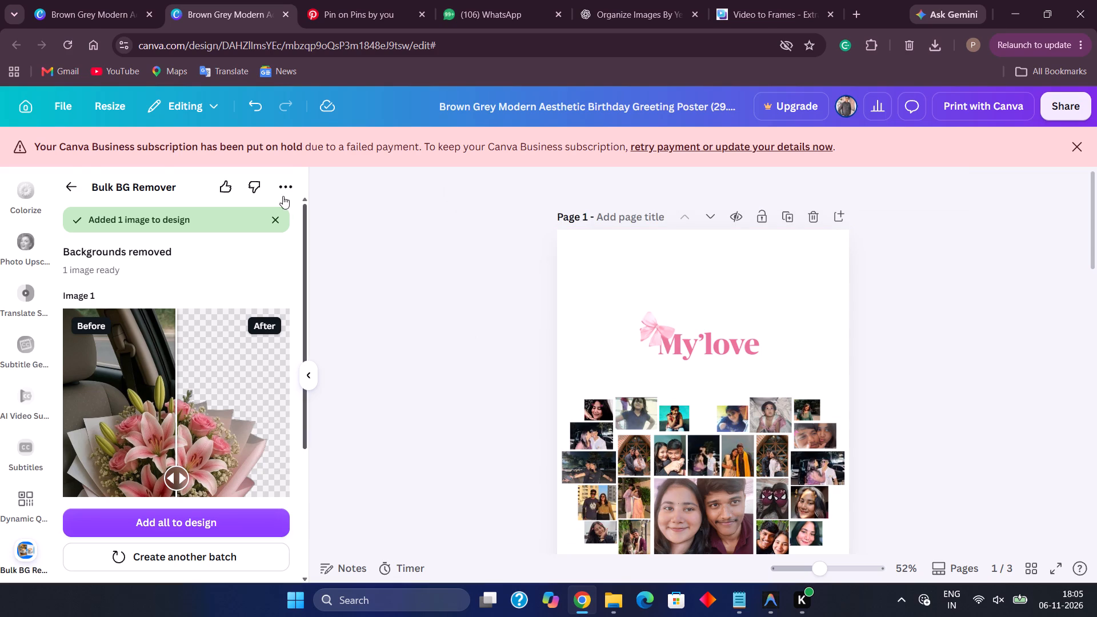
pyautogui.click(70, 182)
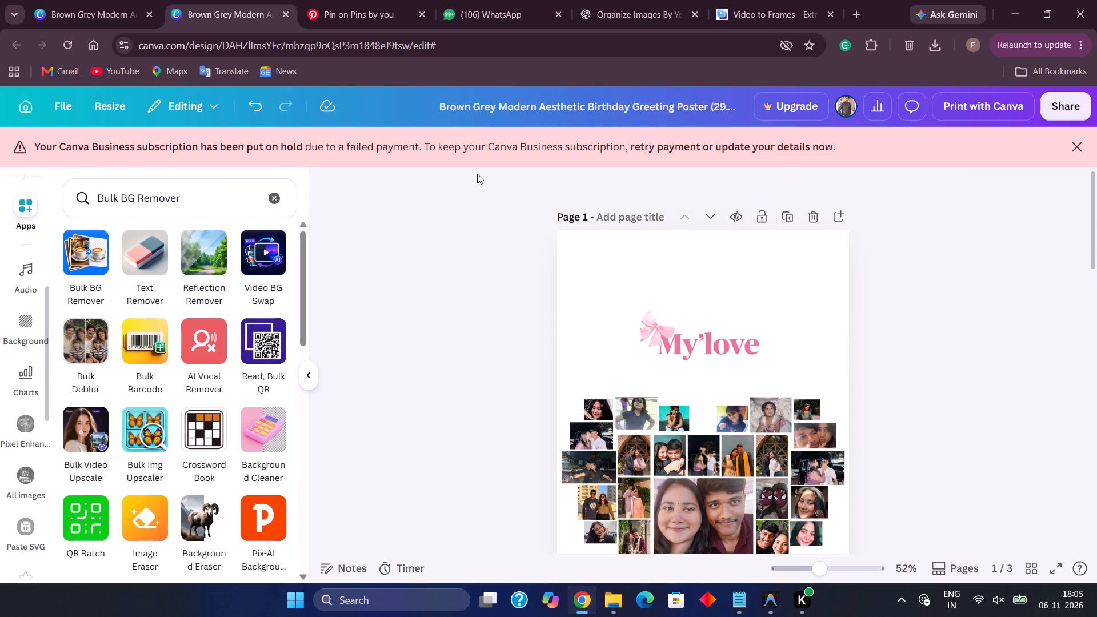
pyautogui.click(1079, 146)
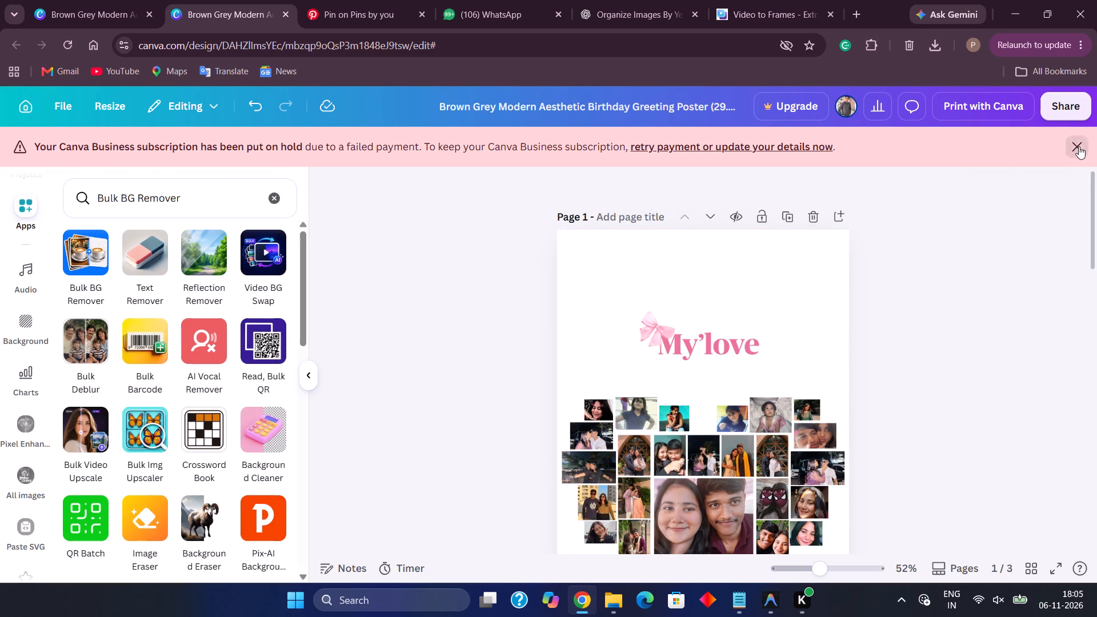
# Bring up the uploaded images, starting from the newest ones.
pyautogui.scroll(-2, 854, 372)
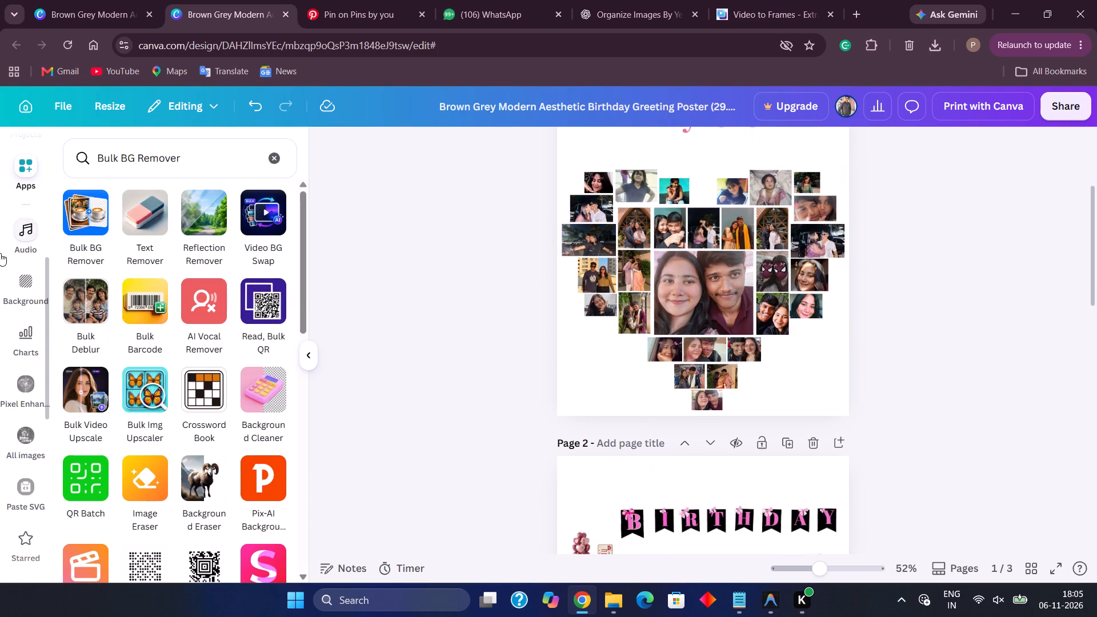
pyautogui.scroll(6, 25, 293)
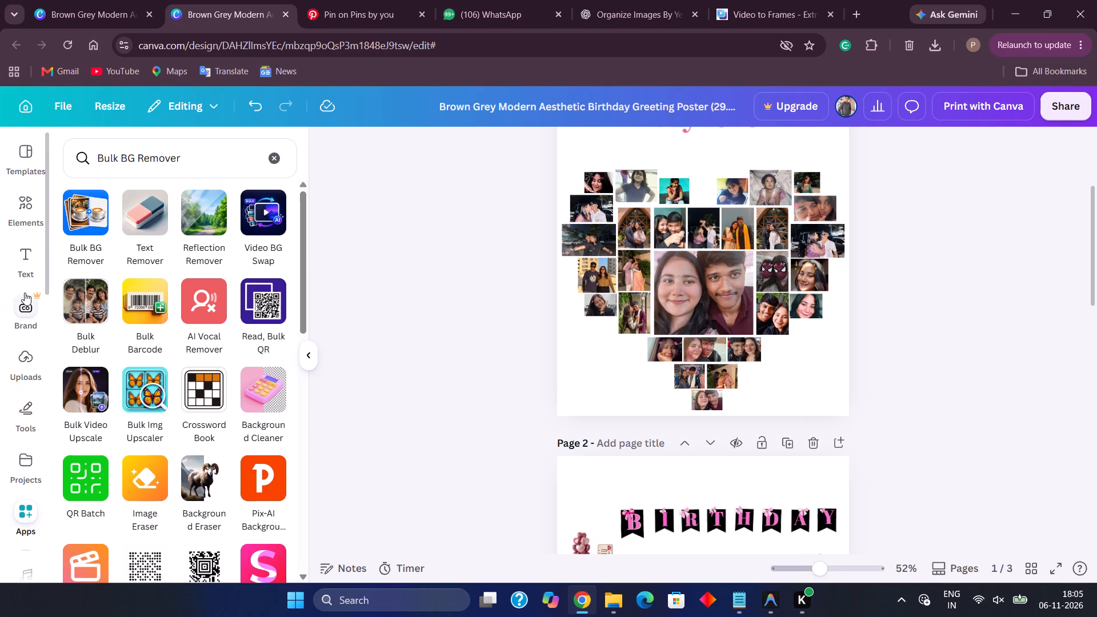
pyautogui.click(23, 375)
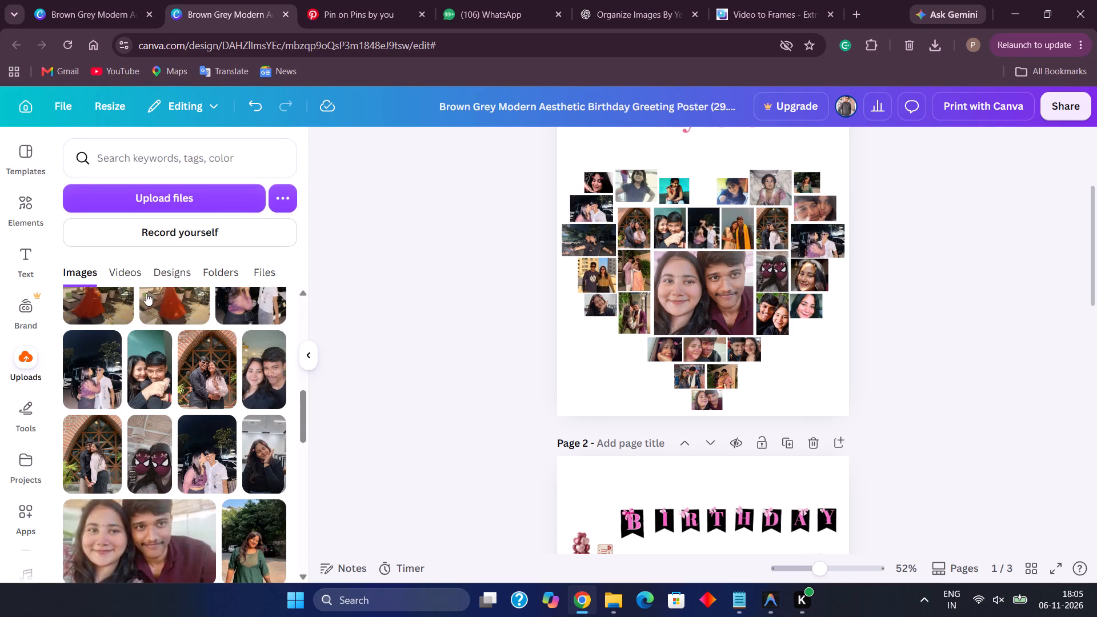
pyautogui.scroll(12, 202, 352)
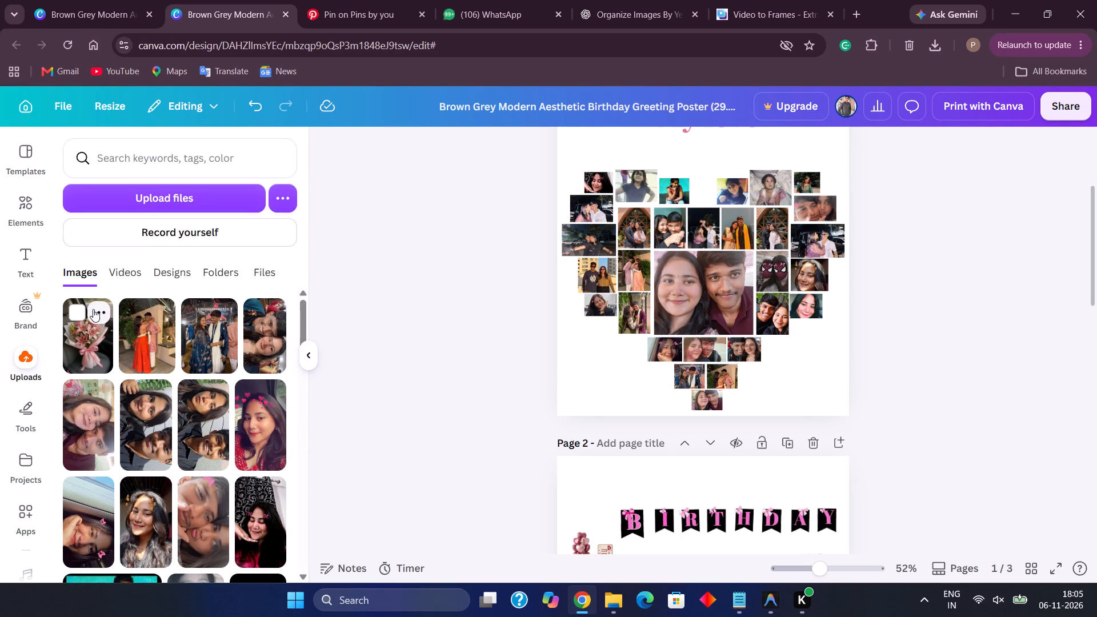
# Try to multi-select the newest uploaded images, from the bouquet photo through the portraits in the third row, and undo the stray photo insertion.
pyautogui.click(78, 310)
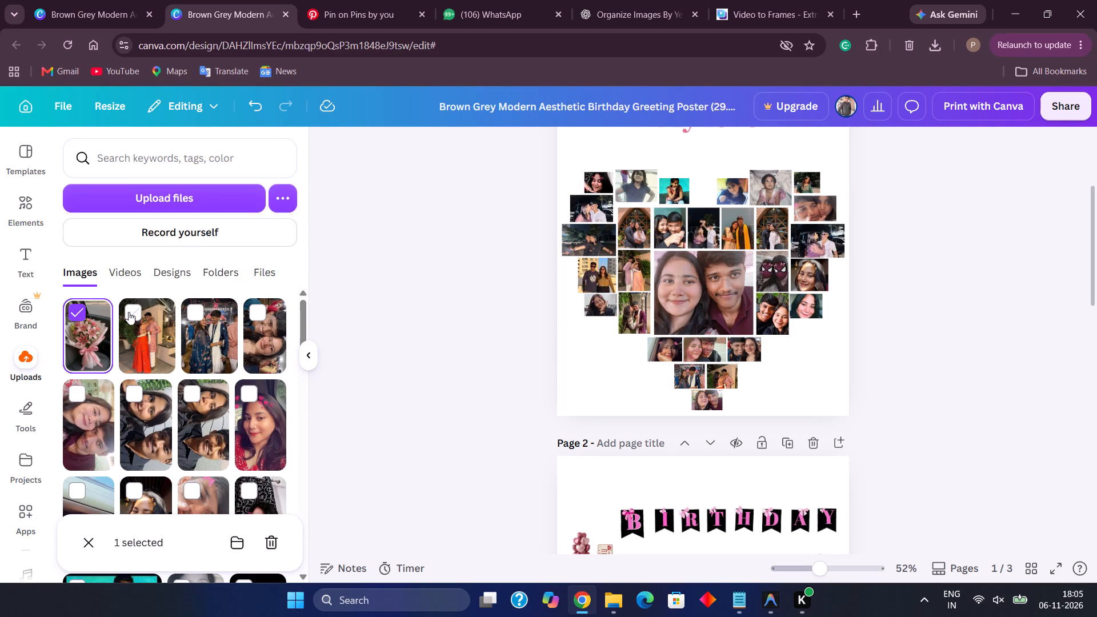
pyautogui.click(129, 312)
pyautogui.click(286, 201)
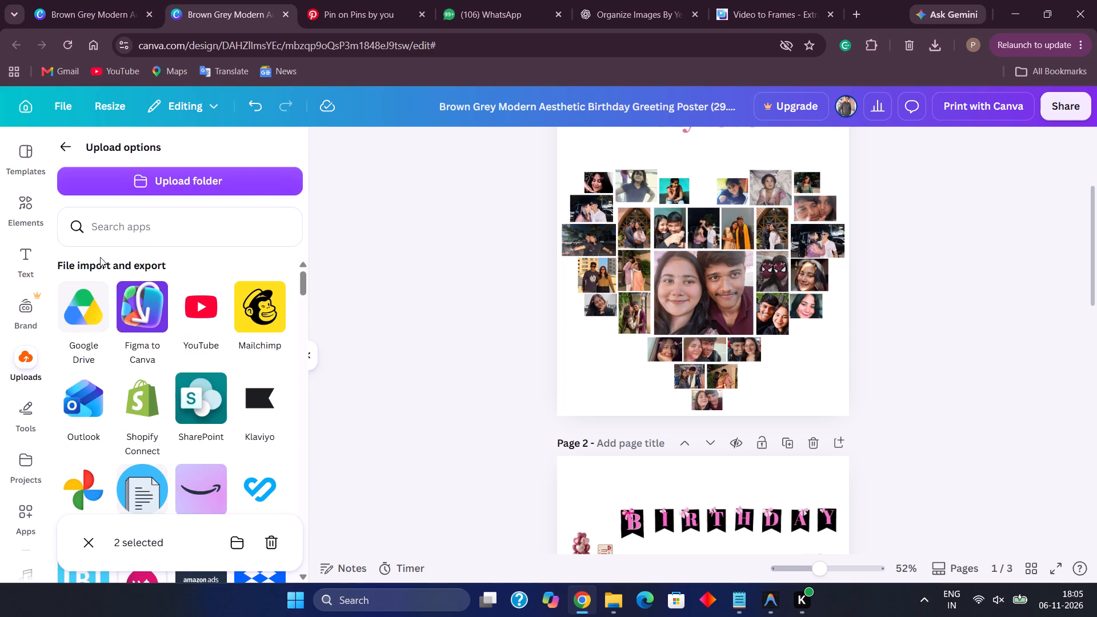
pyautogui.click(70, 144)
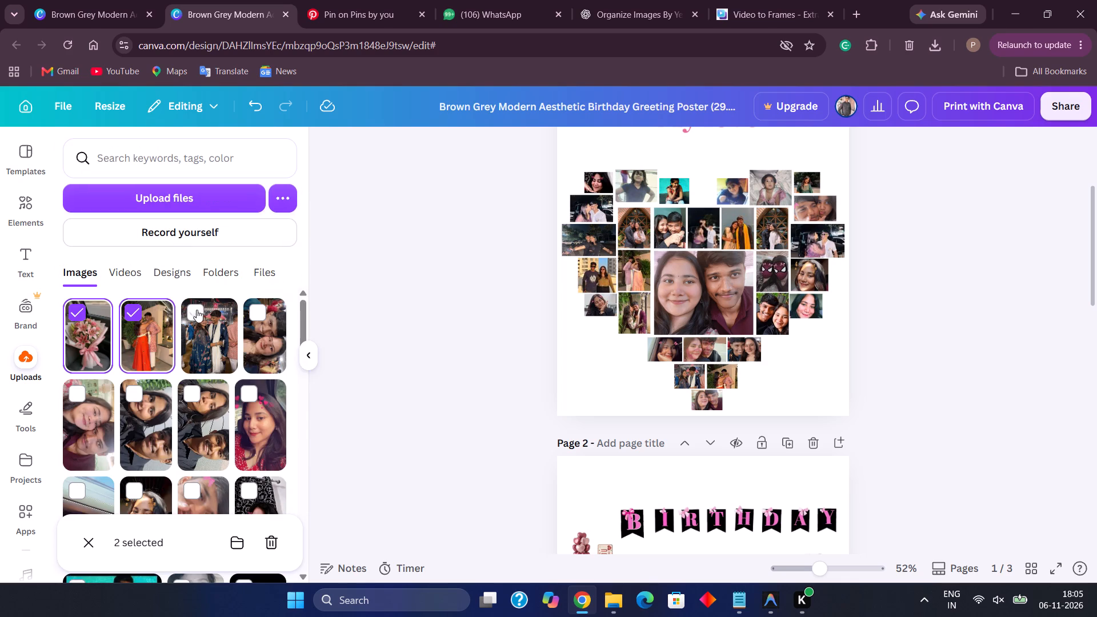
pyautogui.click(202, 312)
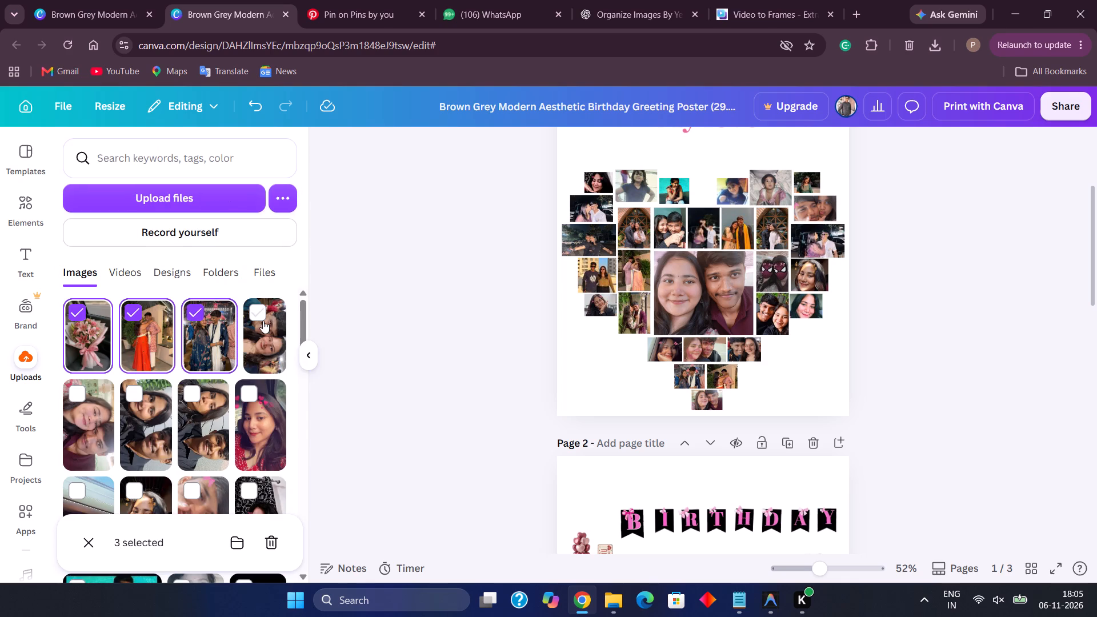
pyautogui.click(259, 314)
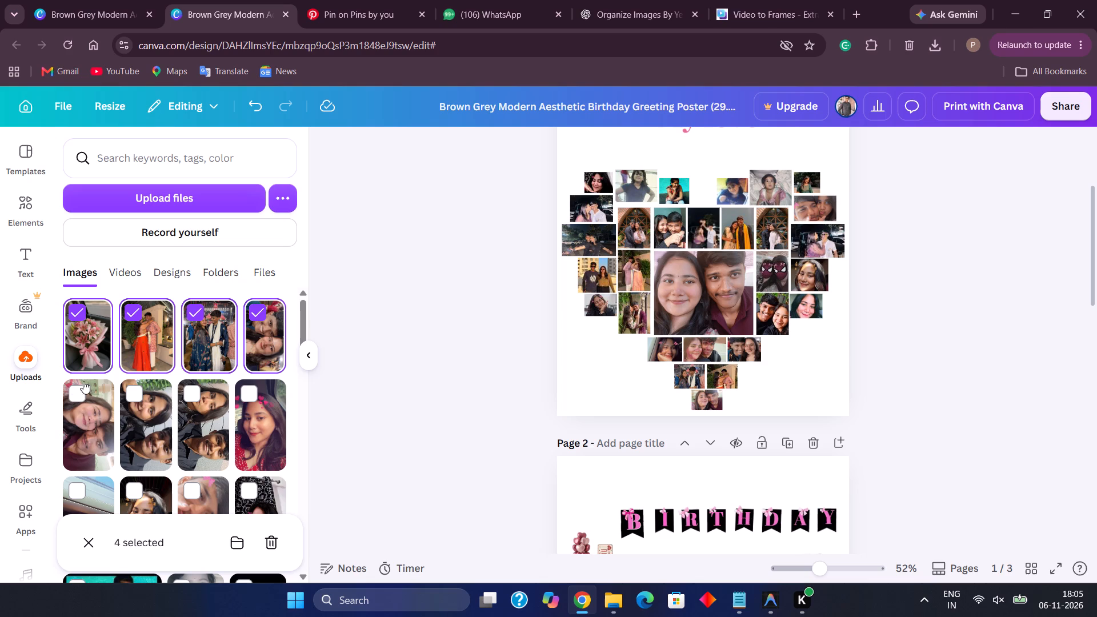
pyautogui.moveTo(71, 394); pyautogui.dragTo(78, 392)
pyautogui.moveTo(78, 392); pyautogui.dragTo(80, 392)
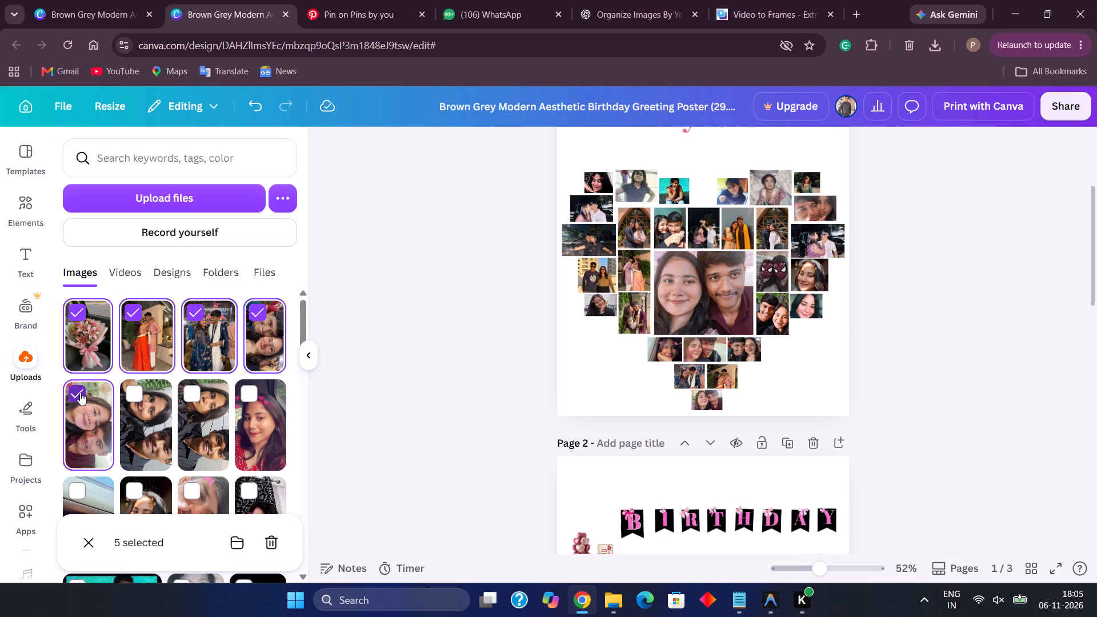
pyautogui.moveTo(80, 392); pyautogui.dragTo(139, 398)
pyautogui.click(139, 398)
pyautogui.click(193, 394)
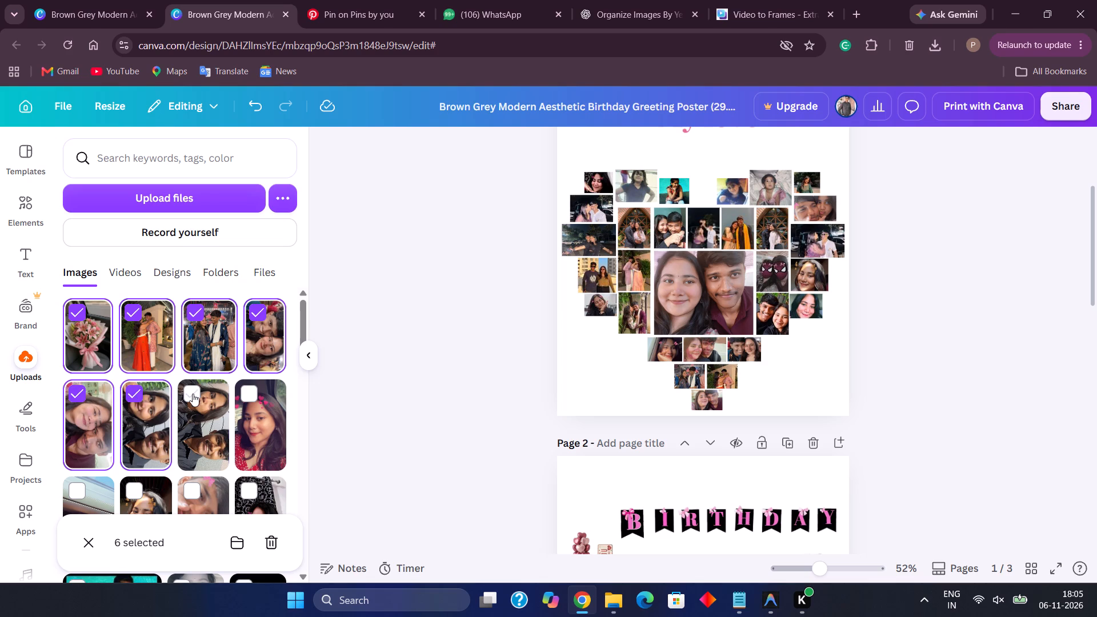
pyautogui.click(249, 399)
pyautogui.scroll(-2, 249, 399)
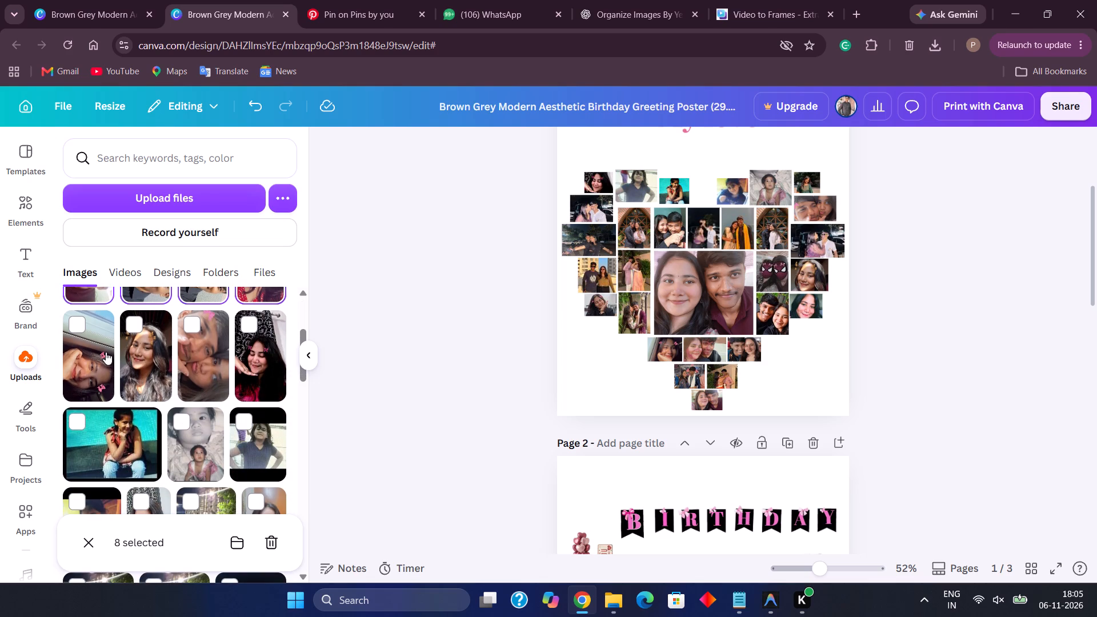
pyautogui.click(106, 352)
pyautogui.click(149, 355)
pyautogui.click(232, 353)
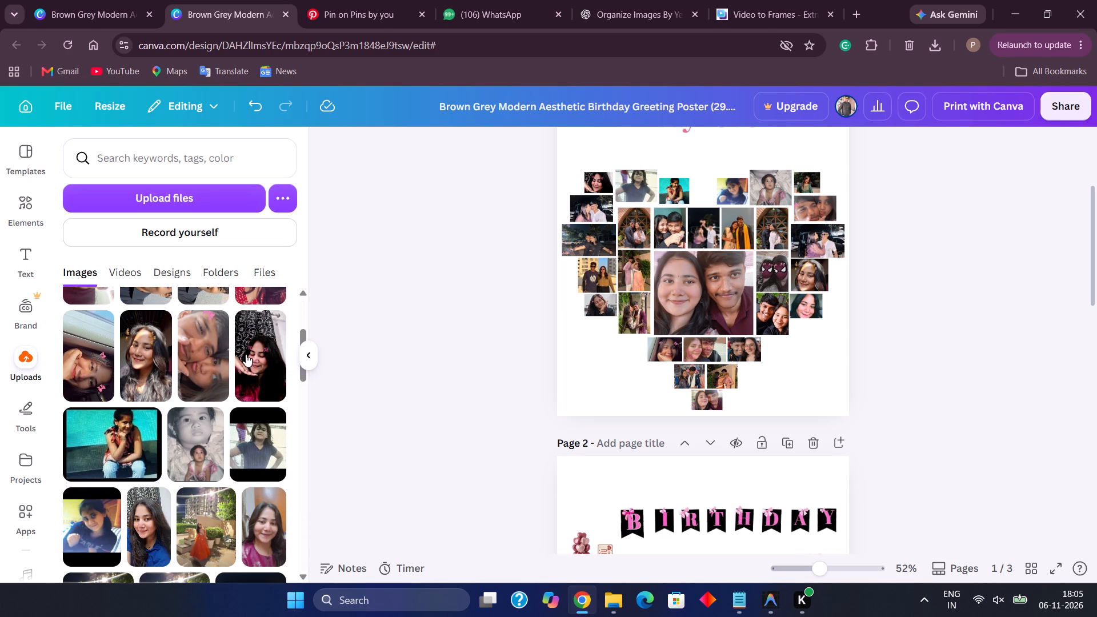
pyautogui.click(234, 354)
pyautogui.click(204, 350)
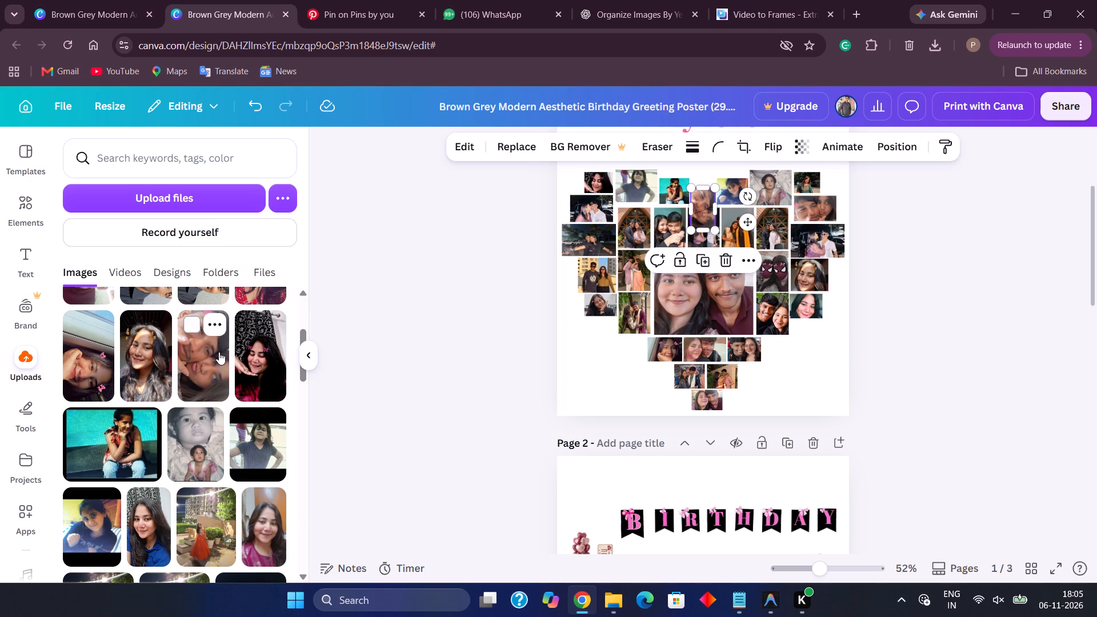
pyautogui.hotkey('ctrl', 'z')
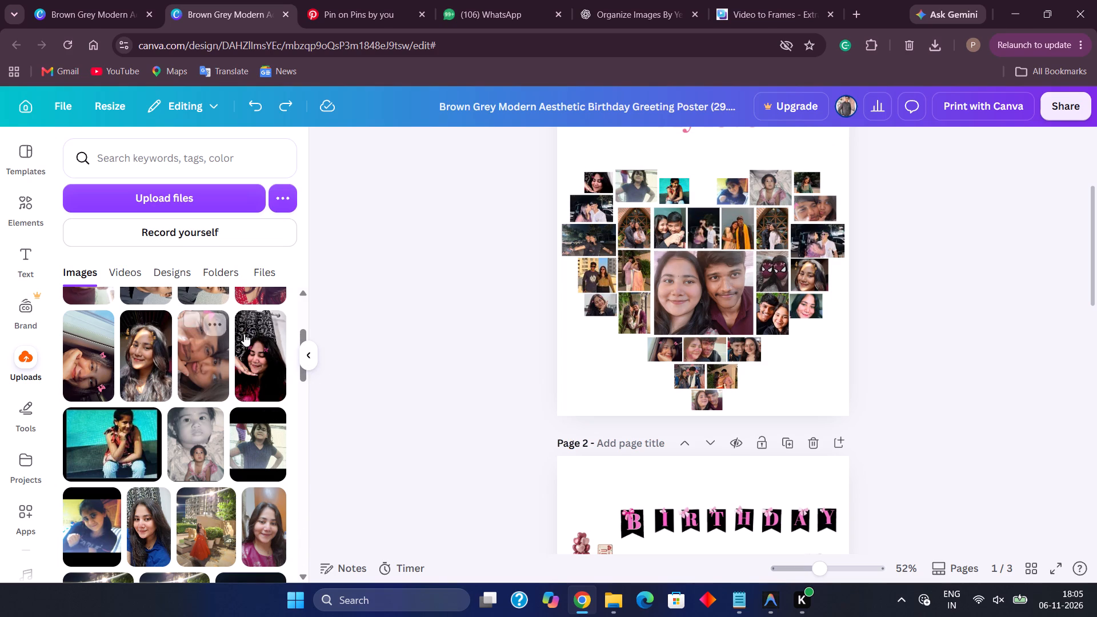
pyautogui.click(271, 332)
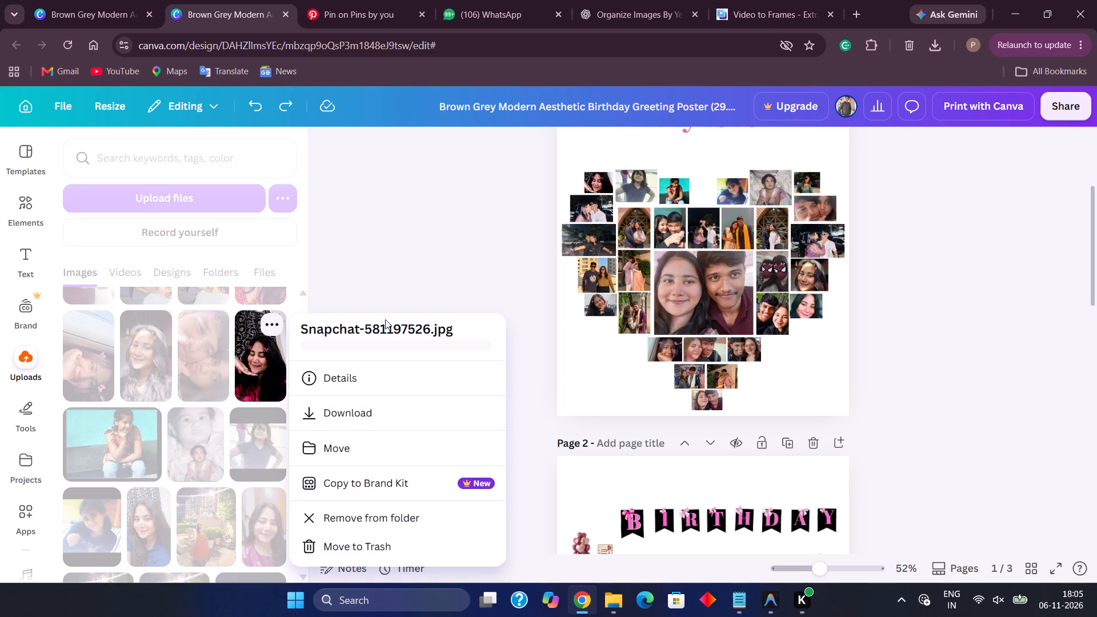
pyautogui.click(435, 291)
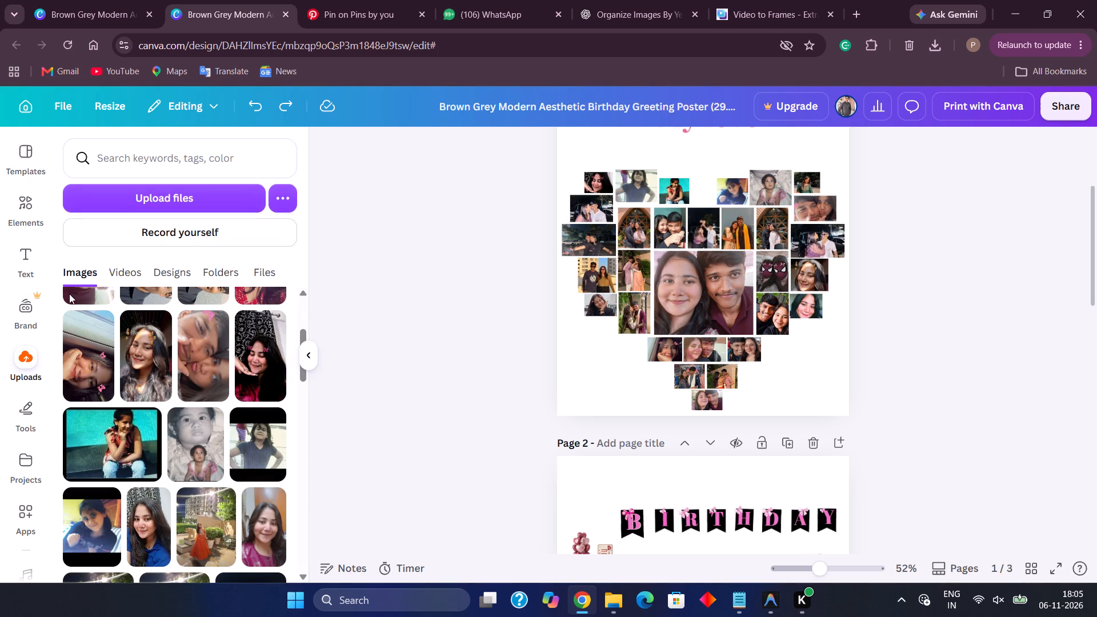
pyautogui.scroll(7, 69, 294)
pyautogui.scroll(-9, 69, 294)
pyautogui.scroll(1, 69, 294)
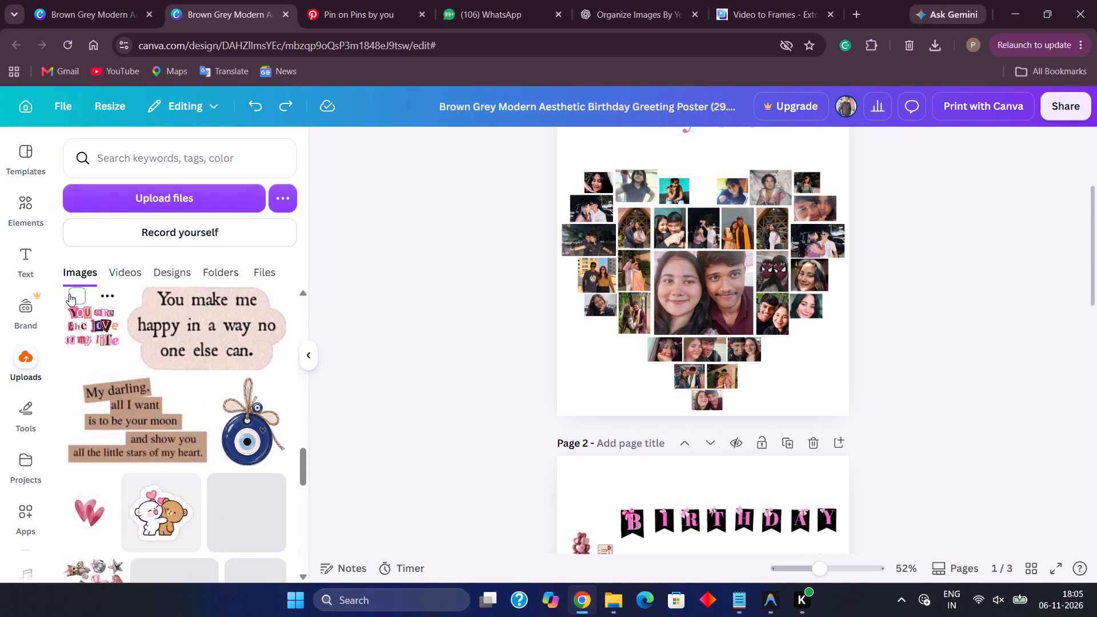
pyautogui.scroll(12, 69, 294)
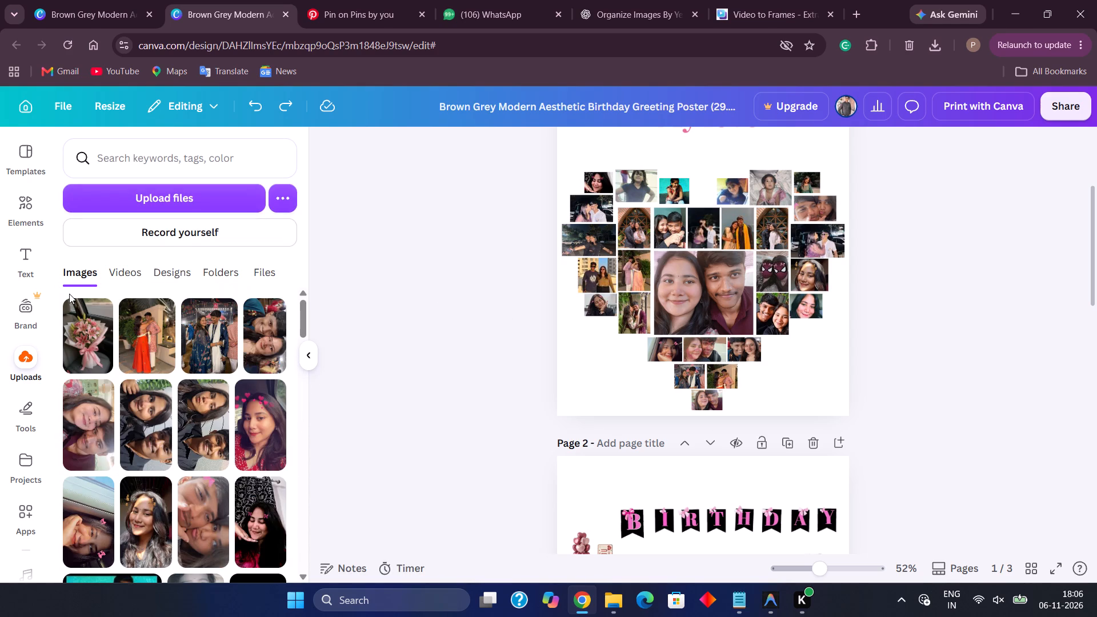
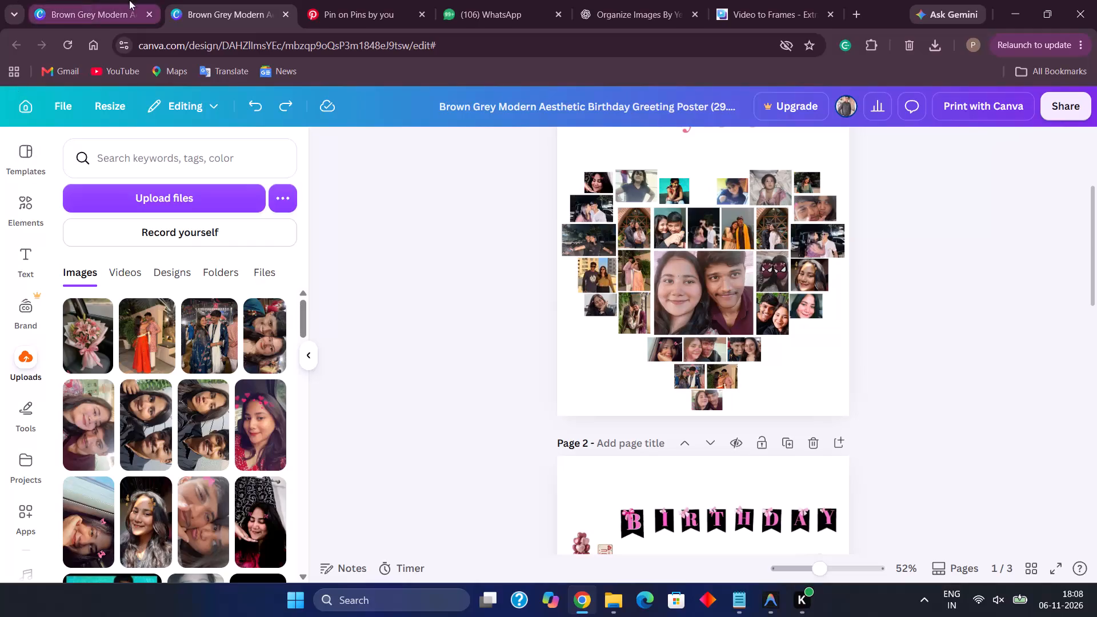
# Switch from the poster design to the open Pinterest pin of the pink lily bouquet.
pyautogui.click(348, 0)
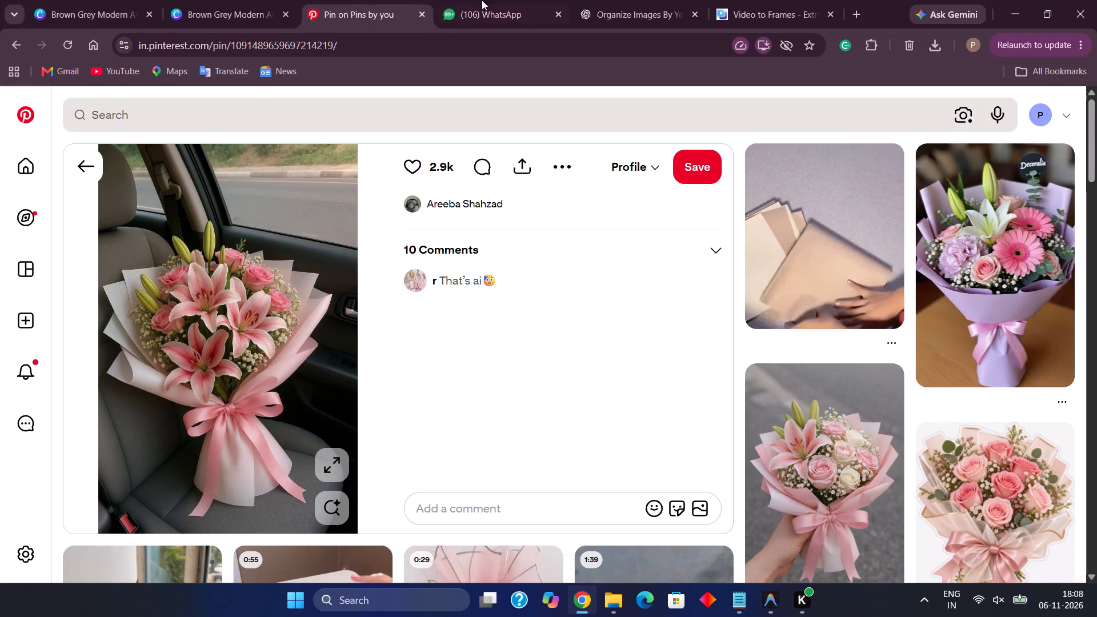